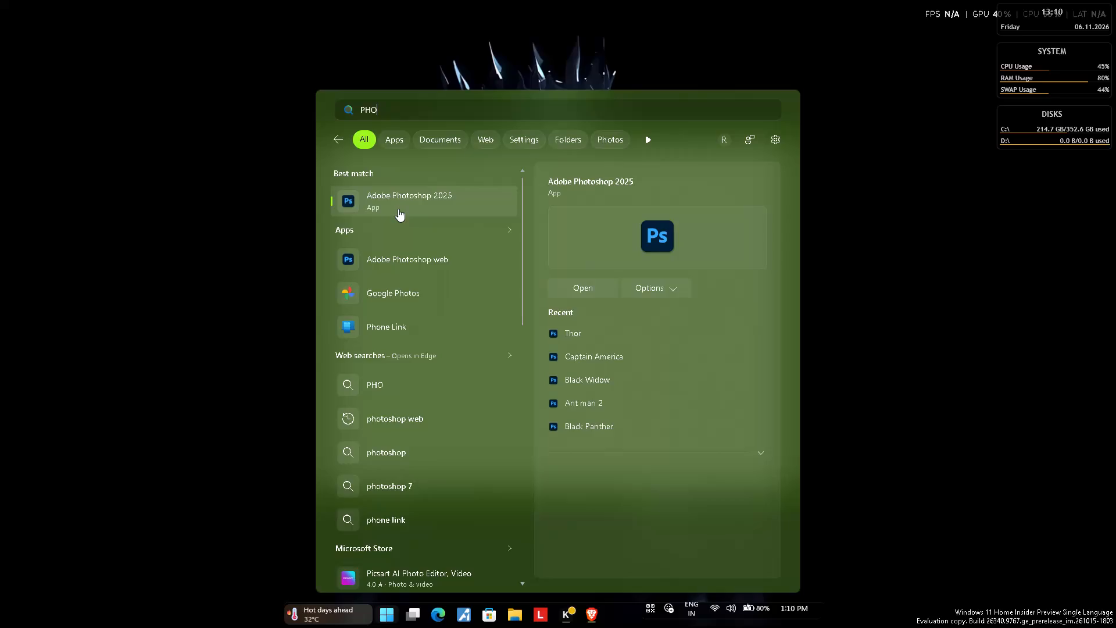
Launch Adobe Photoshop 2025.
{"action": "left_click", "coordinate": [401, 211]}
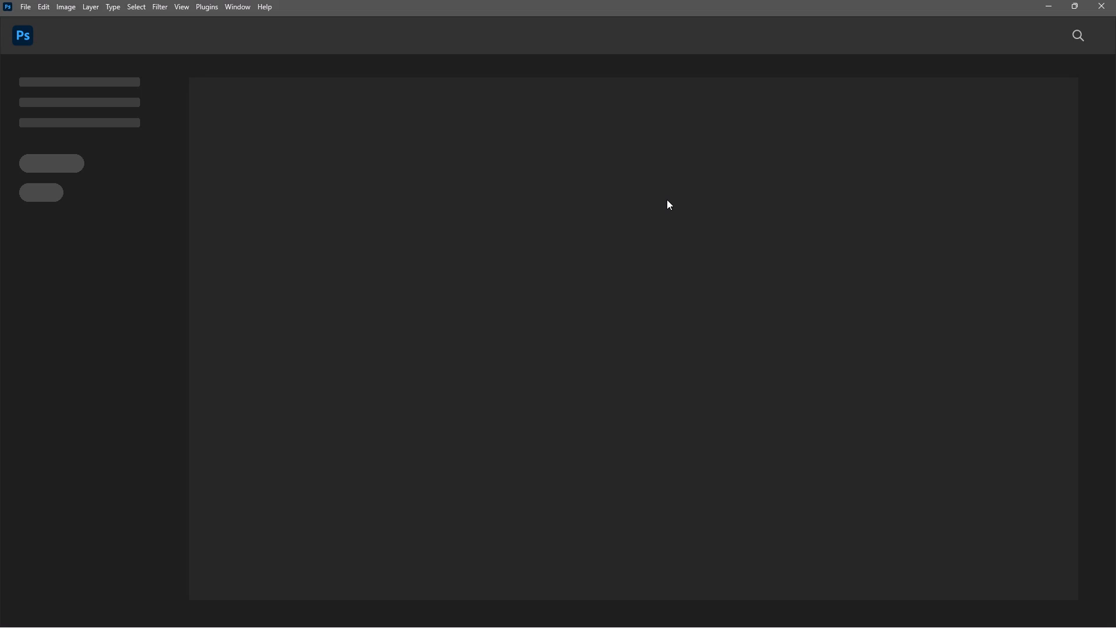
Open the six full-figure Loki character images from the LOKI folder in Downloads, leaving out LOKI 1.
{"action": "left_click", "coordinate": [28, 6]}
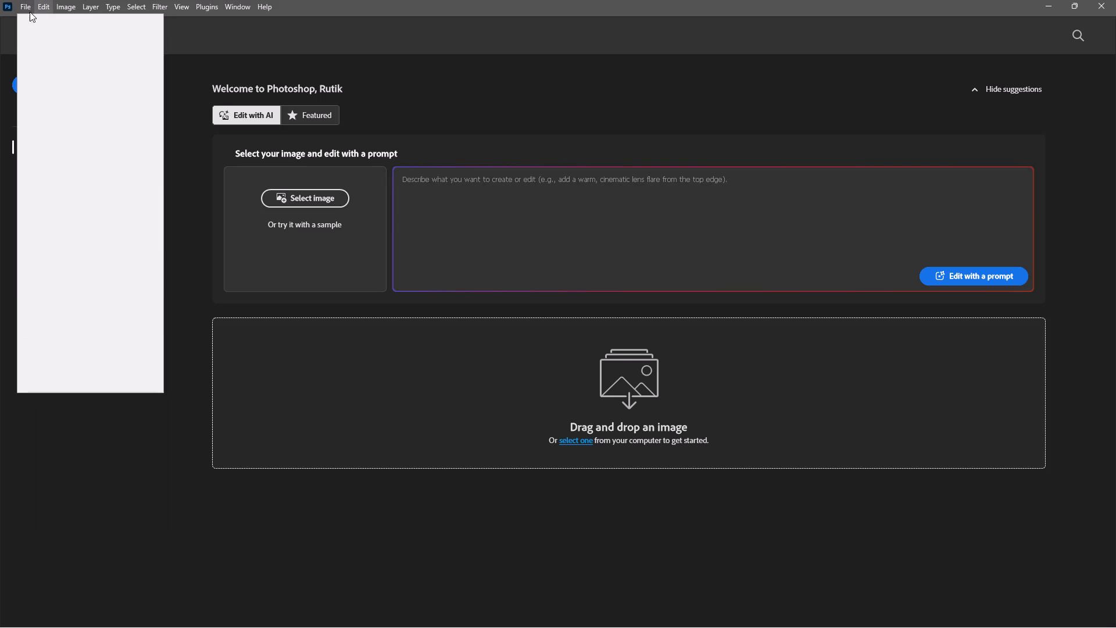
{"action": "left_click", "coordinate": [32, 26]}
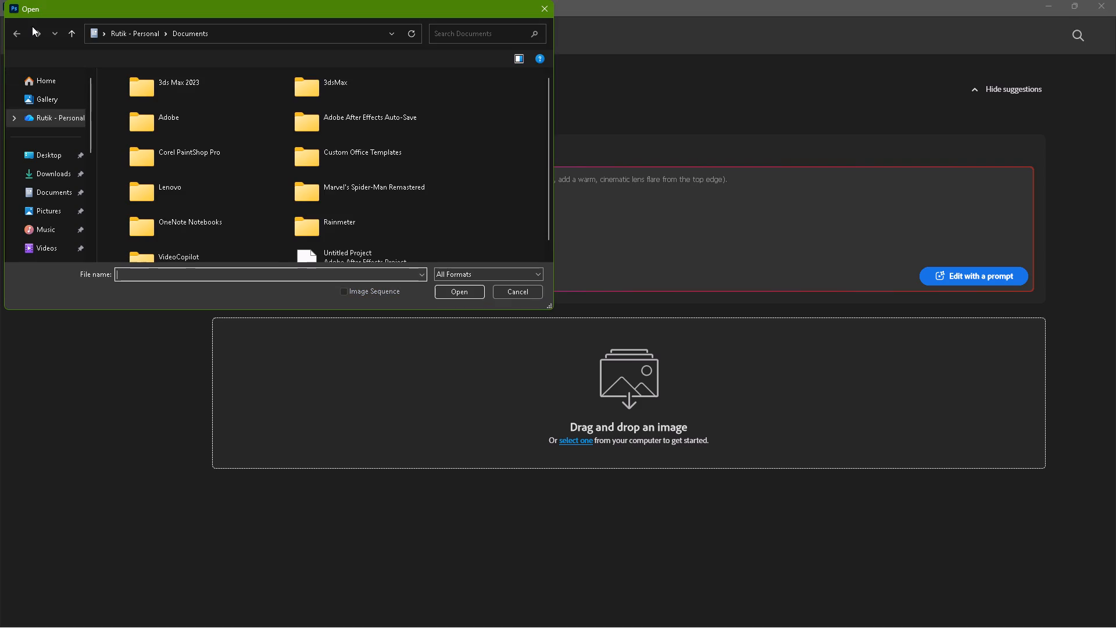
{"action": "left_click", "coordinate": [55, 174]}
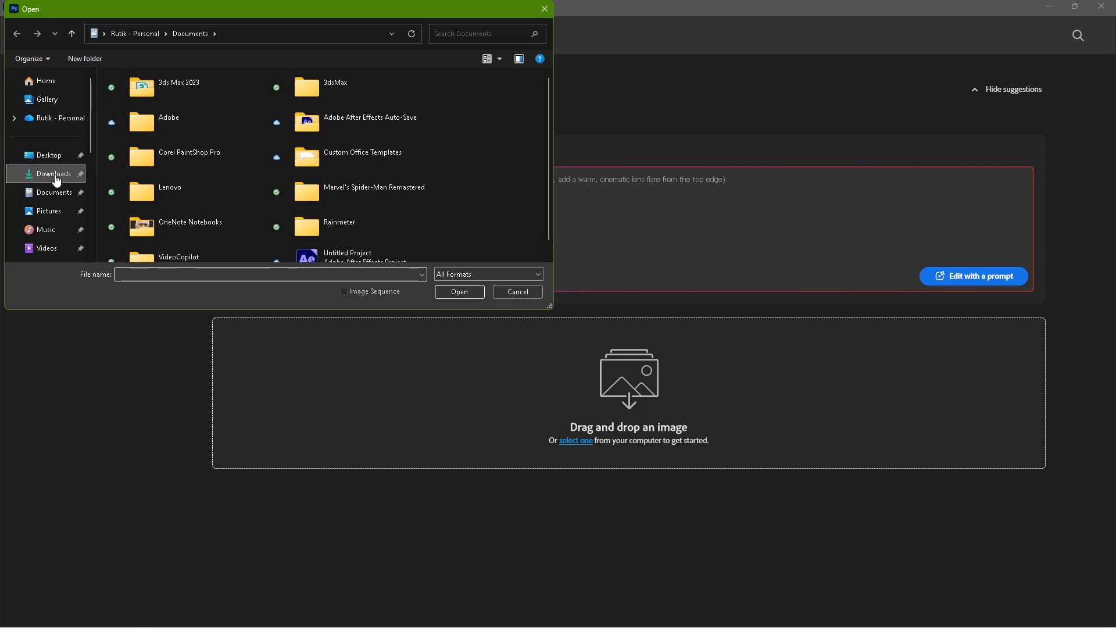
{"action": "triple_click", "coordinate": [141, 103]}
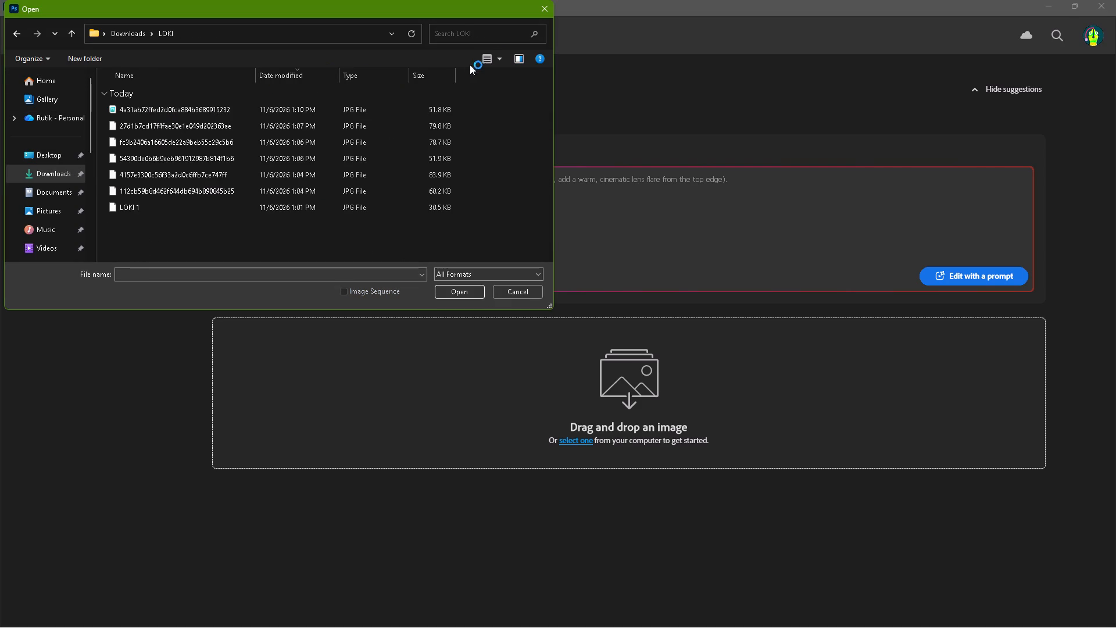
{"action": "left_click", "coordinate": [490, 52]}
{"action": "left_click", "coordinate": [490, 52]}
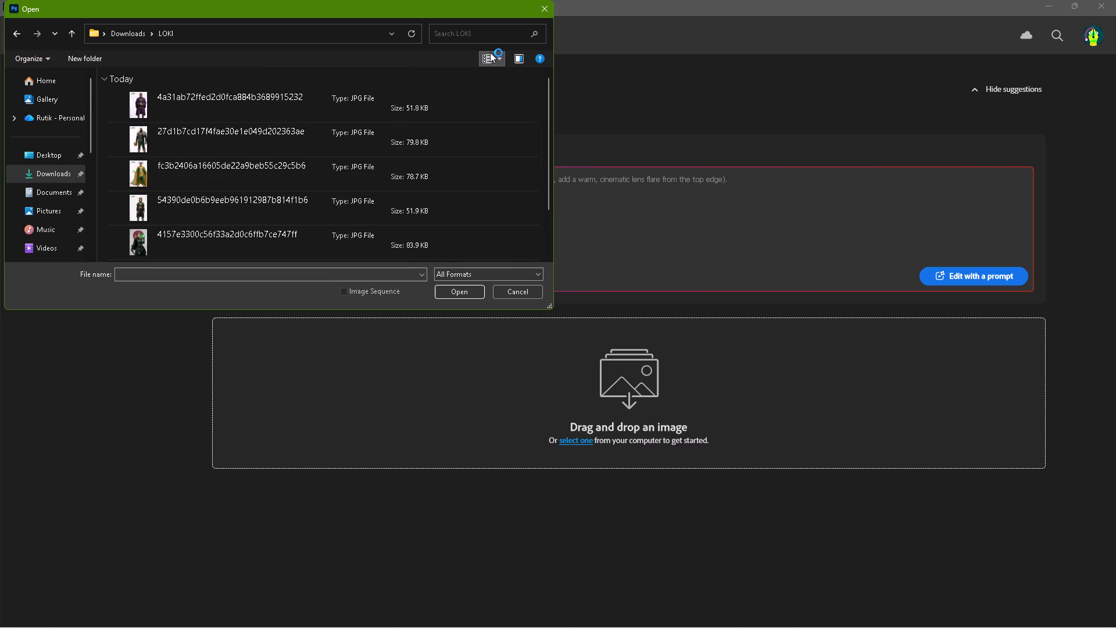
{"action": "left_click", "coordinate": [490, 52]}
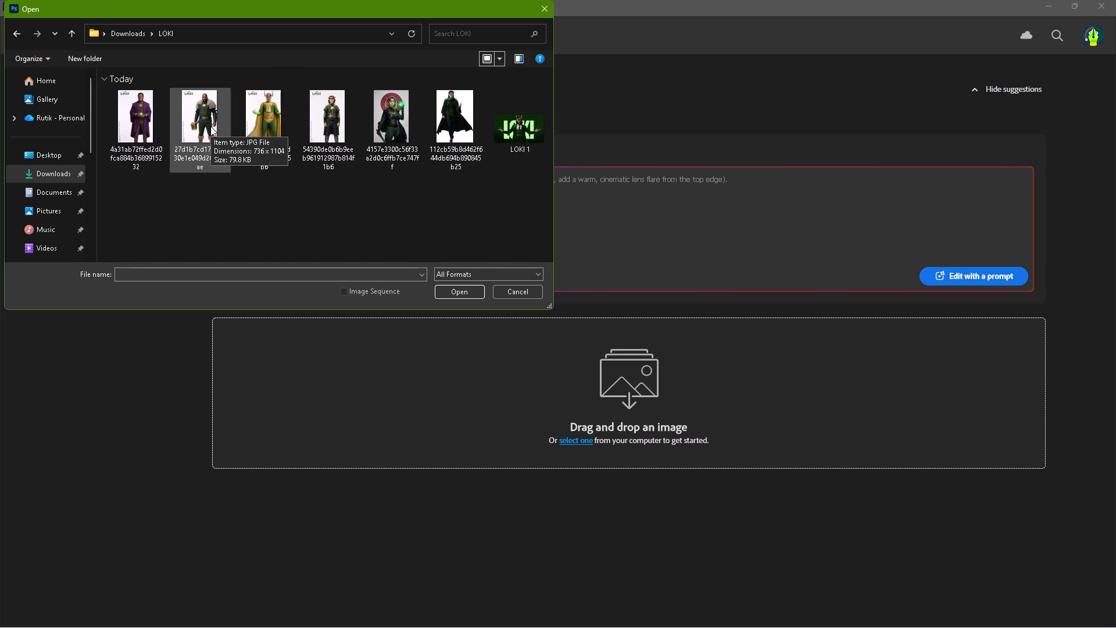
{"action": "left_click", "coordinate": [142, 131], "text": "shift"}
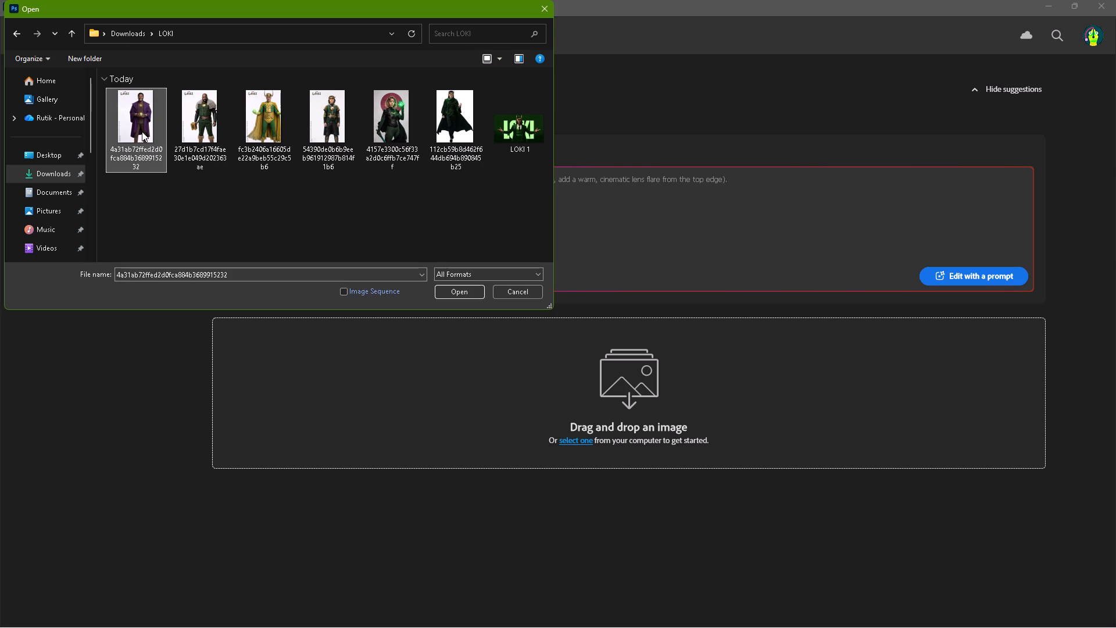
{"action": "left_click", "coordinate": [437, 116], "text": "shift"}
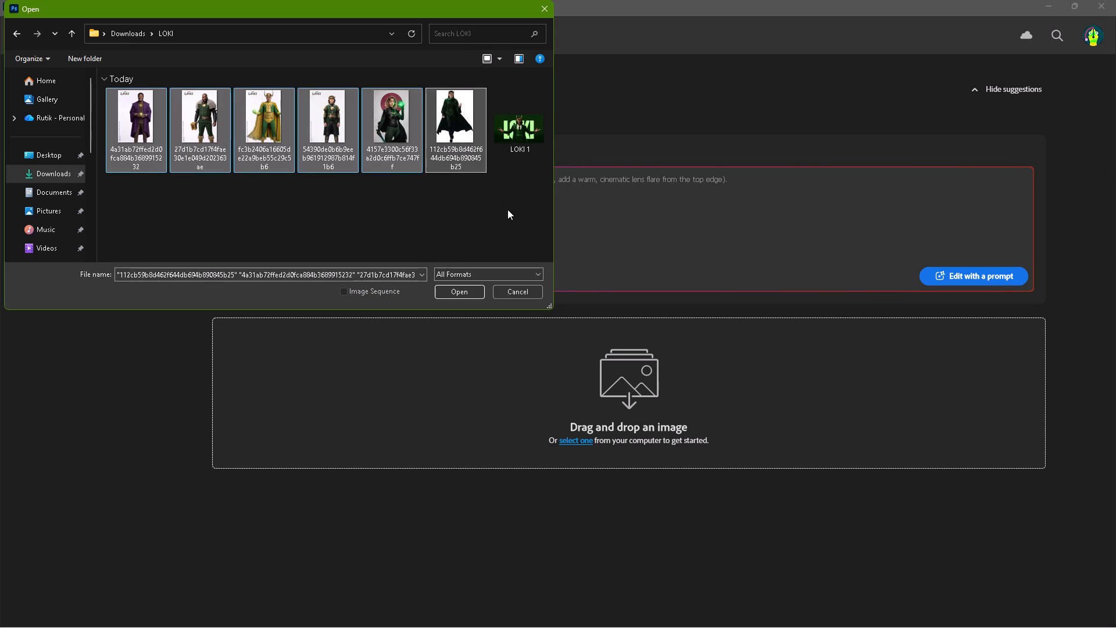
{"action": "left_click", "coordinate": [478, 290]}
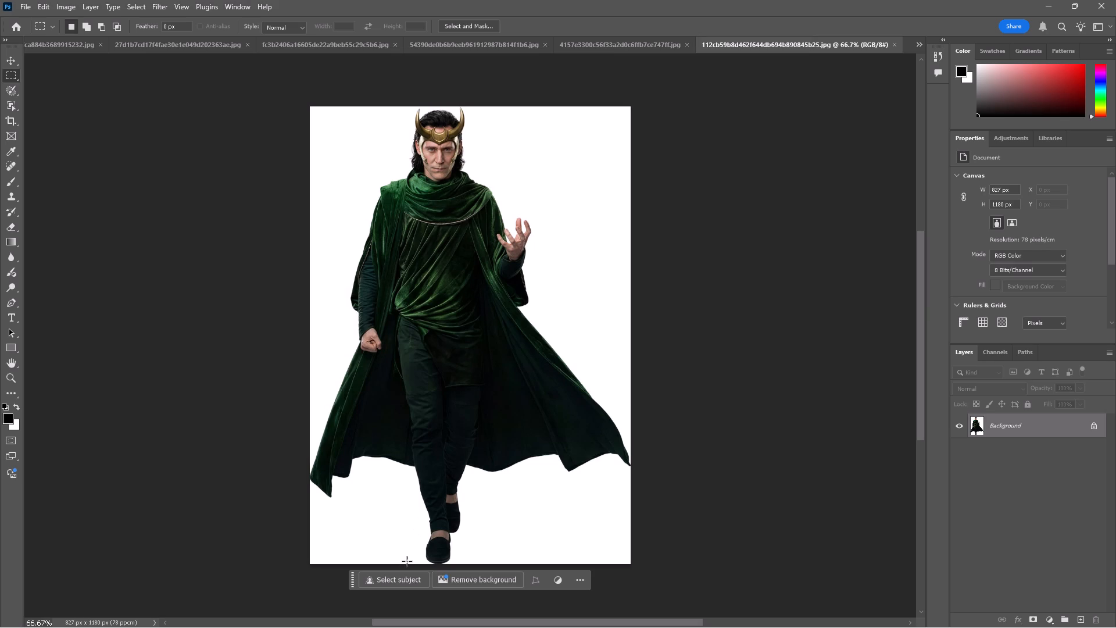
Select the subject in the green-caped Loki image.
{"action": "left_click", "coordinate": [401, 583]}
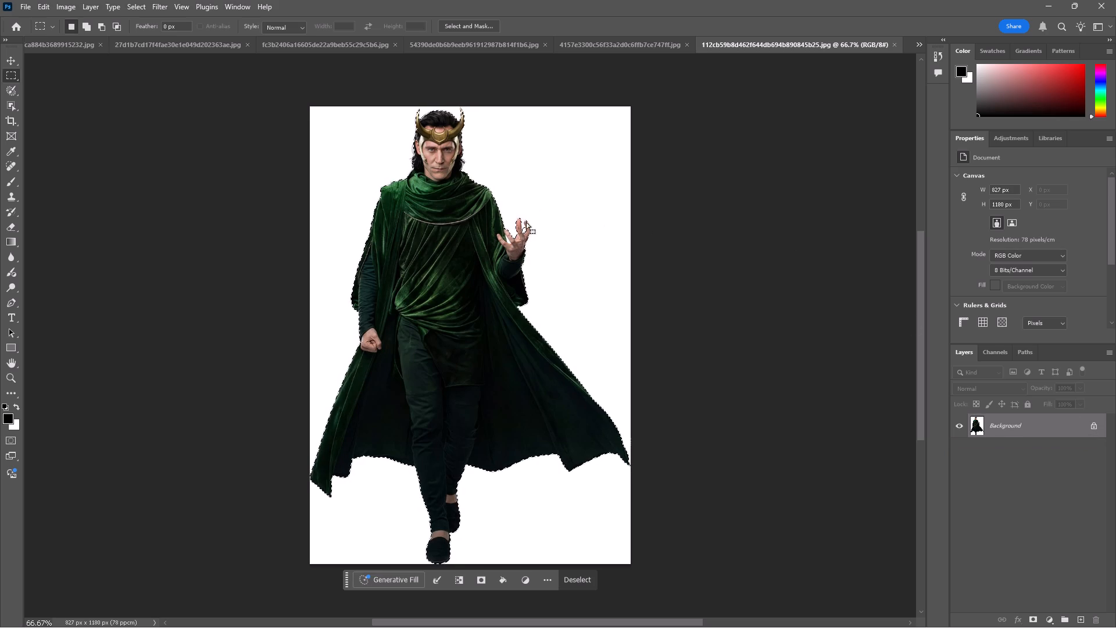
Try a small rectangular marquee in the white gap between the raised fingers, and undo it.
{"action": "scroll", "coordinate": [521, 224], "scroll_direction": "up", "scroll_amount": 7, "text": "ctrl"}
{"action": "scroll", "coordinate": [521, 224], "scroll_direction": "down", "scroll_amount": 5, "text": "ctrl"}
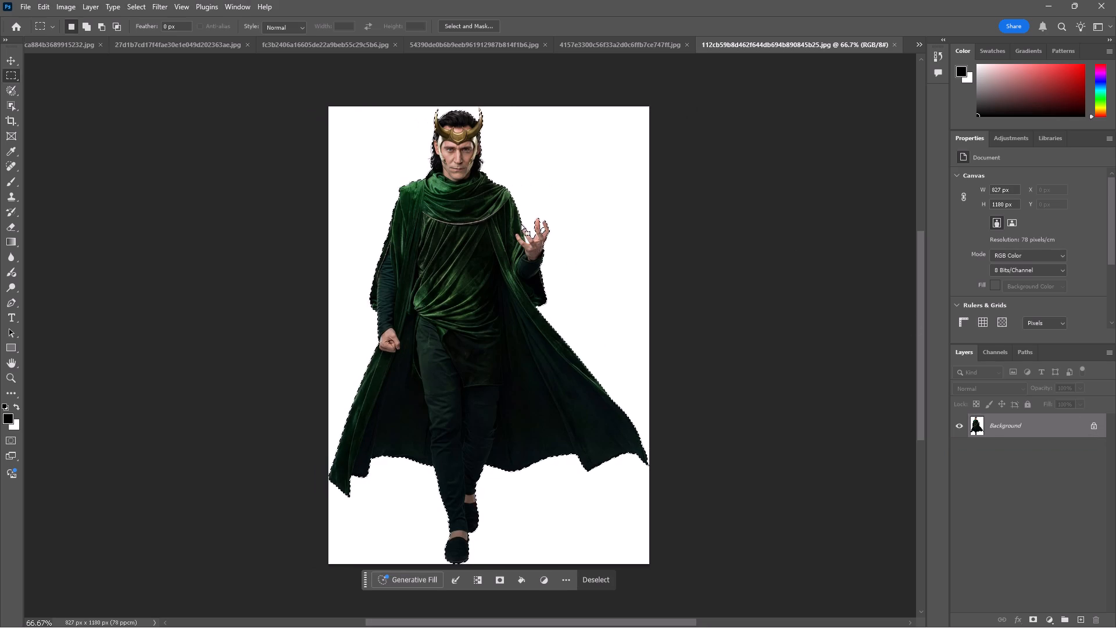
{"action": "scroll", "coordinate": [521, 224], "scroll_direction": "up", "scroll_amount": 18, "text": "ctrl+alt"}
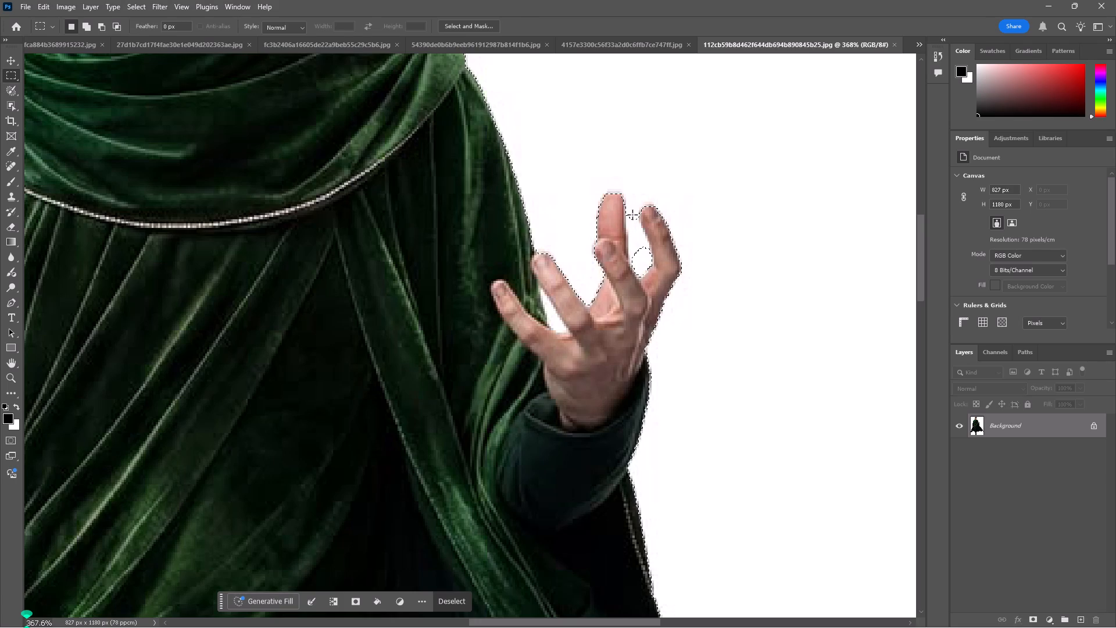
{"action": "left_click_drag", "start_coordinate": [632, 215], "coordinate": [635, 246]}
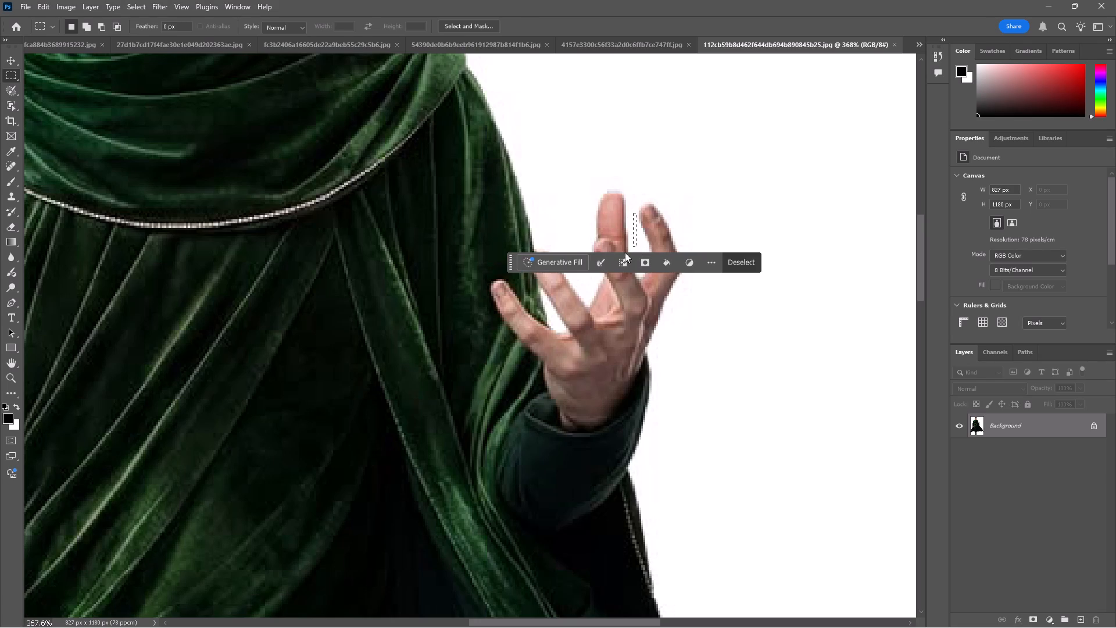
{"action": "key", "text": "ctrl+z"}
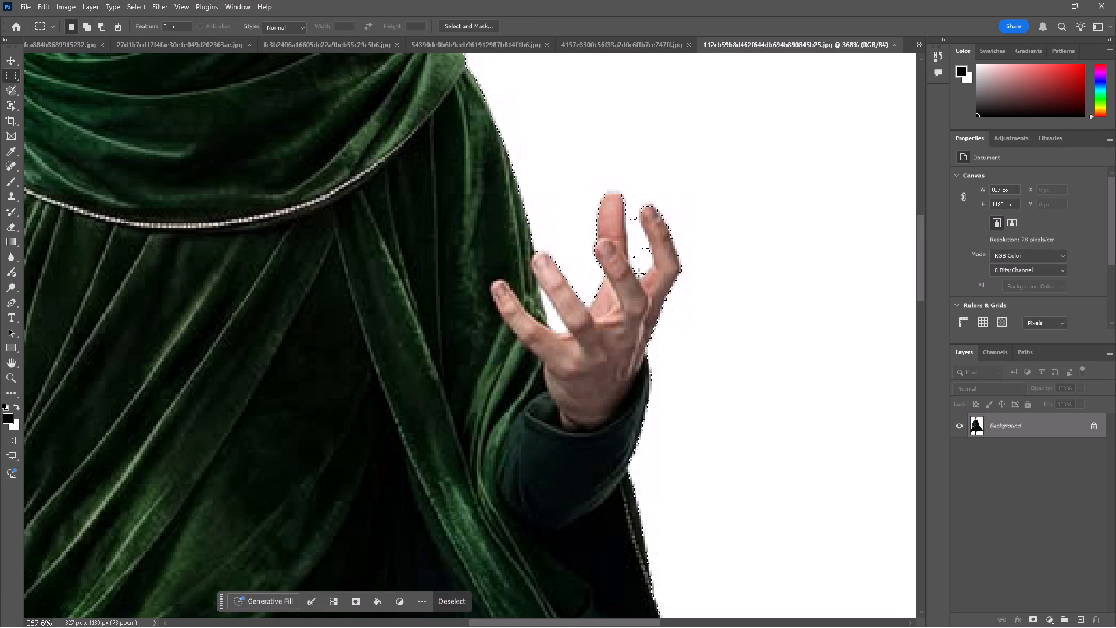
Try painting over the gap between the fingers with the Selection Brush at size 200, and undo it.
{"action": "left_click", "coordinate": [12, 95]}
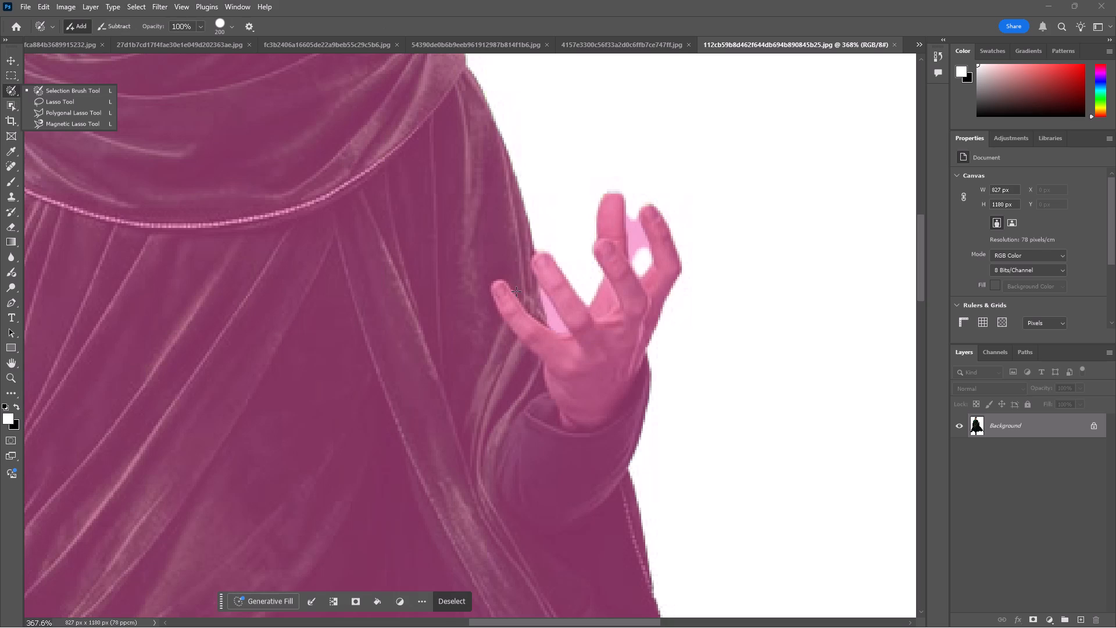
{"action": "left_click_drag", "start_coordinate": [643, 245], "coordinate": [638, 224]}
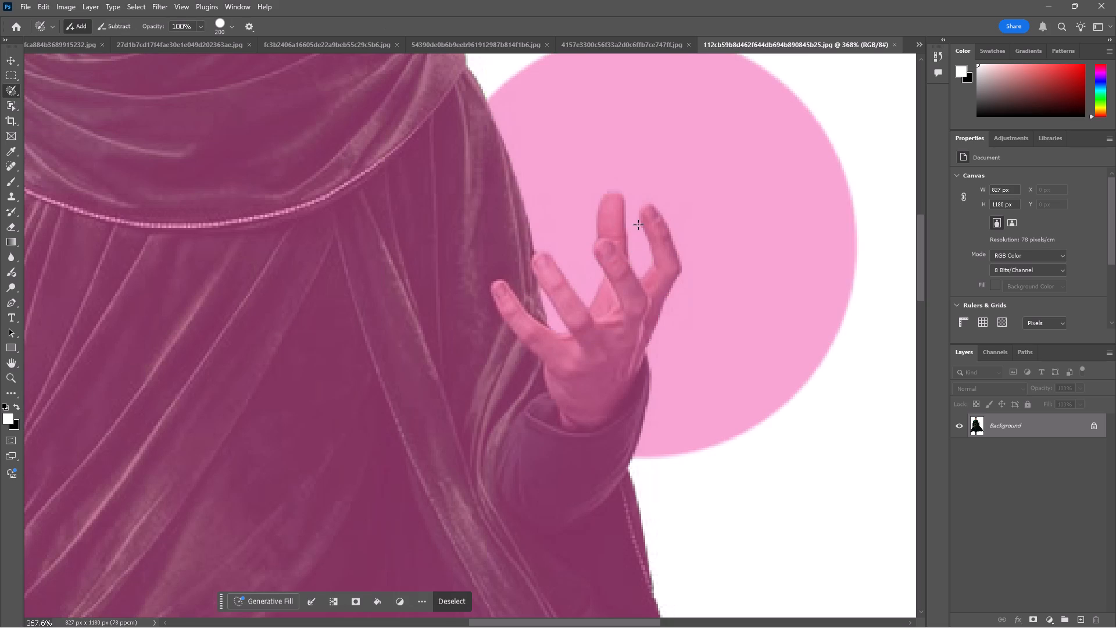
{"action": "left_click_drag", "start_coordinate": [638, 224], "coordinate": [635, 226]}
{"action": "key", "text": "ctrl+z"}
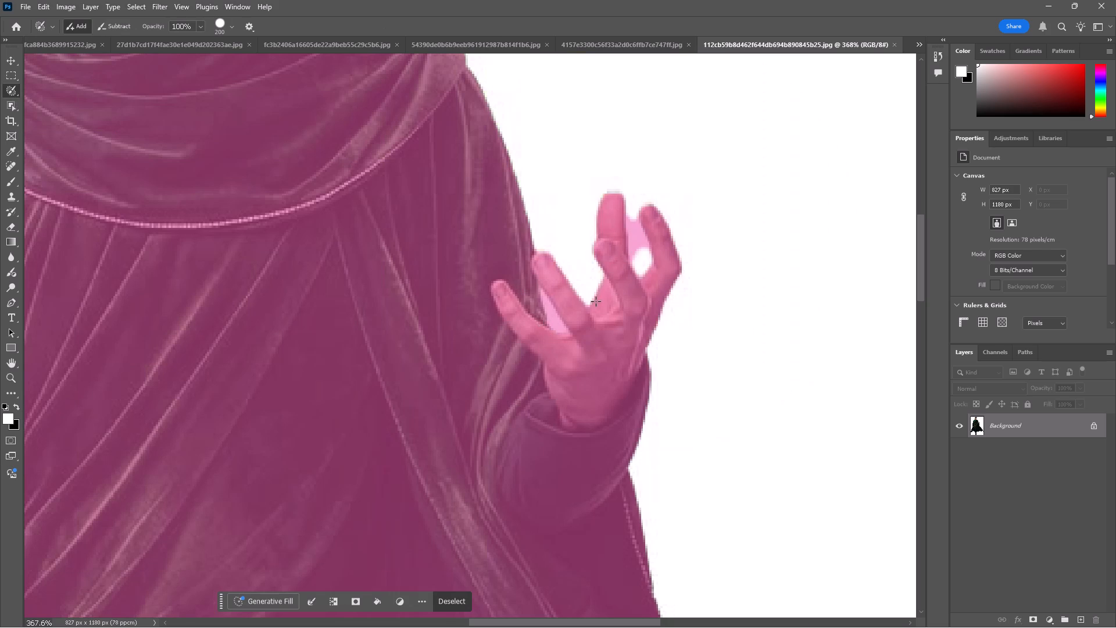
Subtract the white gap between the two uppermost fingers from the selection, using the Selection Brush at size 5.
{"action": "key", "text": "bracketleft"}
{"action": "key", "text": "bracketleft"}
{"action": "key", "text": "bracketleft"}
{"action": "key", "text": "bracketleft"}
{"action": "key", "text": "bracketleft"}
{"action": "key", "text": "bracketleft"}
{"action": "key", "text": "bracketleft"}
{"action": "key", "text": "bracketleft"}
{"action": "key", "text": "bracketleft"}
{"action": "key", "text": "bracketleft"}
{"action": "key", "text": "bracketleft"}
{"action": "key", "text": "bracketleft"}
{"action": "key", "text": "bracketleft"}
{"action": "key", "text": "bracketleft"}
{"action": "key", "text": "bracketleft"}
{"action": "key", "text": "bracketleft"}
{"action": "key", "text": "bracketleft"}
{"action": "key", "text": "bracketleft"}
{"action": "key", "text": "bracketleft"}
{"action": "key", "text": "bracketleft"}
{"action": "key", "text": "bracketleft"}
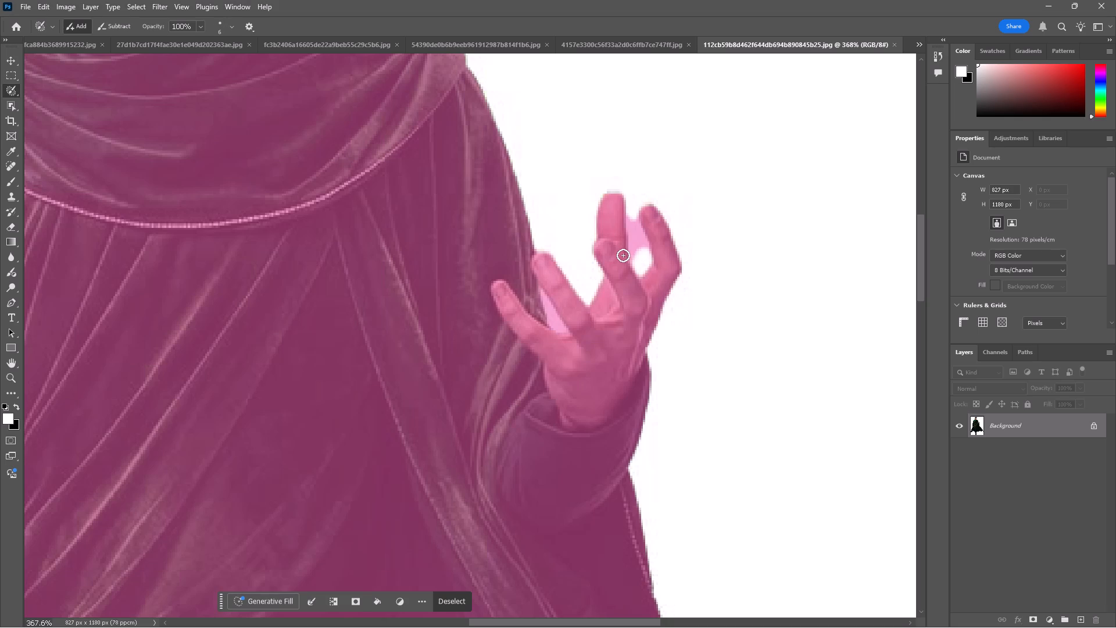
{"action": "left_click_drag", "start_coordinate": [623, 255], "coordinate": [614, 240]}
{"action": "left_click", "coordinate": [116, 26]}
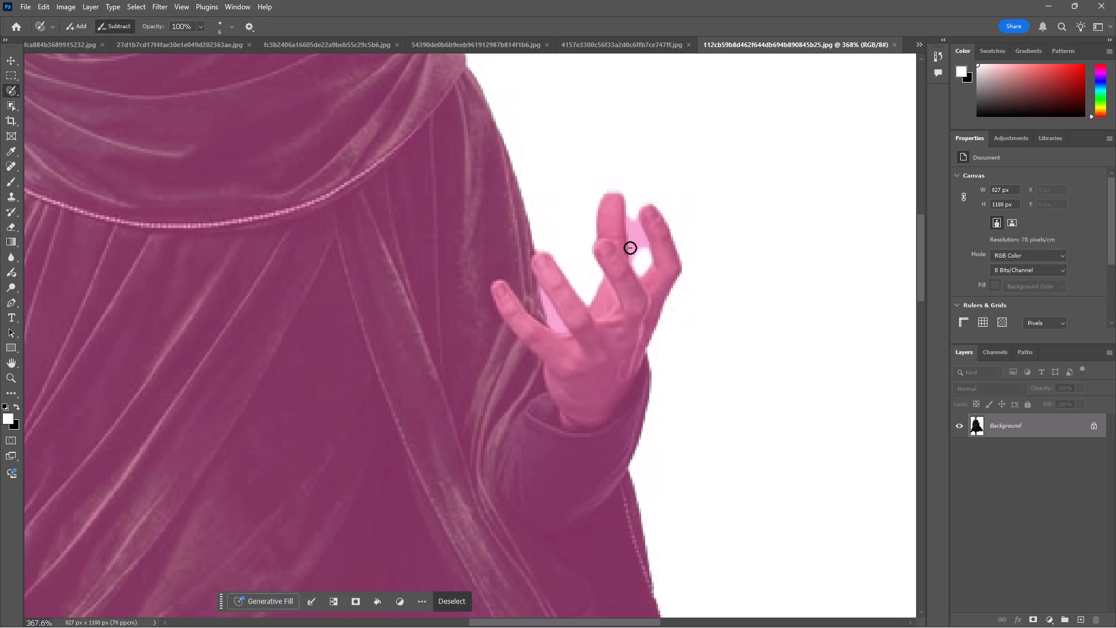
{"action": "key", "text": "bracketleft"}
{"action": "left_click", "coordinate": [636, 249]}
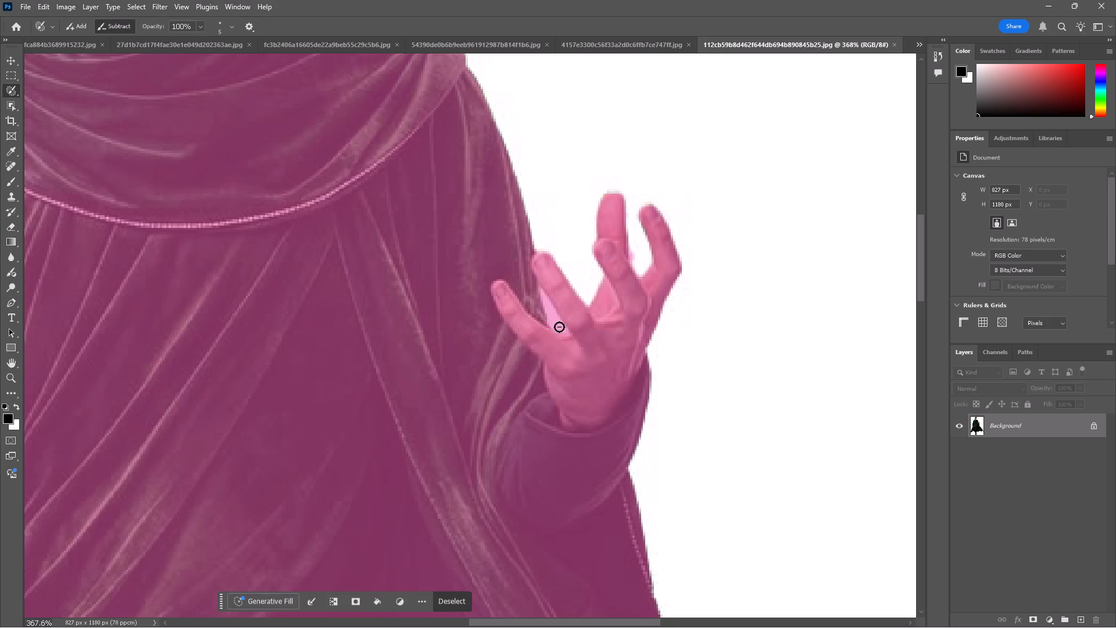
Subtract the white gap between the two fingers nearest the cape from the selection, using brush size 3.
{"action": "type", "text": "[["}
{"action": "left_click_drag", "start_coordinate": [559, 327], "coordinate": [544, 298]}
{"action": "left_click_drag", "start_coordinate": [544, 298], "coordinate": [561, 328]}
{"action": "left_click_drag", "start_coordinate": [561, 328], "coordinate": [545, 297]}
Copy the selected Loki figure and paste it onto its own layer.
{"action": "scroll", "coordinate": [570, 324], "scroll_direction": "down", "scroll_amount": 5, "text": "ctrl+alt"}
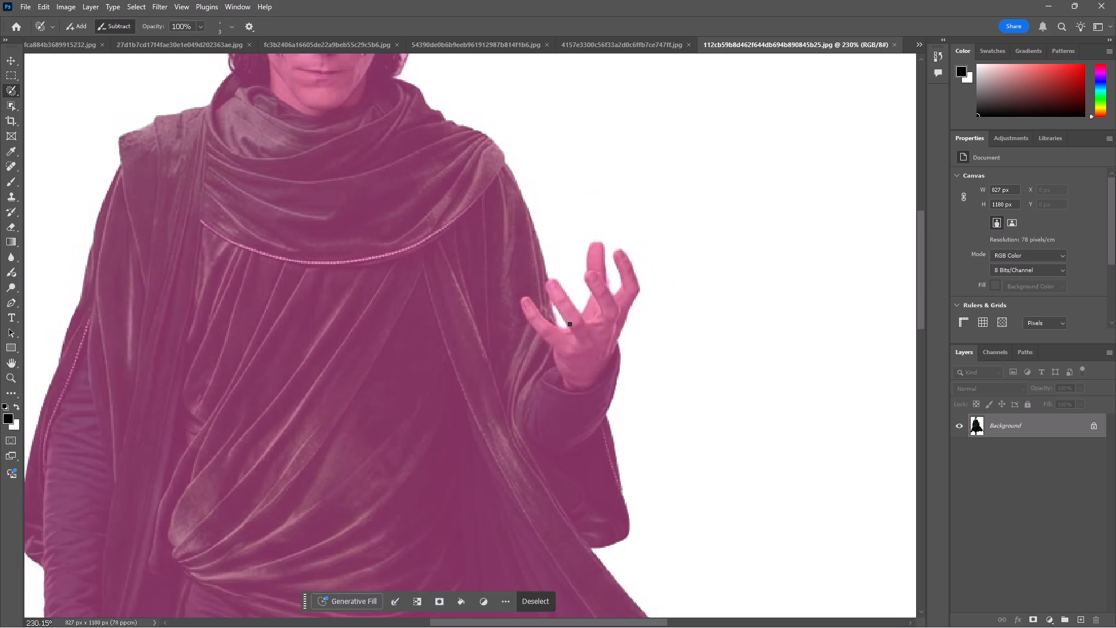
{"action": "scroll", "coordinate": [570, 324], "scroll_direction": "down", "scroll_amount": 8, "text": "ctrl+alt"}
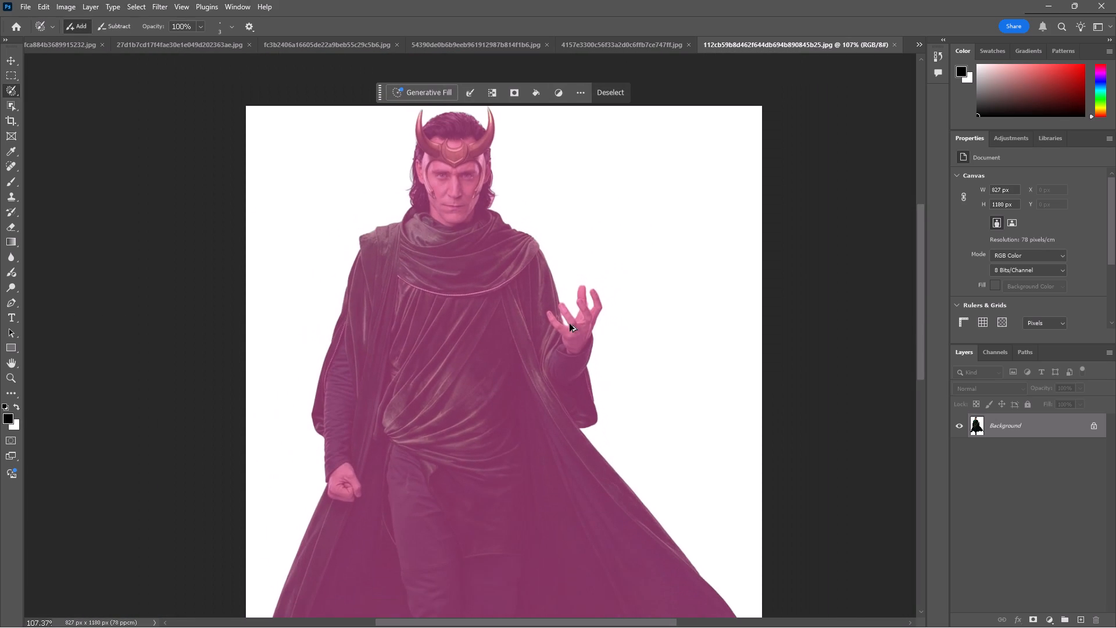
{"action": "left_click", "coordinate": [72, 27]}
{"action": "left_click", "coordinate": [10, 55]}
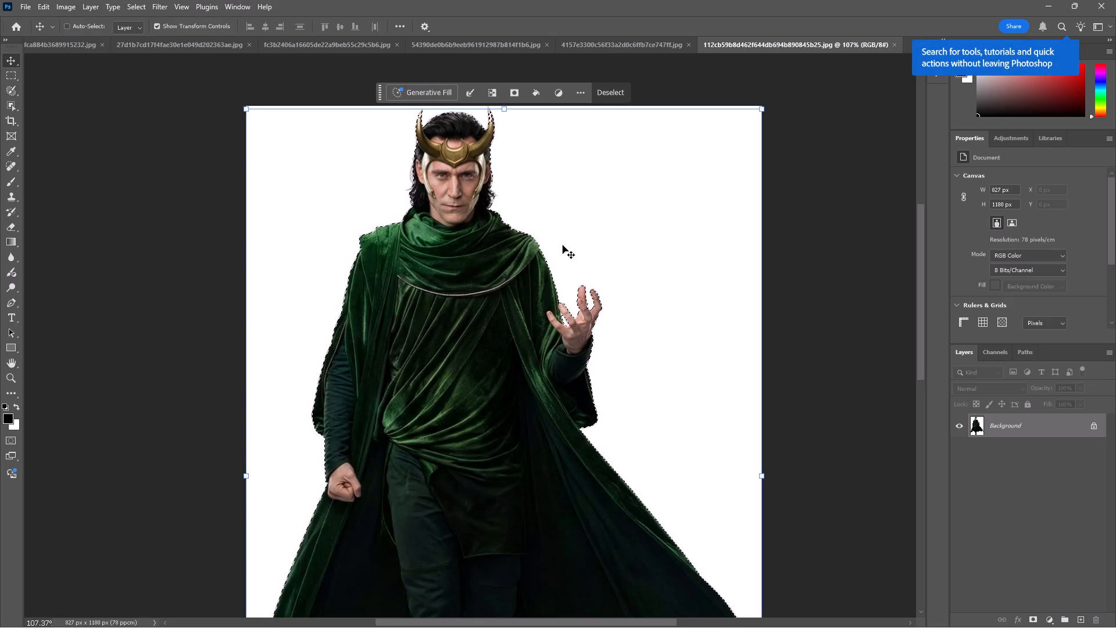
{"action": "key", "text": "ctrl+c"}
{"action": "key", "text": "ctrl+v"}
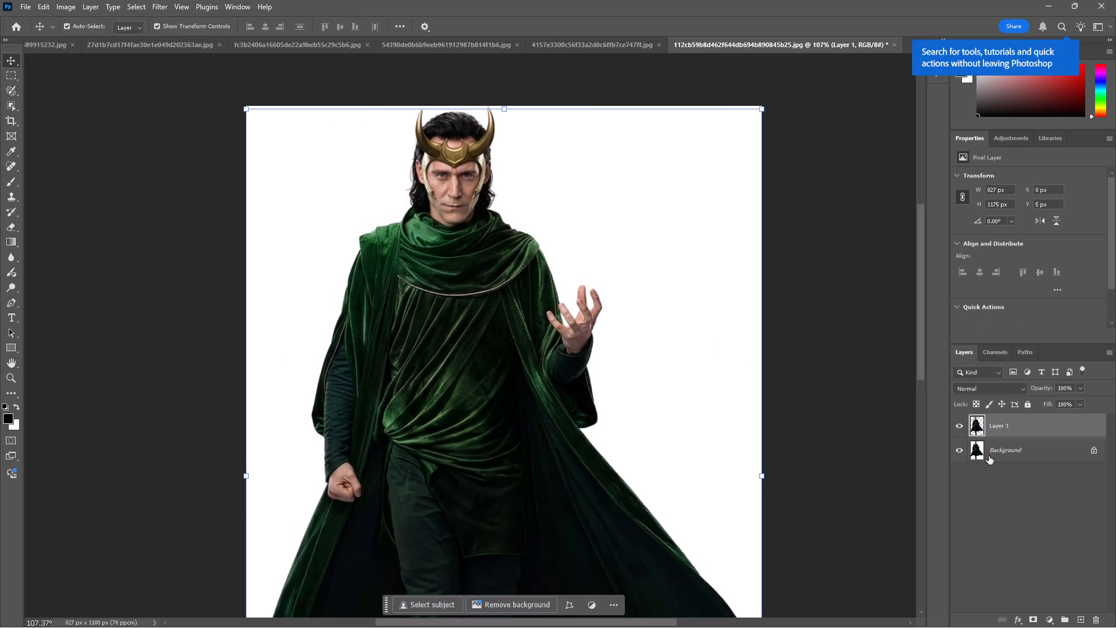
Delete the Background layer.
{"action": "left_click", "coordinate": [988, 454]}
{"action": "key", "text": "Delete"}
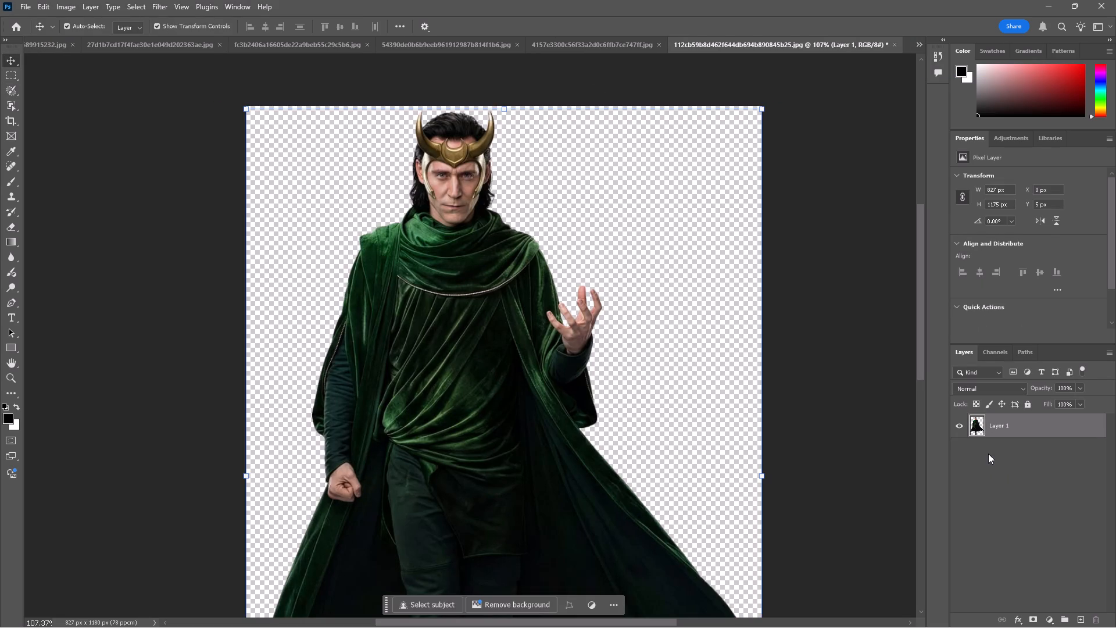
Scale the Loki figure down proportionally to about 693 × 984 px and centre it on the canvas.
{"action": "scroll", "coordinate": [543, 316], "scroll_direction": "down", "scroll_amount": 5, "text": "ctrl"}
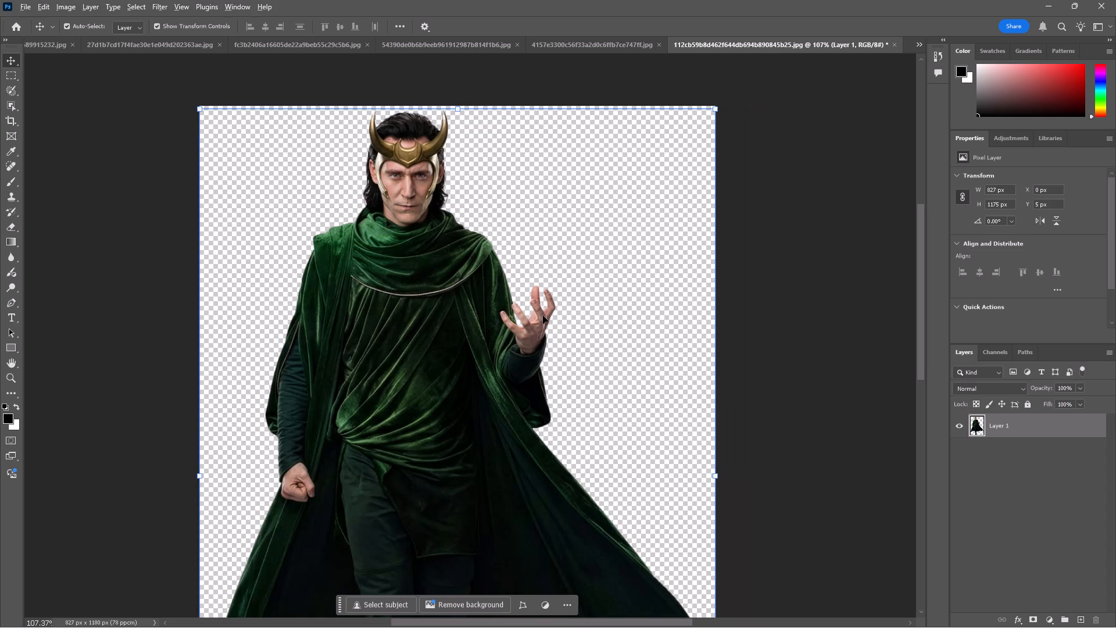
{"action": "scroll", "coordinate": [543, 316], "scroll_direction": "down", "scroll_amount": 7, "text": "ctrl+alt"}
{"action": "key", "text": "space"}
{"action": "key", "text": "space"}
{"action": "key", "text": "space"}
{"action": "key", "text": "space"}
{"action": "key", "text": "space"}
{"action": "key", "text": "space"}
{"action": "key", "text": "space"}
{"action": "key", "text": "space"}
{"action": "key", "text": "space"}
{"action": "key", "text": "space"}
{"action": "key", "text": "space"}
{"action": "key", "text": "space"}
{"action": "key", "text": "space"}
{"action": "key", "text": "space"}
{"action": "key", "text": "space"}
{"action": "key", "text": "space"}
{"action": "key", "text": "space"}
{"action": "key", "text": "space"}
{"action": "key", "text": "space"}
{"action": "key", "text": "space"}
{"action": "left_click_drag", "start_coordinate": [543, 316], "coordinate": [500, 250]}
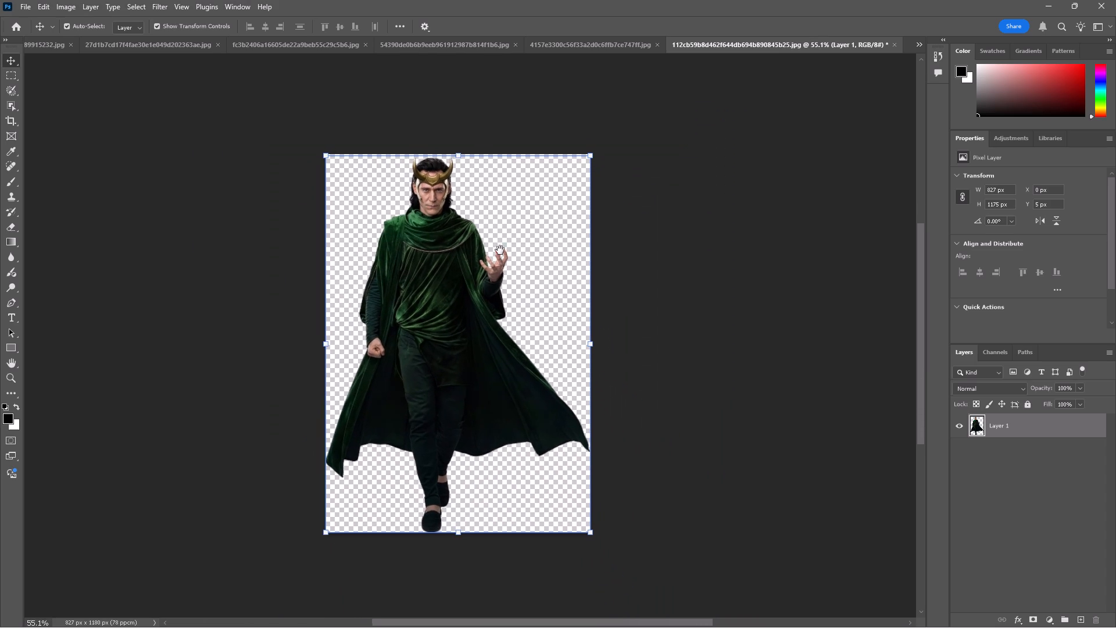
{"action": "left_click_drag", "start_coordinate": [500, 250], "coordinate": [500, 248]}
{"action": "left_click", "coordinate": [263, 350]}
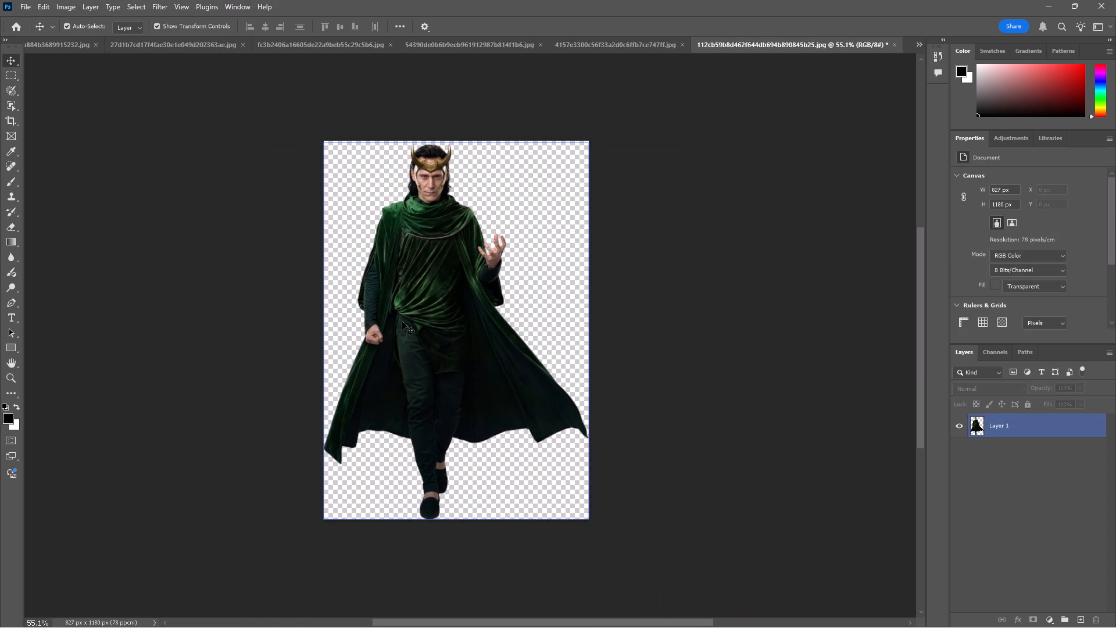
{"action": "left_click", "coordinate": [402, 322]}
{"action": "left_click_drag", "start_coordinate": [324, 141], "coordinate": [388, 187]}
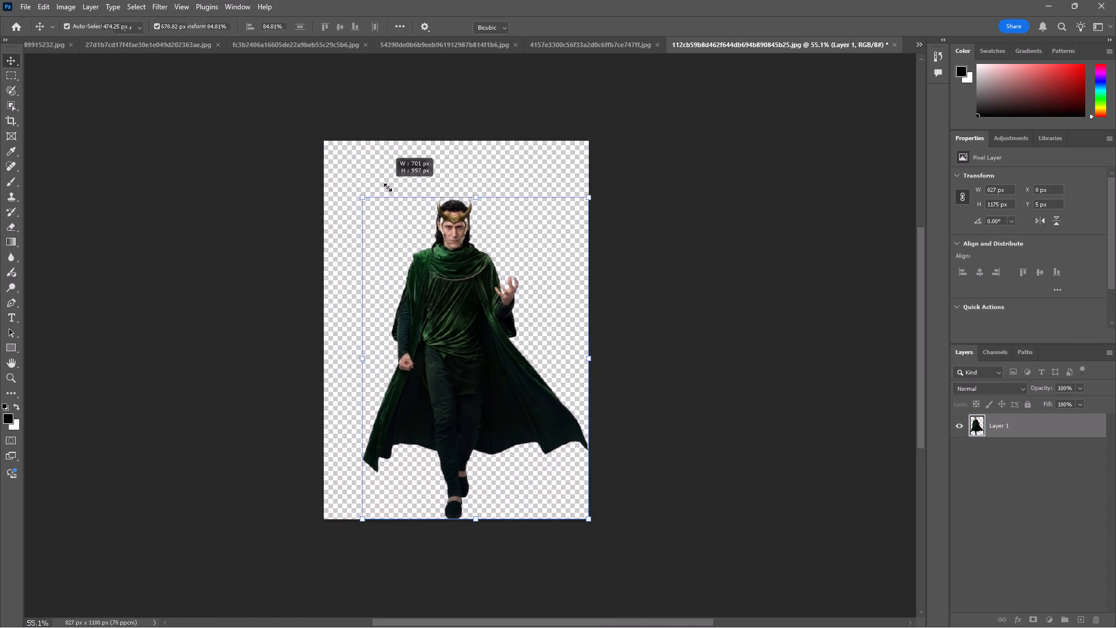
{"action": "left_click_drag", "start_coordinate": [388, 187], "coordinate": [388, 188]}
{"action": "left_click_drag", "start_coordinate": [439, 303], "coordinate": [420, 273]}
{"action": "key", "text": "Return"}
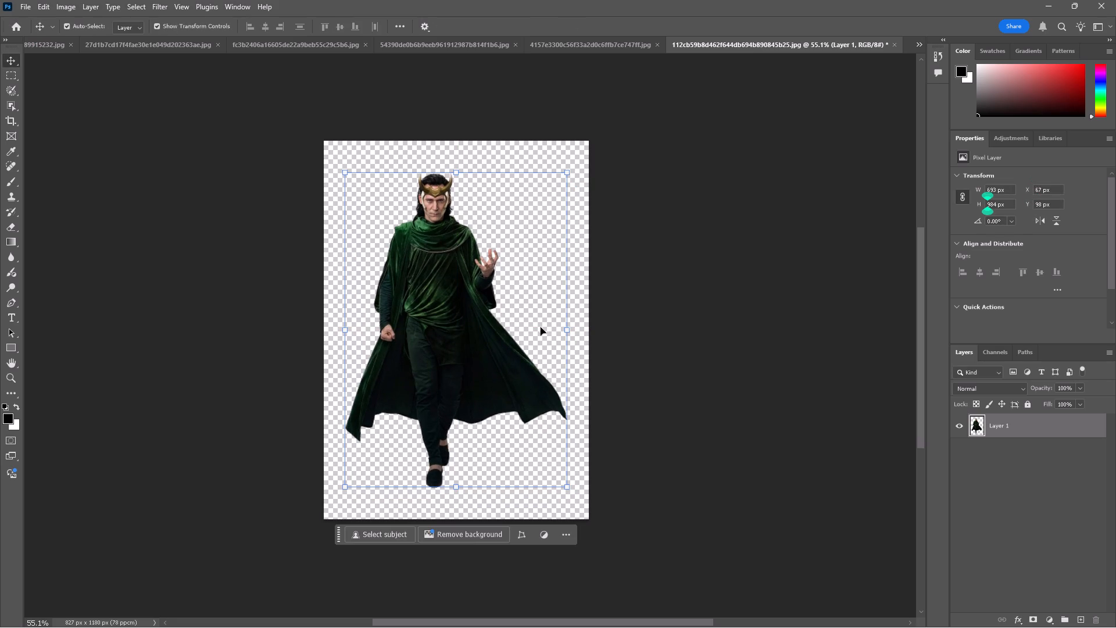
{"action": "left_click", "coordinate": [484, 355]}
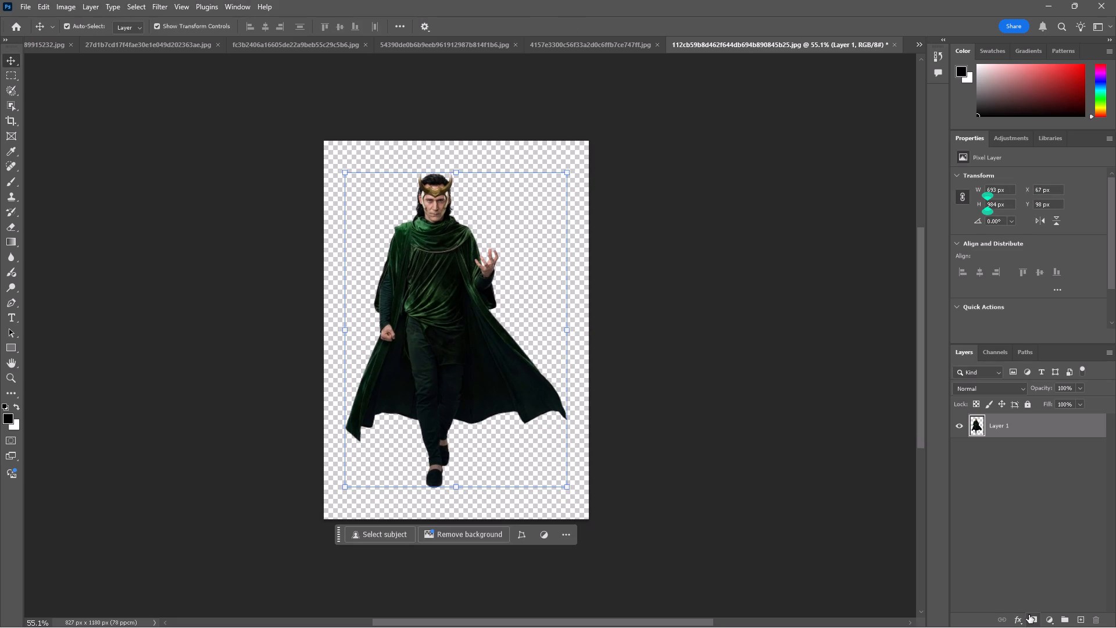
Add a layer mask to Layer 1.
{"action": "left_click", "coordinate": [1029, 615]}
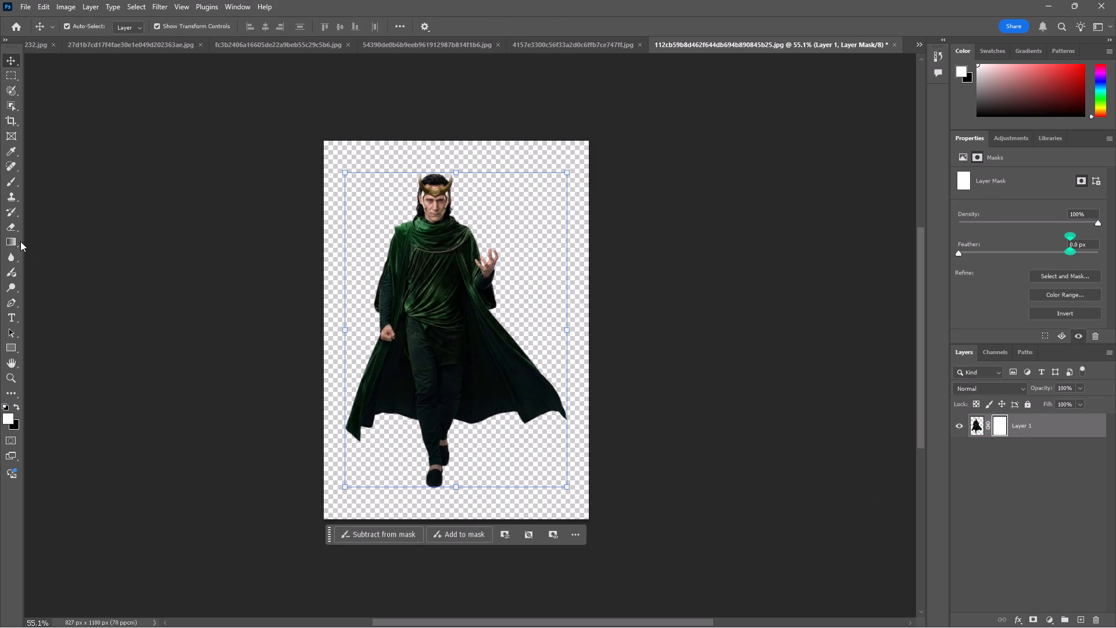
Draw a linear white-to-black gradient on the mask from below the feet to above the head, with its midpoint shifted towards the head.
{"action": "left_click", "coordinate": [12, 240]}
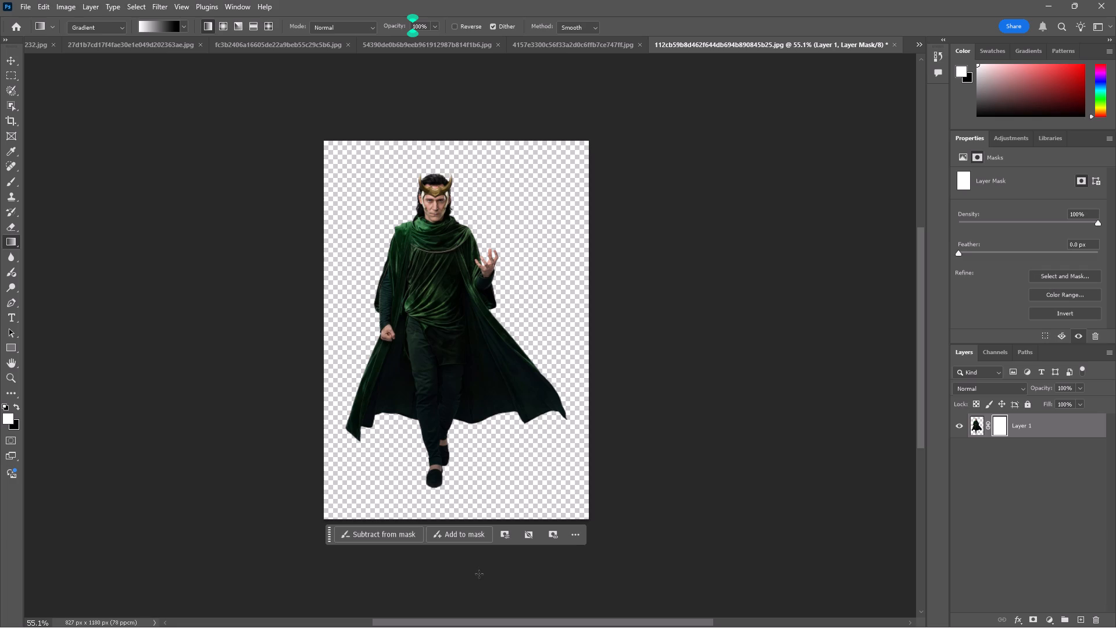
{"action": "left_click_drag", "start_coordinate": [462, 583], "coordinate": [447, 305]}
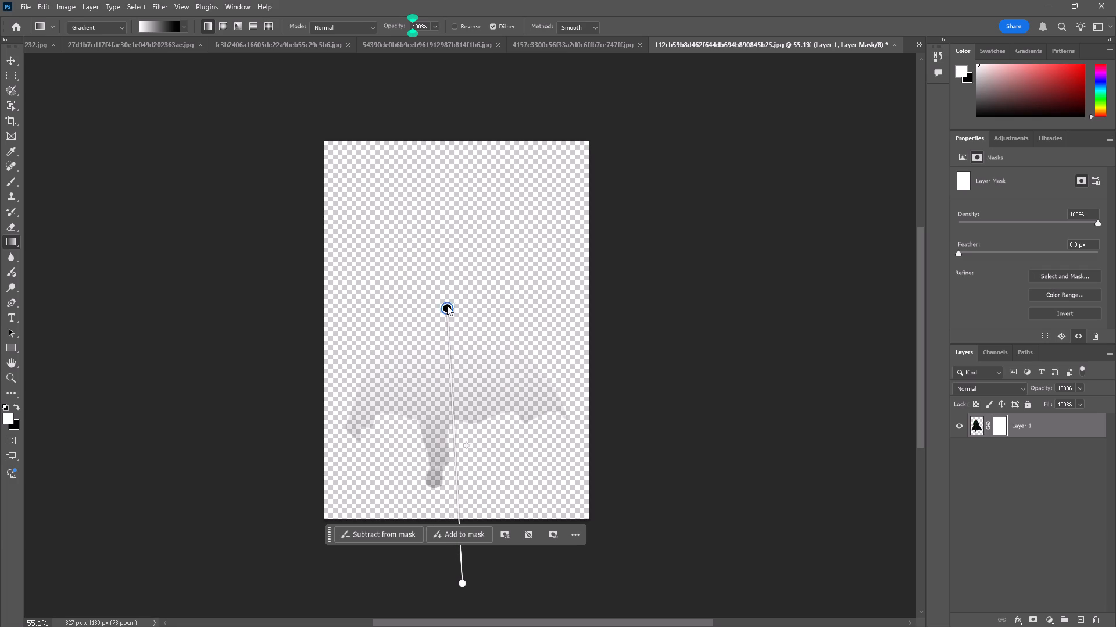
{"action": "left_click_drag", "start_coordinate": [447, 305], "coordinate": [448, 120]}
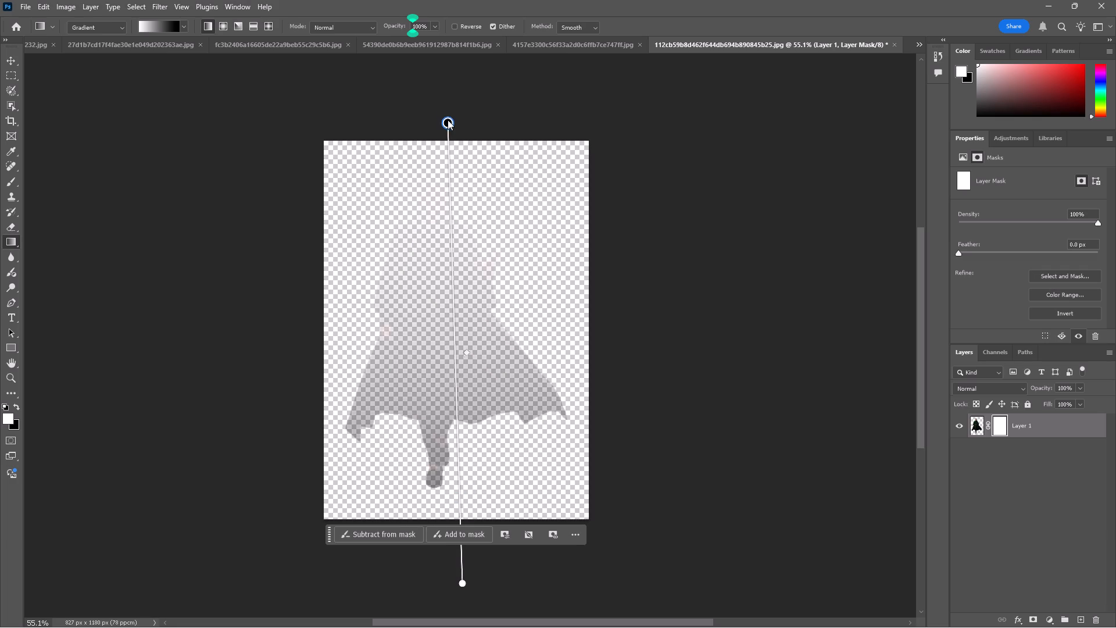
{"action": "left_click_drag", "start_coordinate": [448, 120], "coordinate": [458, 136]}
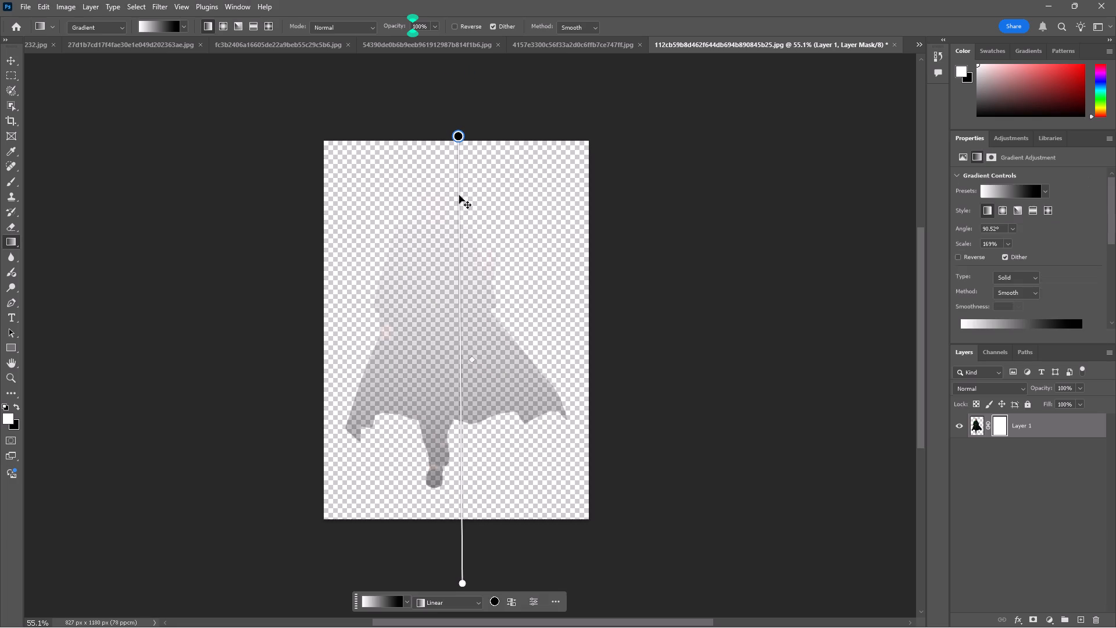
{"action": "left_click_drag", "start_coordinate": [473, 363], "coordinate": [463, 159]}
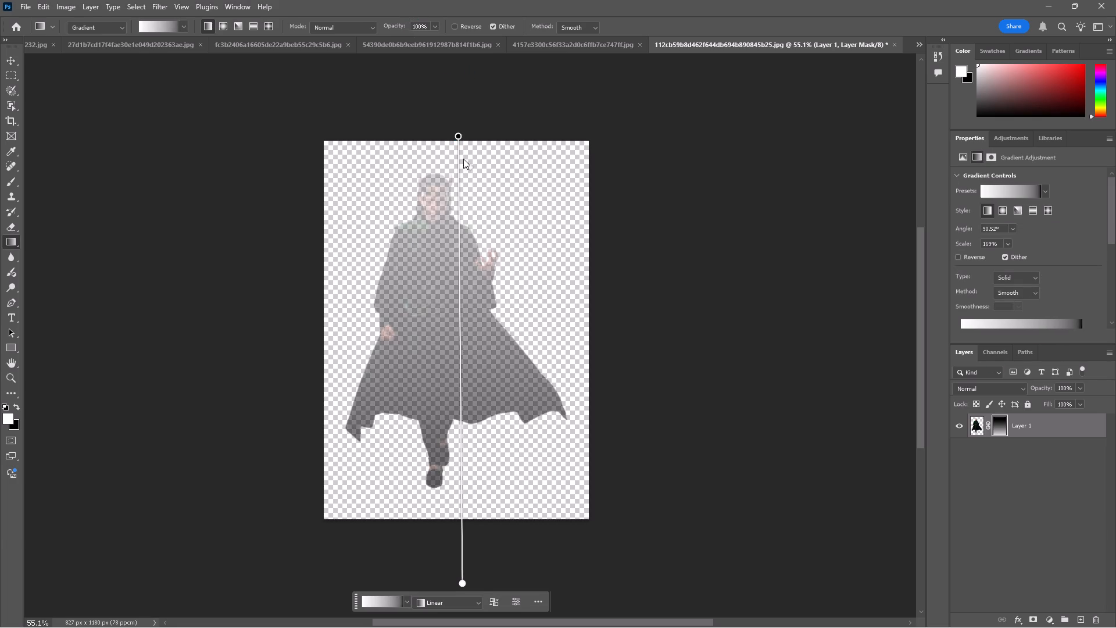
{"action": "left_click_drag", "start_coordinate": [463, 159], "coordinate": [463, 125]}
Reverse the mask gradient's direction by moving its black end below the feet and its white end above the head.
{"action": "left_click_drag", "start_coordinate": [458, 137], "coordinate": [447, 354]}
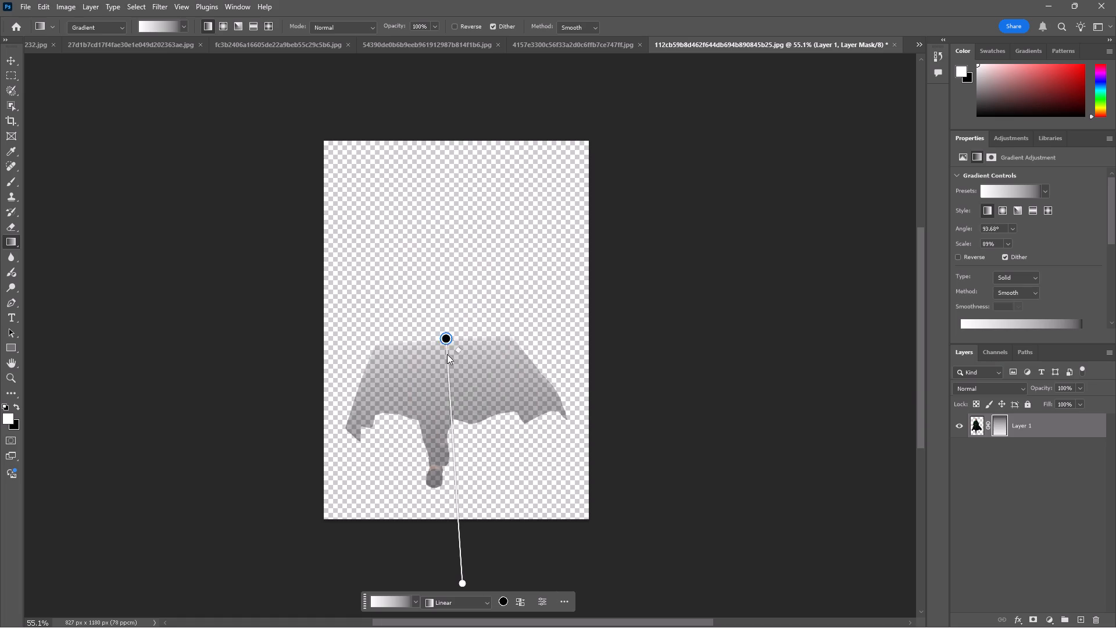
{"action": "left_click_drag", "start_coordinate": [447, 354], "coordinate": [424, 571]}
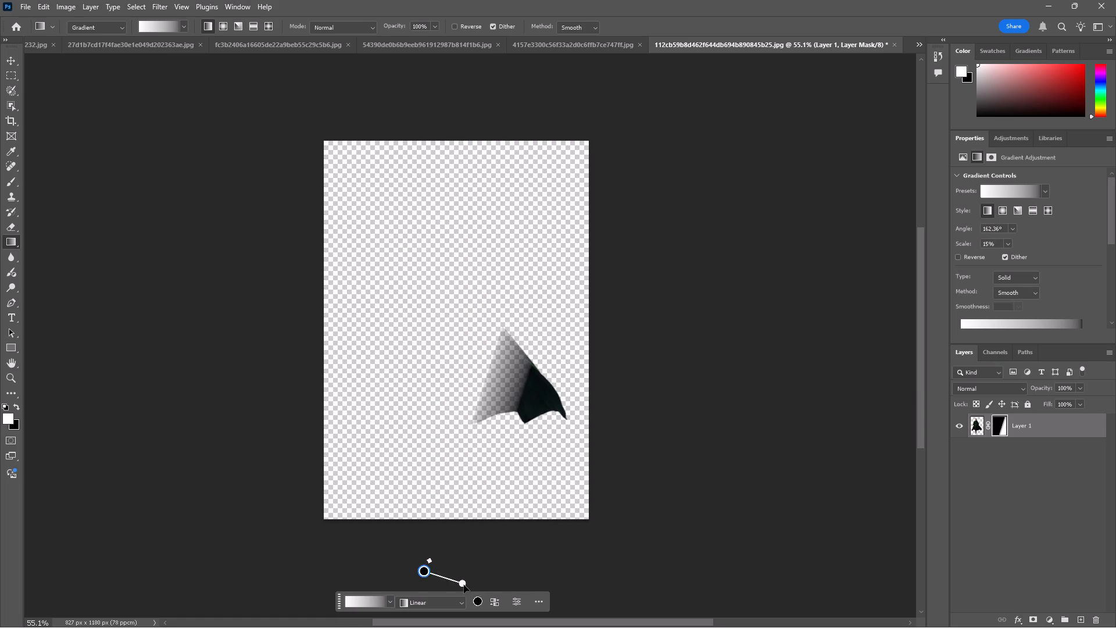
{"action": "left_click_drag", "start_coordinate": [464, 585], "coordinate": [425, 190]}
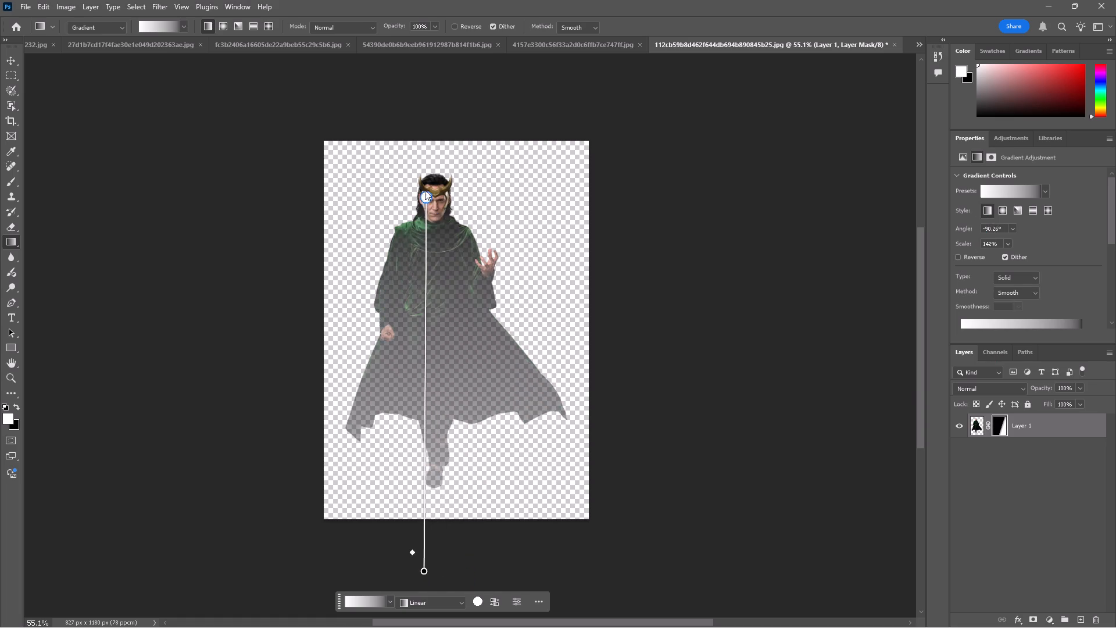
{"action": "left_click_drag", "start_coordinate": [425, 190], "coordinate": [425, 145]}
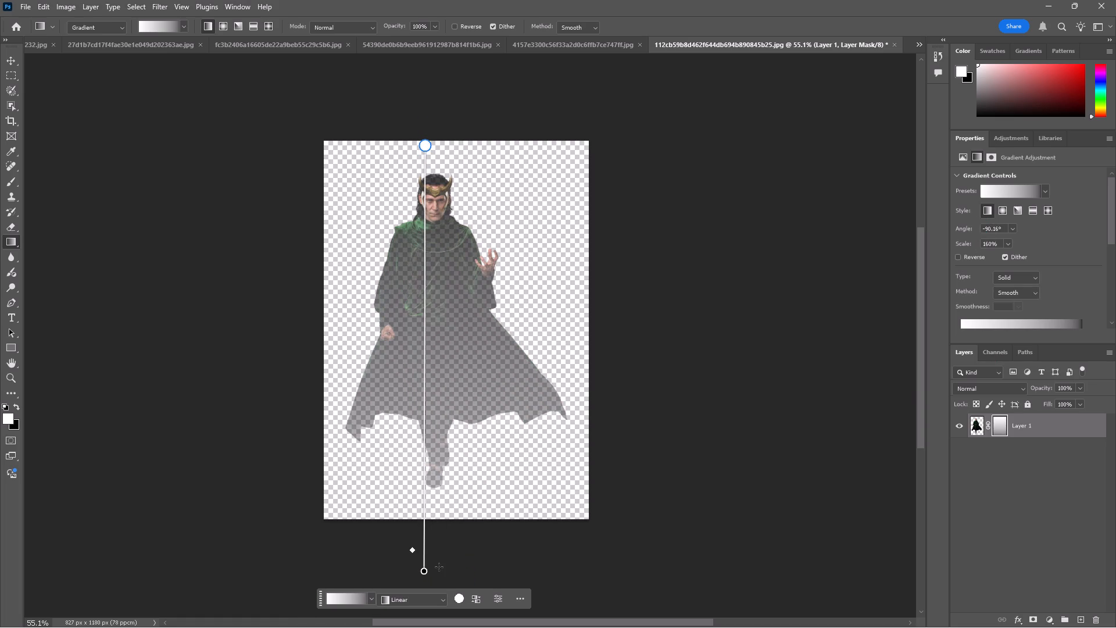
Shorten the mask gradient so its white end sits at the cape's lower hem and its black end at the feet.
{"action": "left_click_drag", "start_coordinate": [424, 570], "coordinate": [429, 486]}
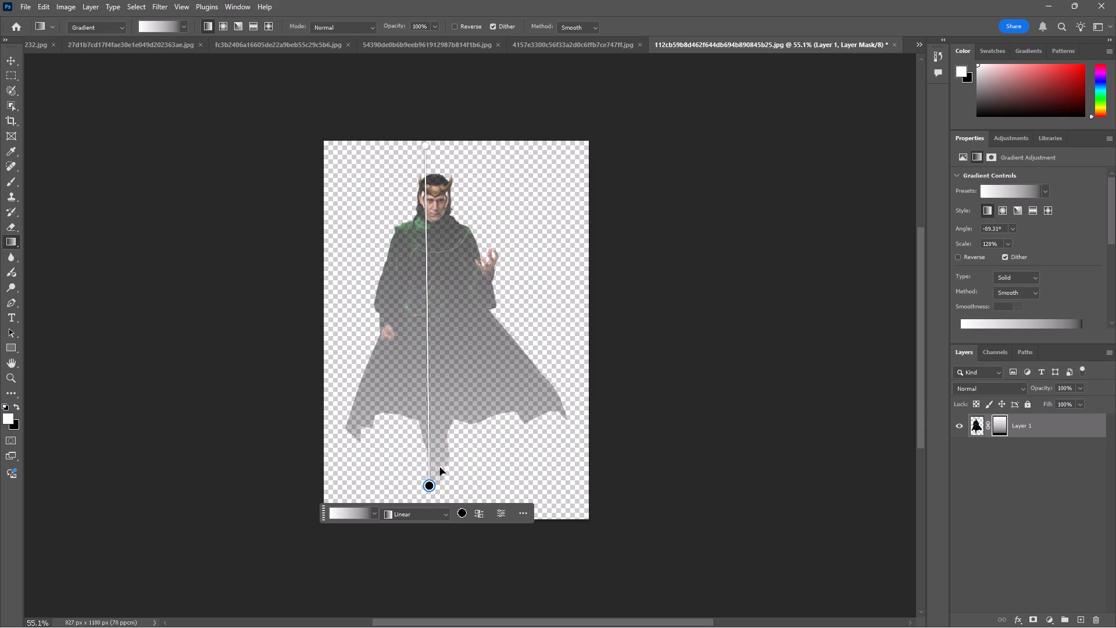
{"action": "left_click_drag", "start_coordinate": [440, 468], "coordinate": [440, 486]}
{"action": "double_click", "coordinate": [440, 469]}
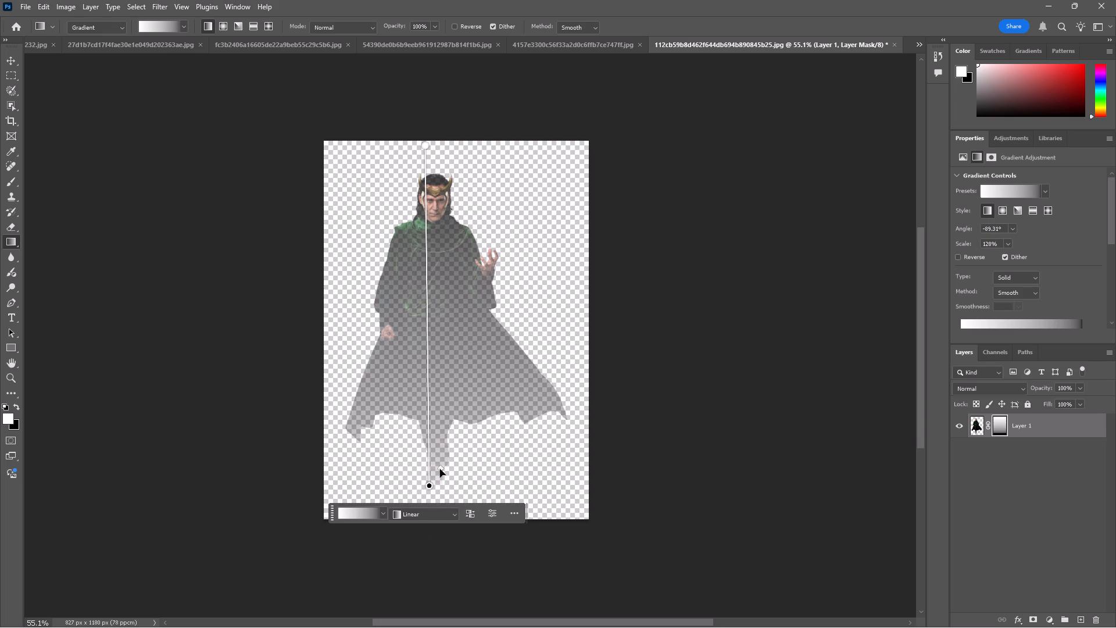
{"action": "left_click_drag", "start_coordinate": [442, 468], "coordinate": [441, 388]}
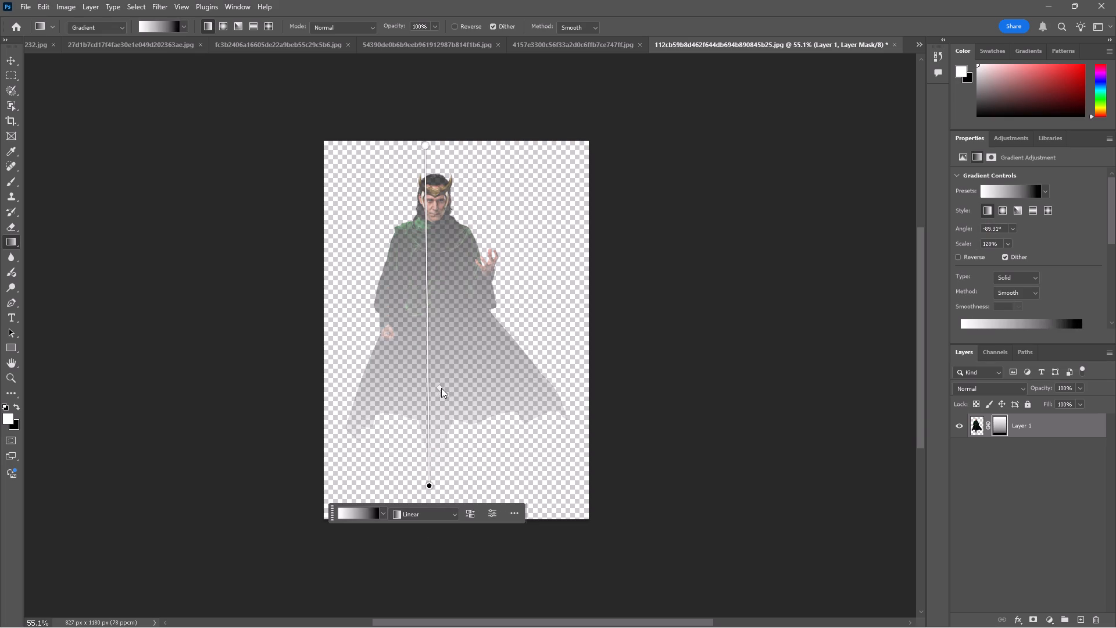
{"action": "left_click_drag", "start_coordinate": [441, 388], "coordinate": [449, 488]}
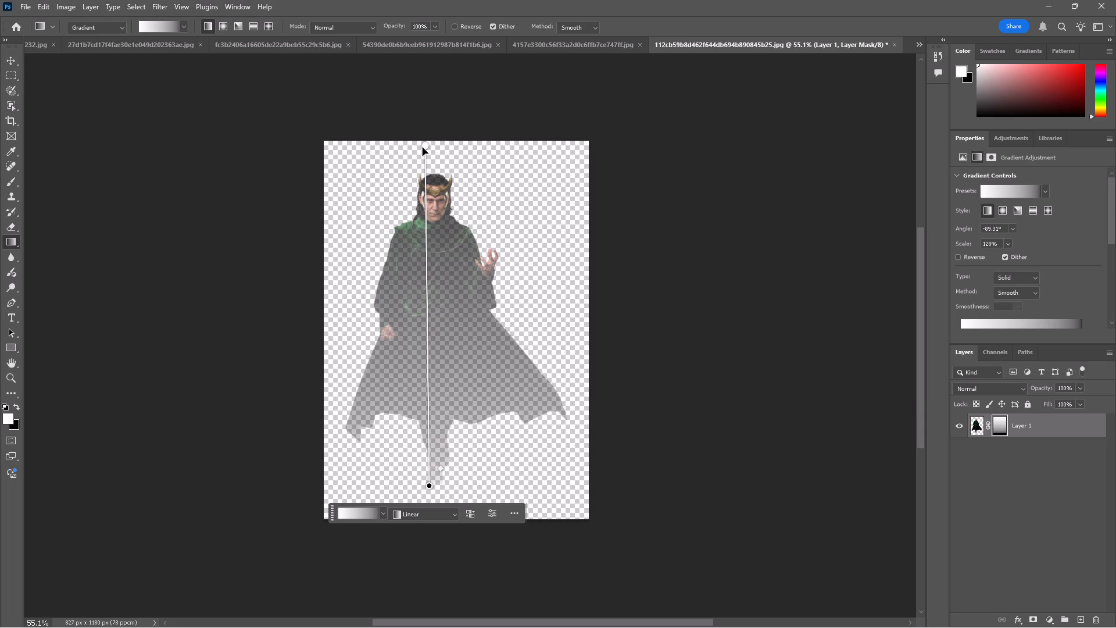
{"action": "left_click_drag", "start_coordinate": [423, 148], "coordinate": [430, 397]}
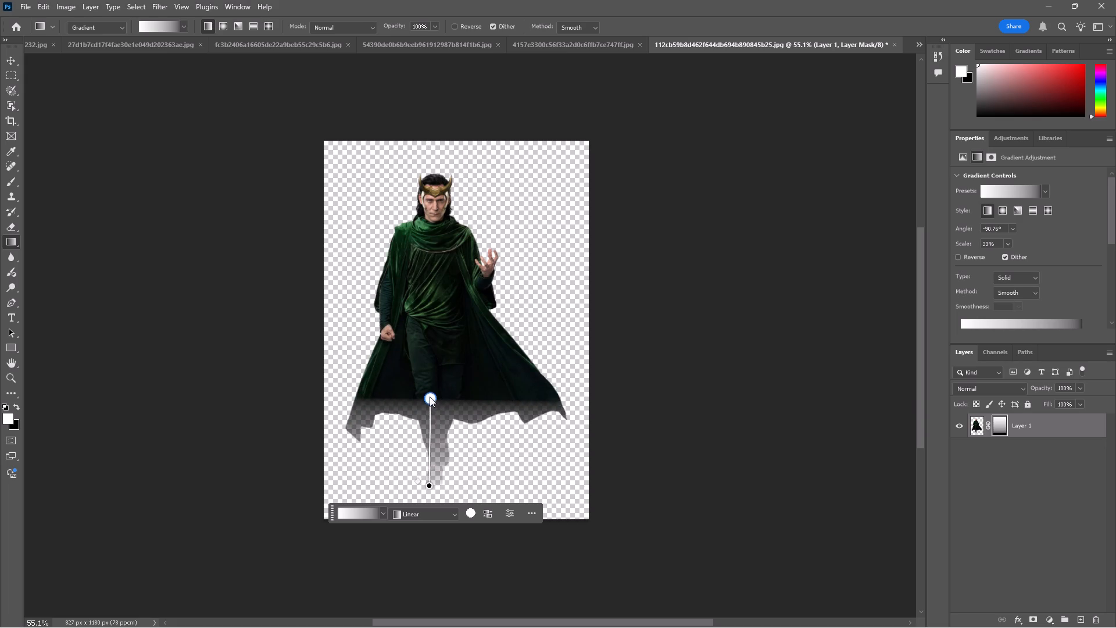
{"action": "left_click_drag", "start_coordinate": [430, 397], "coordinate": [433, 431]}
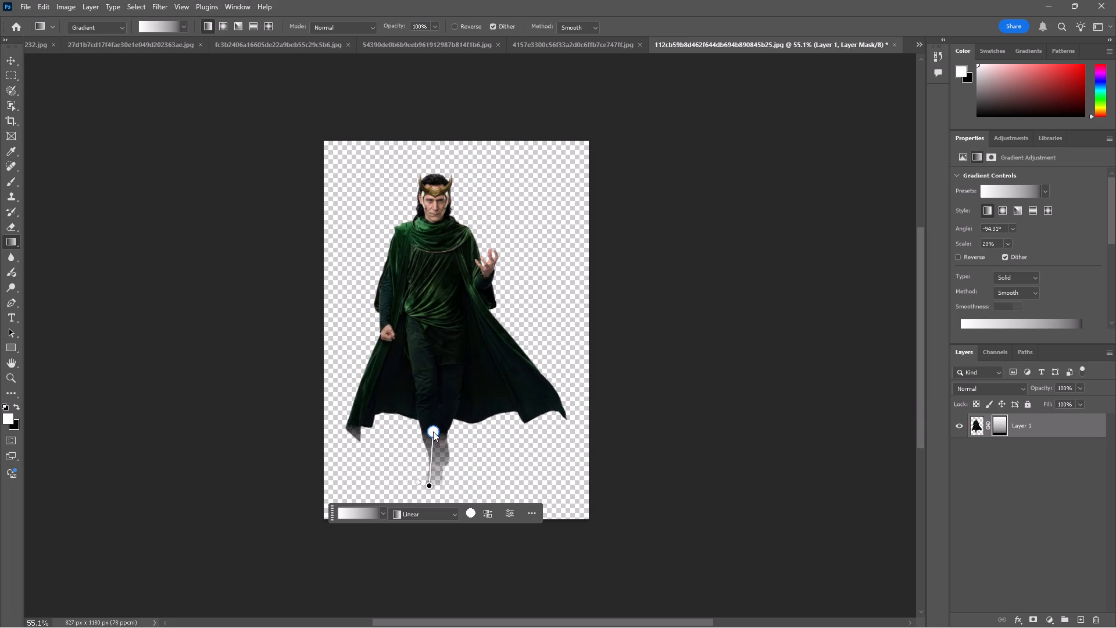
{"action": "left_click_drag", "start_coordinate": [433, 431], "coordinate": [428, 422]}
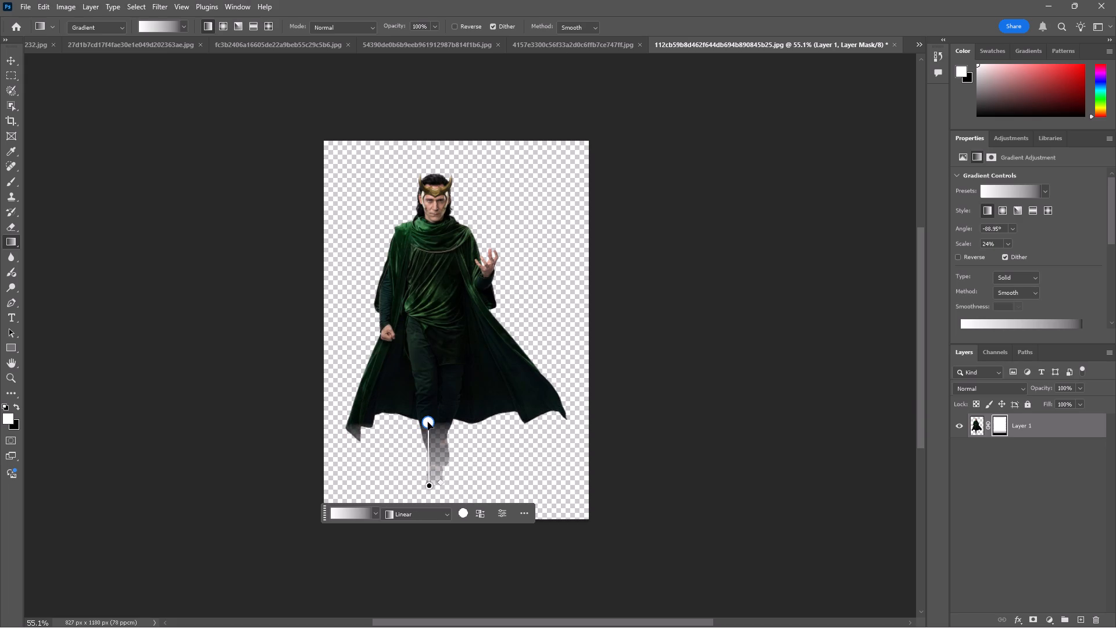
Lower the gradient's black end to just below the feet for a softer leg fade, and finish the gradient edit.
{"action": "left_click", "coordinate": [440, 483]}
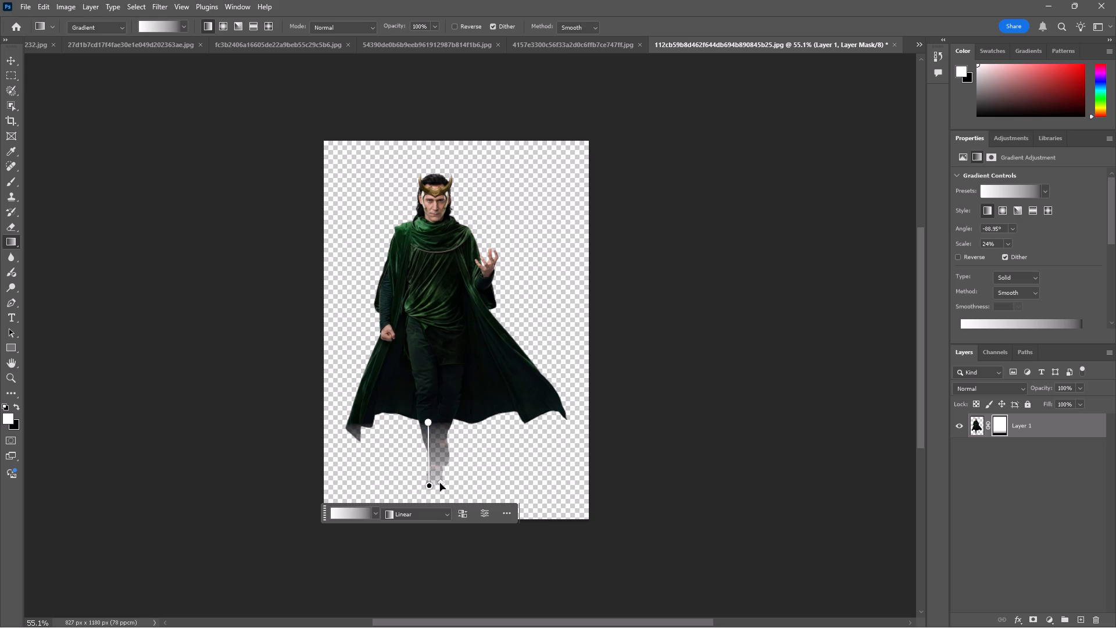
{"action": "left_click_drag", "start_coordinate": [440, 483], "coordinate": [442, 493]}
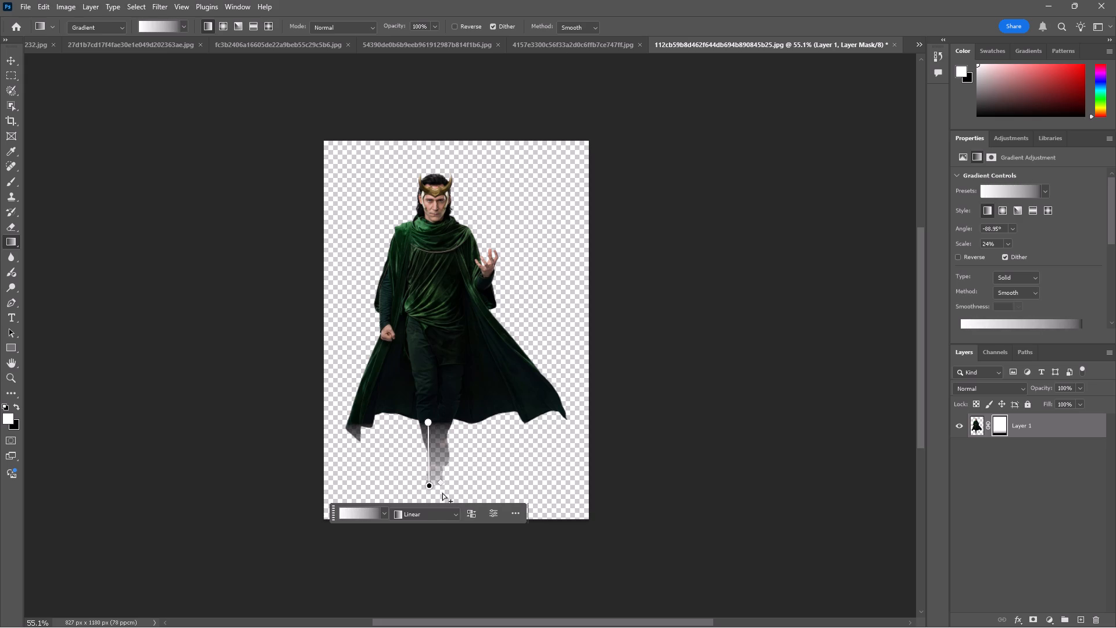
{"action": "left_click_drag", "start_coordinate": [431, 487], "coordinate": [431, 511]}
{"action": "left_click", "coordinate": [426, 424]}
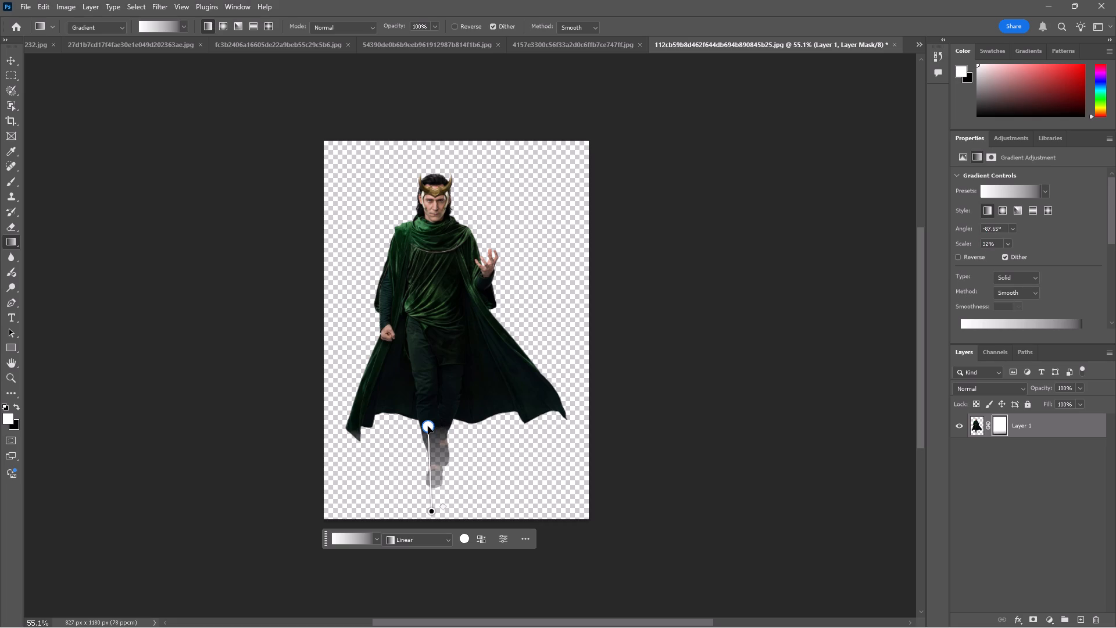
{"action": "left_click", "coordinate": [9, 62]}
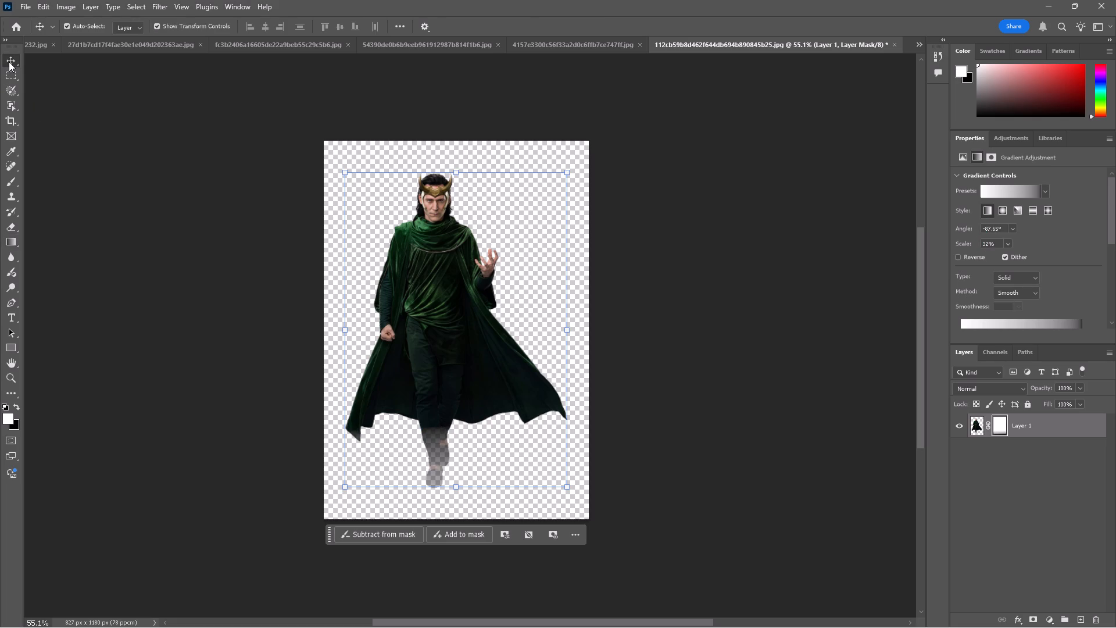
{"action": "left_click", "coordinate": [707, 241]}
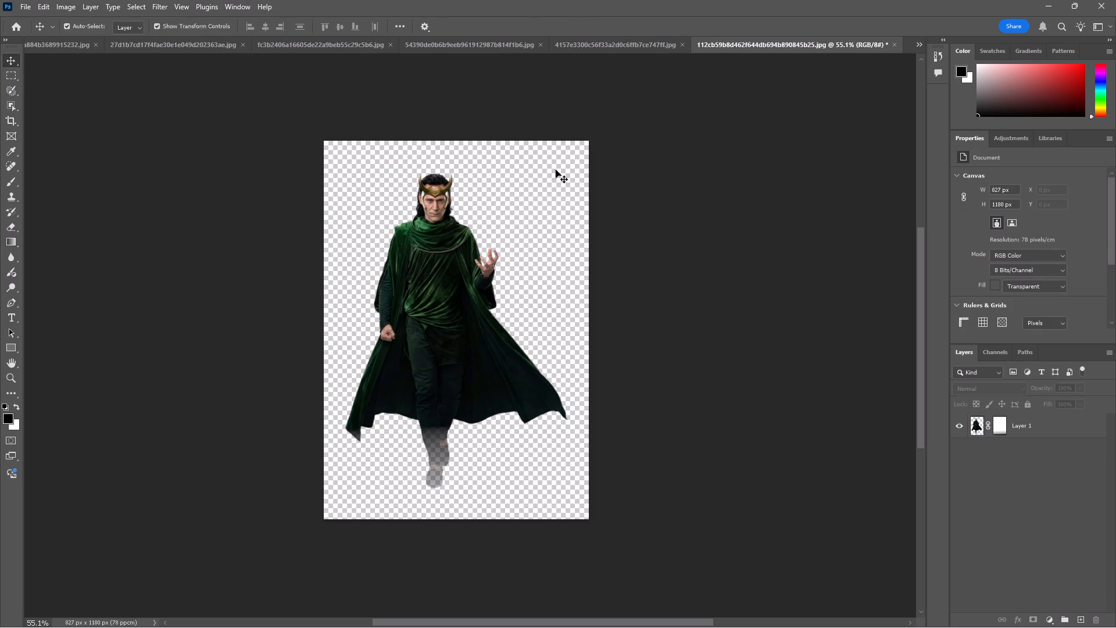
Export the faded, green-caped Loki figure as a PNG named "loki 1" in the LOKI folder under Downloads.
{"action": "left_click", "coordinate": [22, 3]}
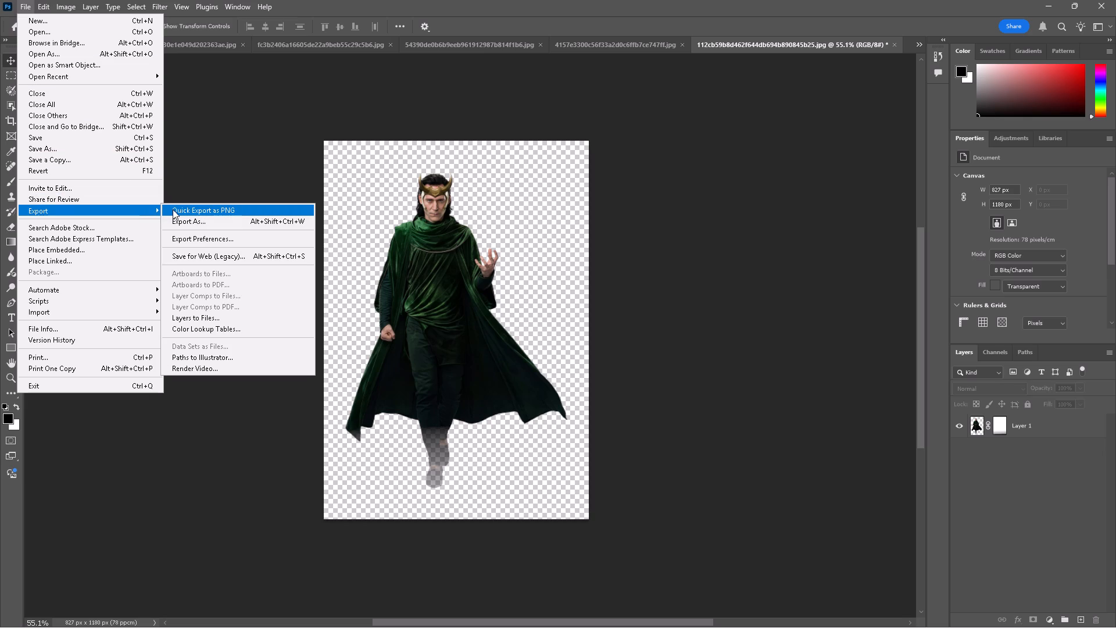
{"action": "left_click", "coordinate": [173, 209]}
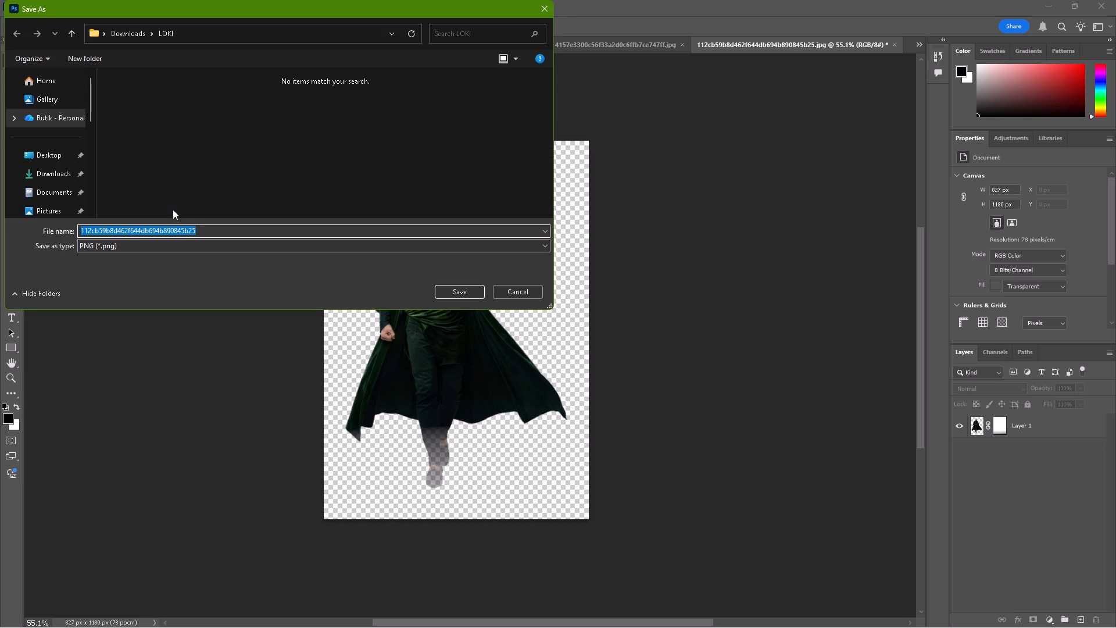
{"action": "left_click", "coordinate": [122, 37]}
{"action": "triple_click", "coordinate": [142, 110]}
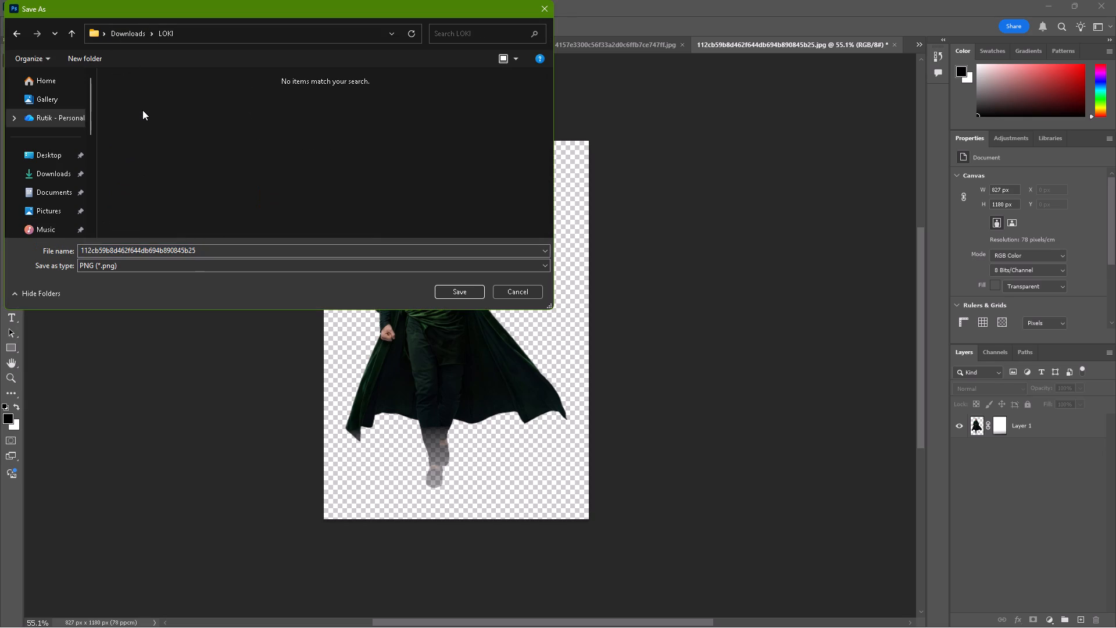
{"action": "left_click", "coordinate": [330, 248]}
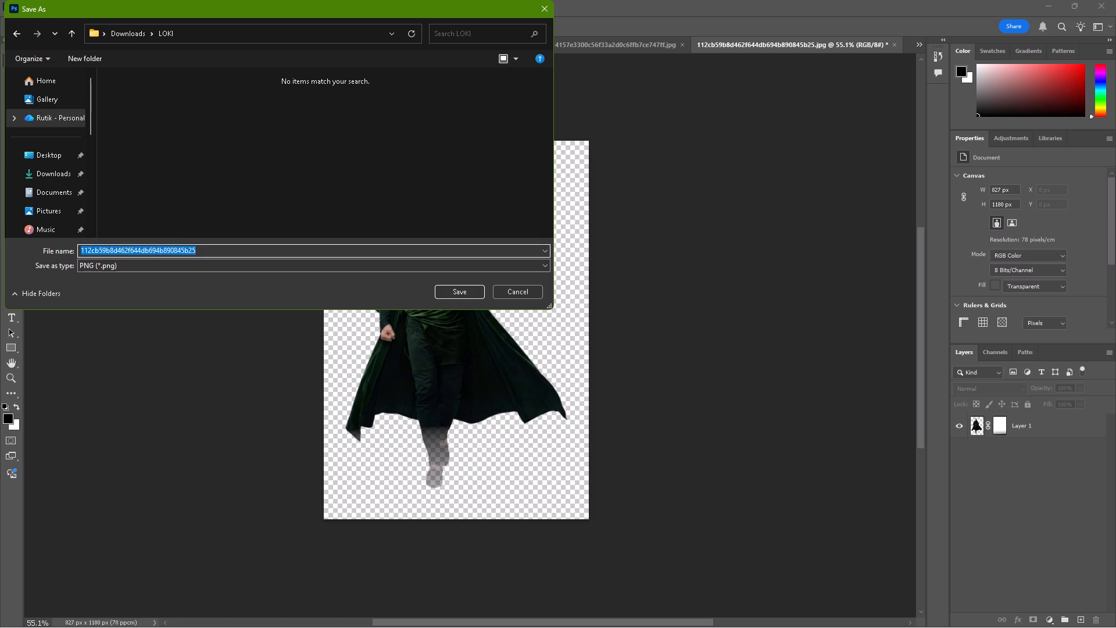
{"action": "type", "text": "lo"}
{"action": "type", "text": "ki"}
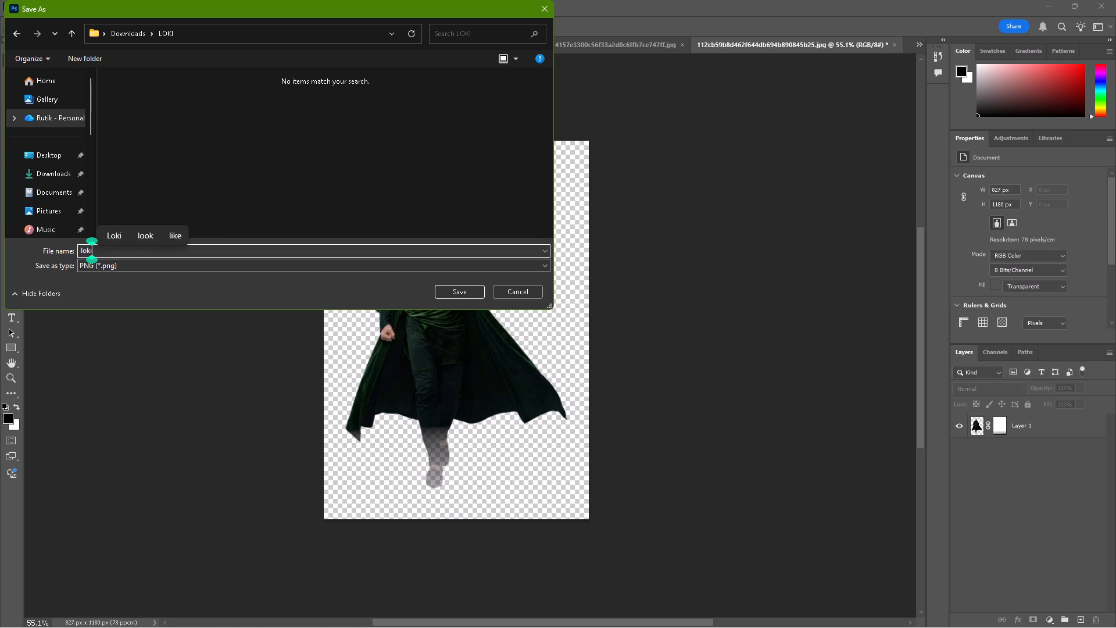
{"action": "key", "text": "space"}
{"action": "type", "text": "1"}
{"action": "key", "text": "space"}
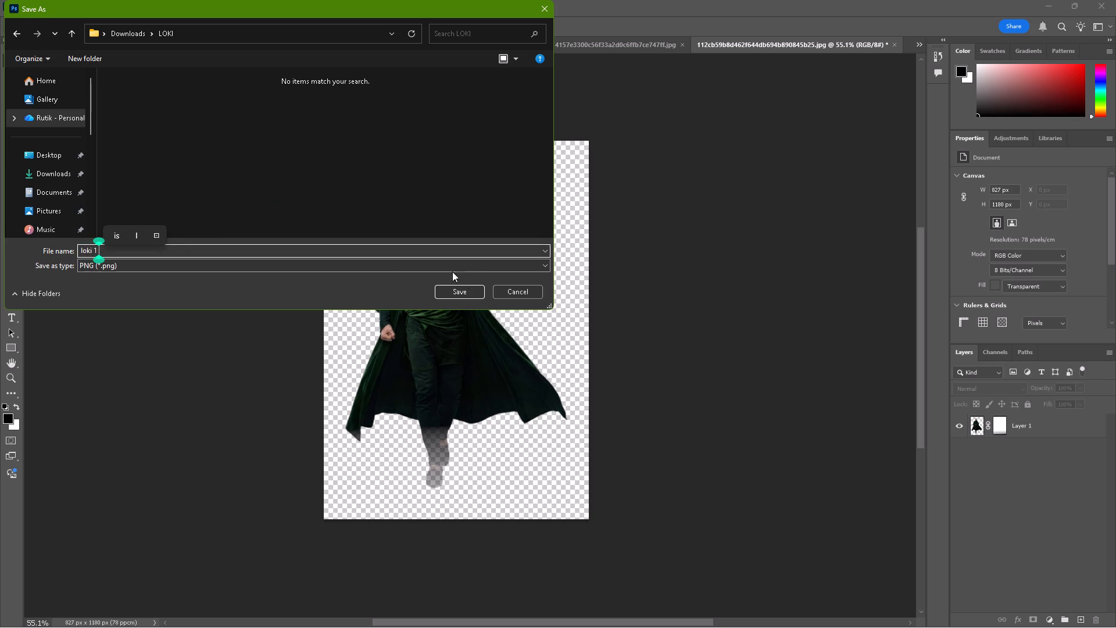
{"action": "left_click", "coordinate": [475, 297]}
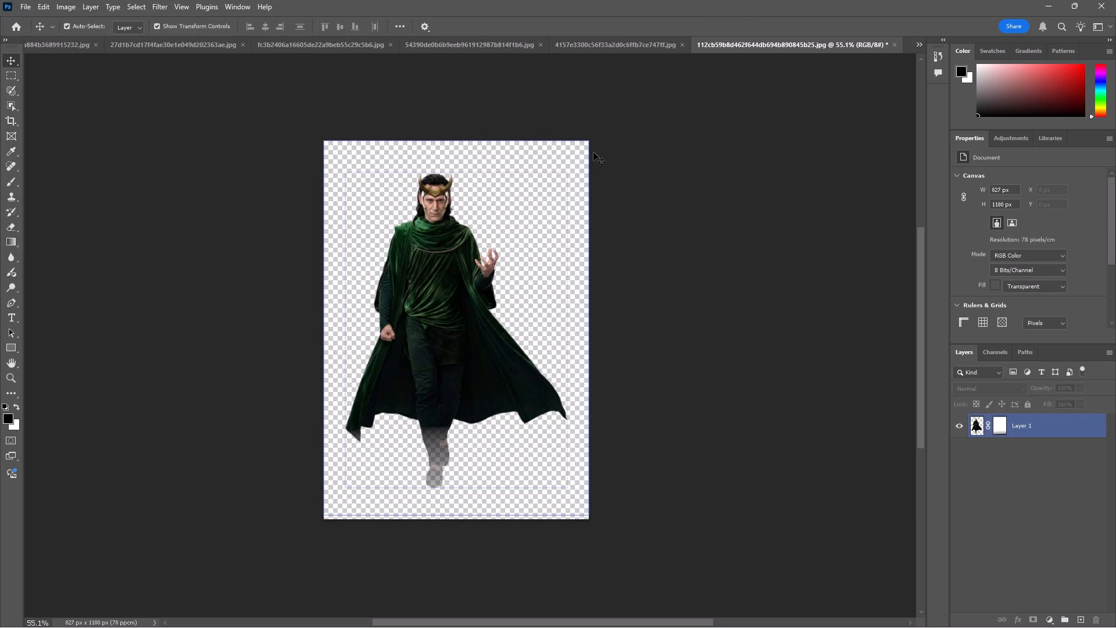
In the image of the blonde woman holding green magic, select the subject and copy it onto a new layer.
{"action": "left_click", "coordinate": [614, 44]}
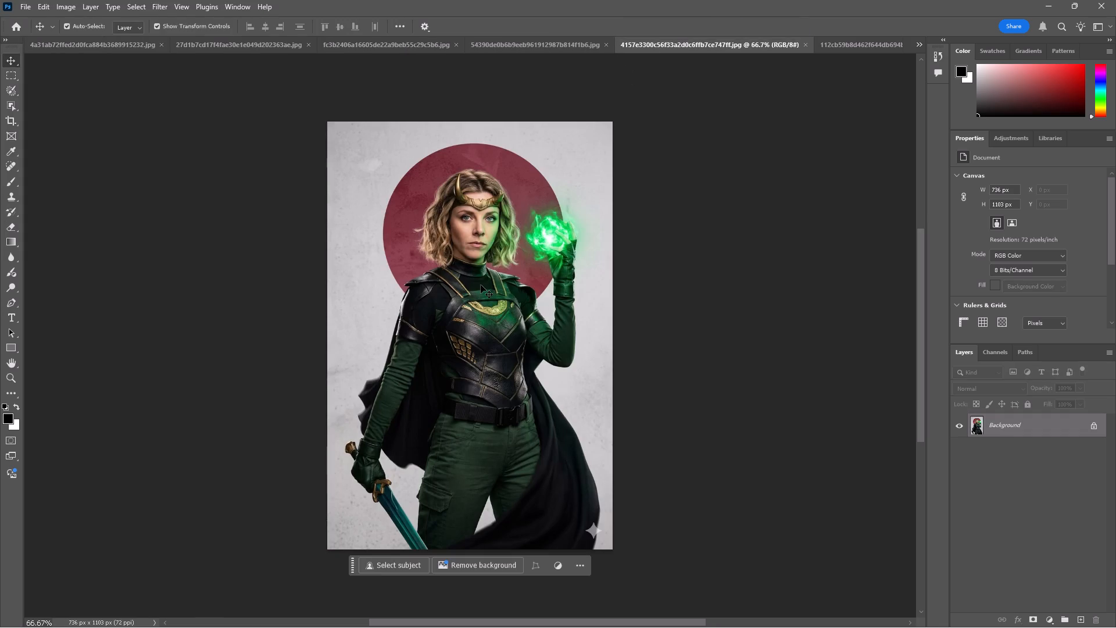
{"action": "left_click", "coordinate": [414, 561]}
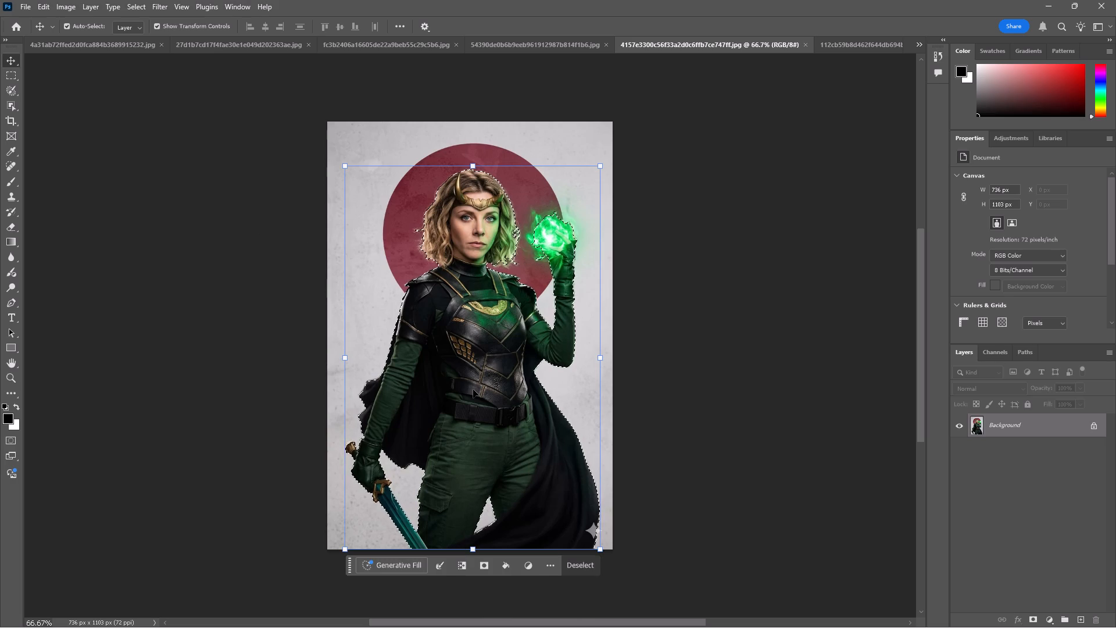
{"action": "left_click", "coordinate": [11, 94]}
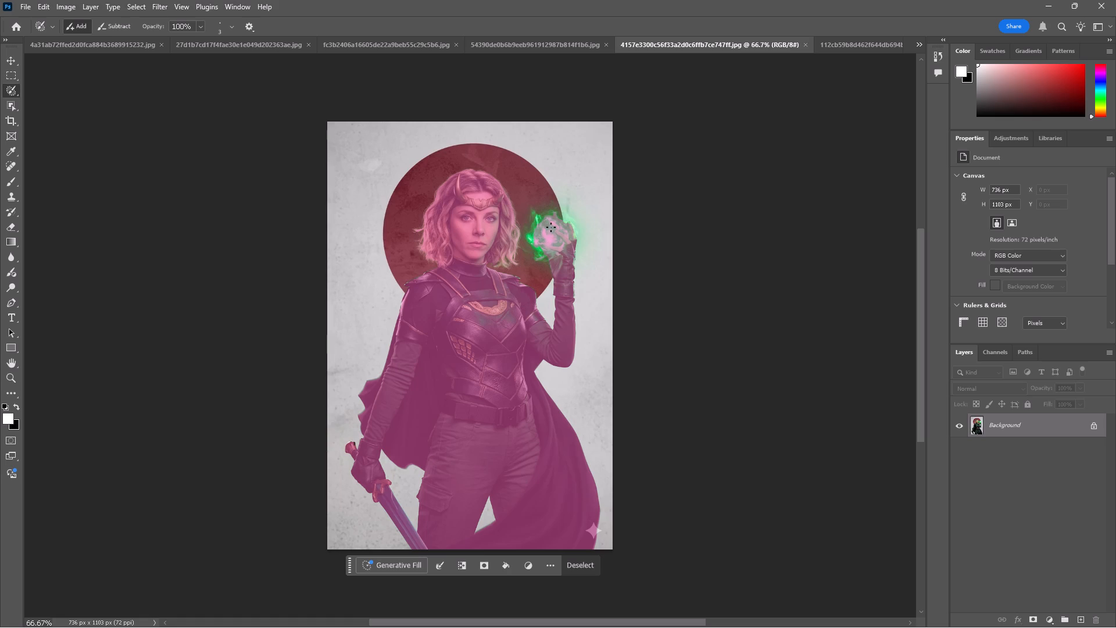
{"action": "left_click", "coordinate": [12, 59]}
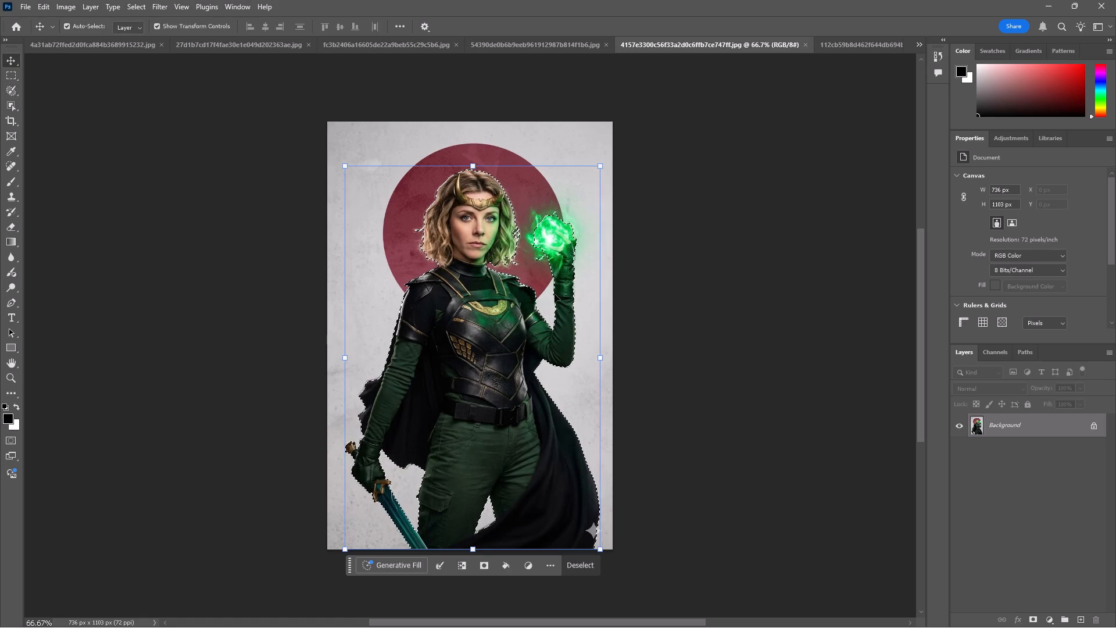
{"action": "key", "text": "ctrl+c"}
{"action": "key", "text": "ctrl+v"}
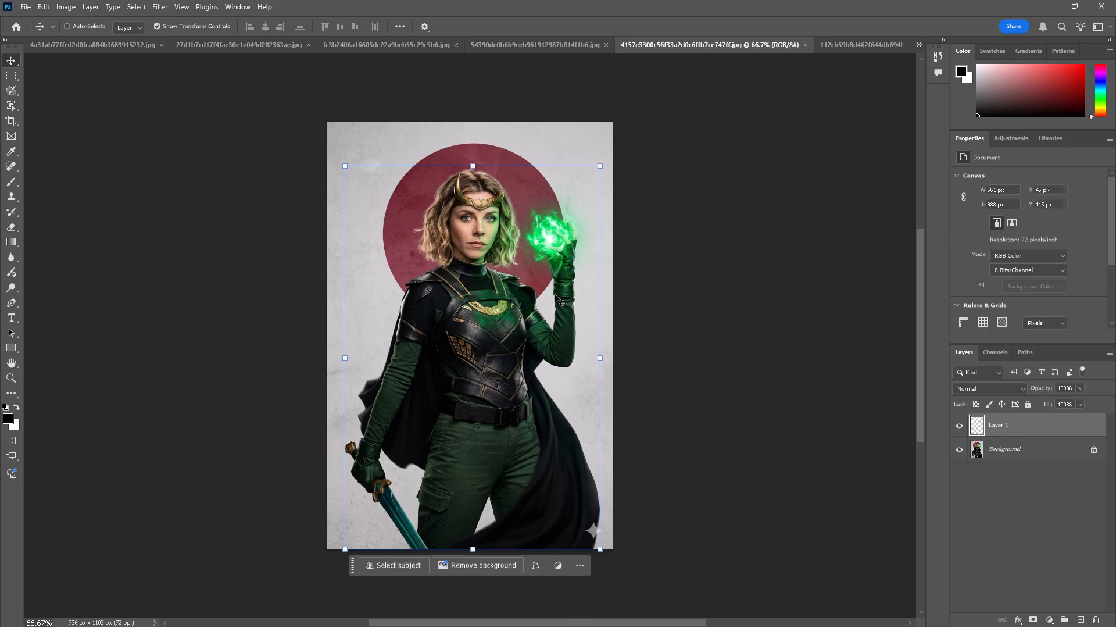
Delete the locked Background layer so only the cut-out woman remains on transparency.
{"action": "left_click", "coordinate": [1001, 445]}
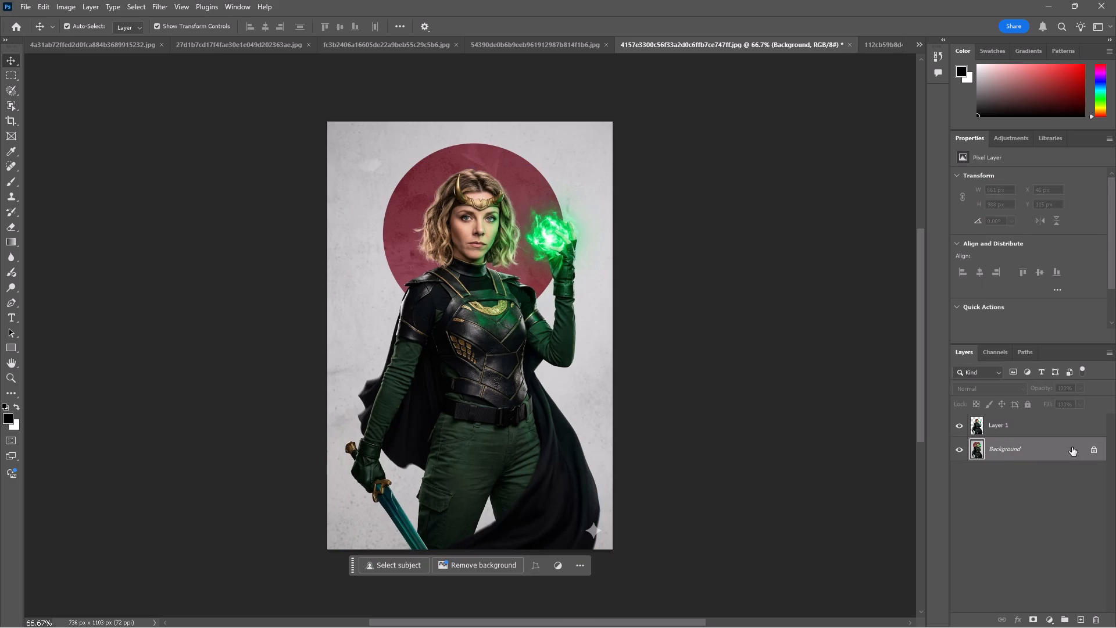
{"action": "left_click_drag", "start_coordinate": [1094, 450], "coordinate": [1071, 451]}
{"action": "left_click", "coordinate": [1071, 451]}
{"action": "key", "text": "Delete"}
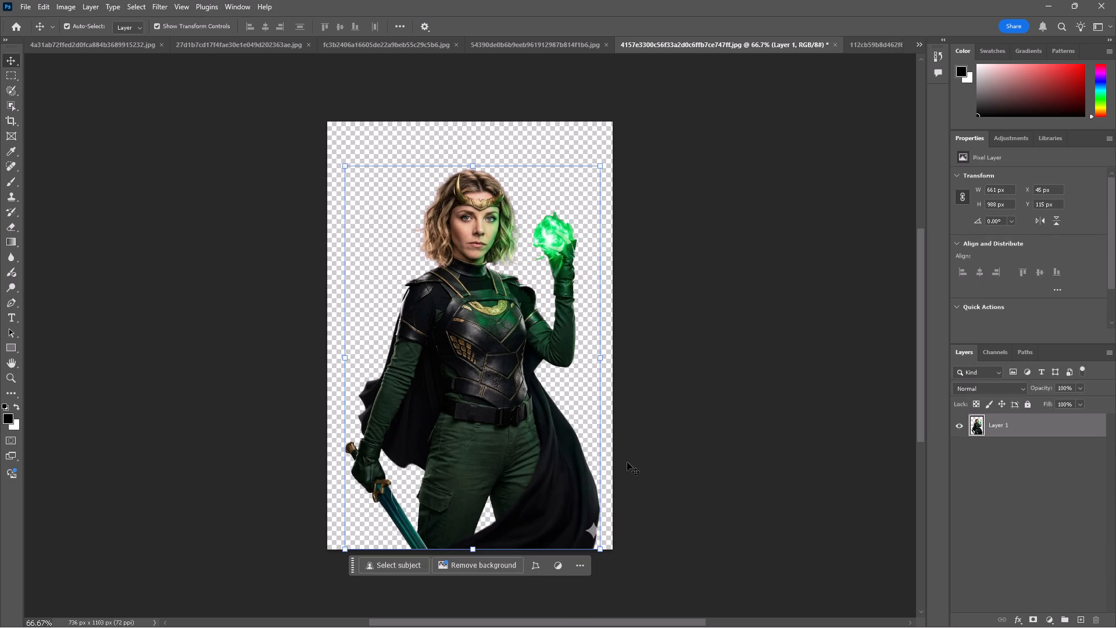
Move the cut-out woman up and left to about X 12 px, Y 58 px, clear of the canvas's lower edge.
{"action": "left_click_drag", "start_coordinate": [509, 408], "coordinate": [502, 383]}
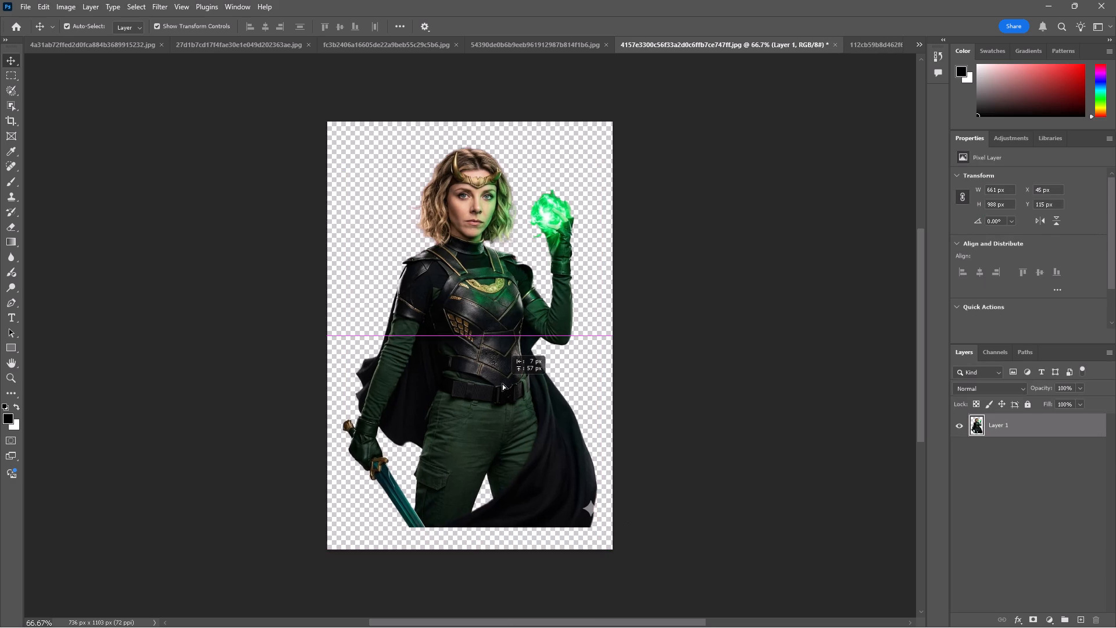
{"action": "left_click_drag", "start_coordinate": [502, 383], "coordinate": [496, 387]}
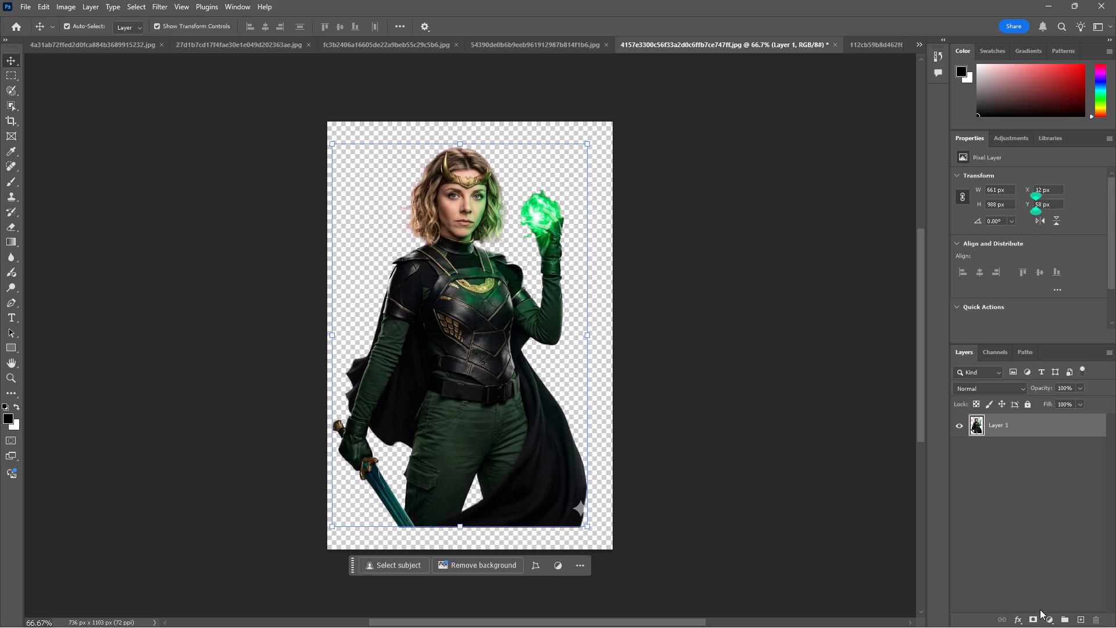
Add a layer mask to the woman and draw a linear white-to-black gradient on it from below the canvas up to her waist.
{"action": "left_click", "coordinate": [1039, 614]}
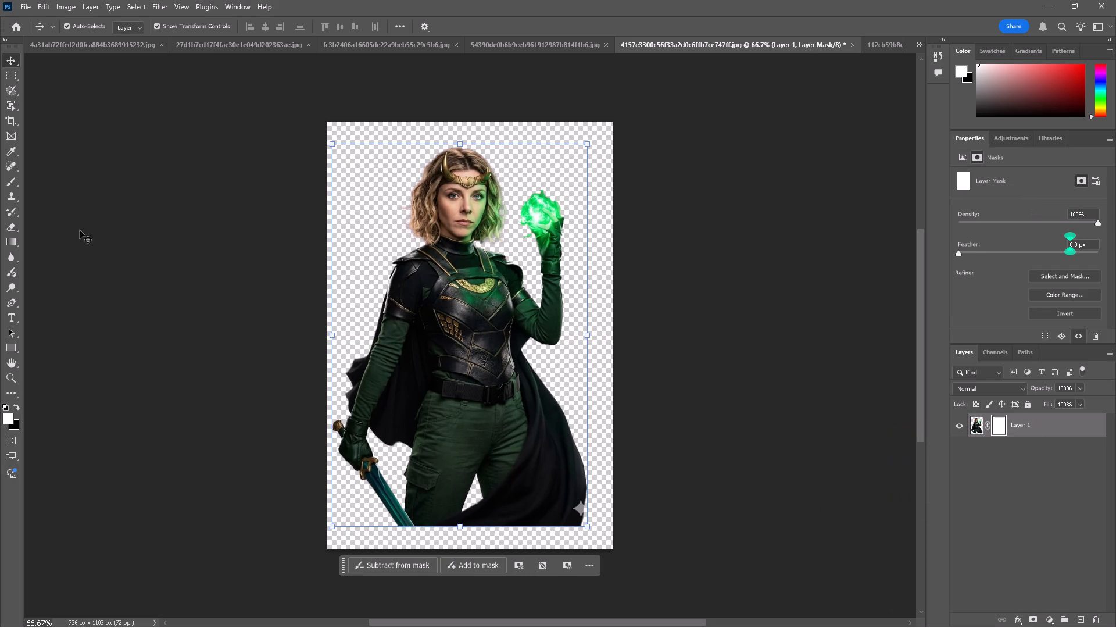
{"action": "left_click", "coordinate": [8, 238]}
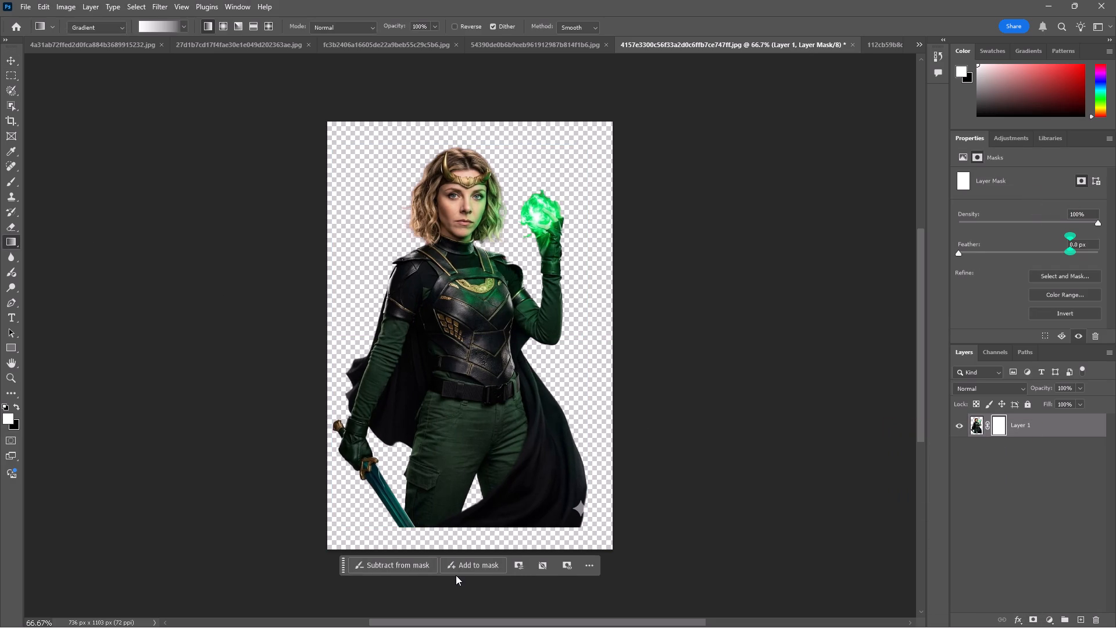
{"action": "left_click_drag", "start_coordinate": [468, 590], "coordinate": [470, 373]}
{"action": "left_click_drag", "start_coordinate": [470, 589], "coordinate": [512, 540]}
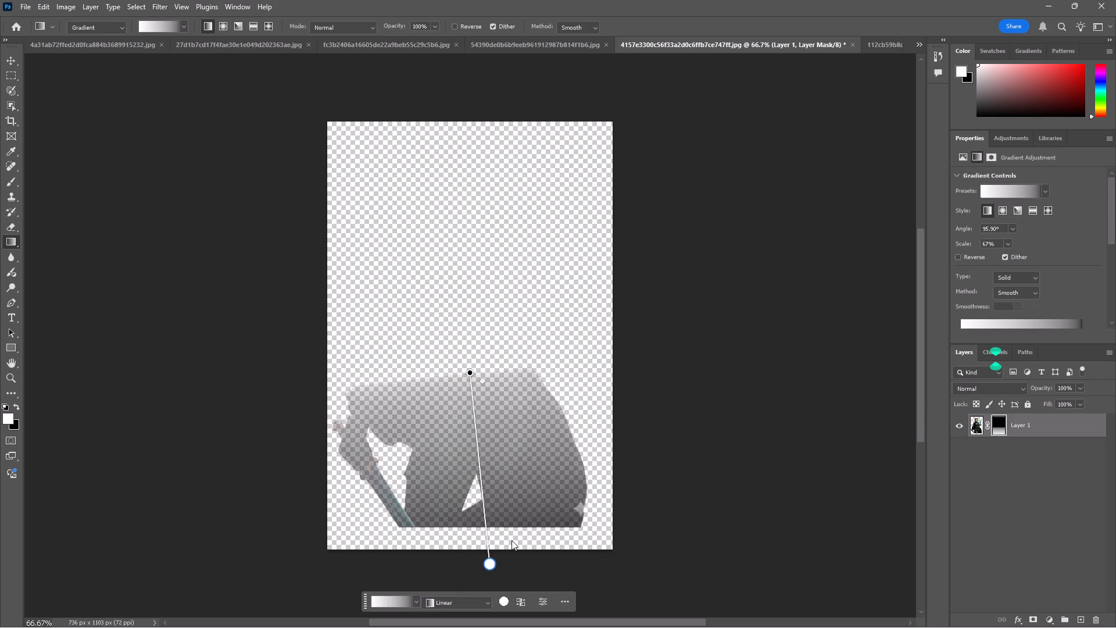
Reverse the mask gradient's direction, placing its white end at the top of her head and its black end at the figure's bottom edge.
{"action": "left_click_drag", "start_coordinate": [512, 540], "coordinate": [464, 117]}
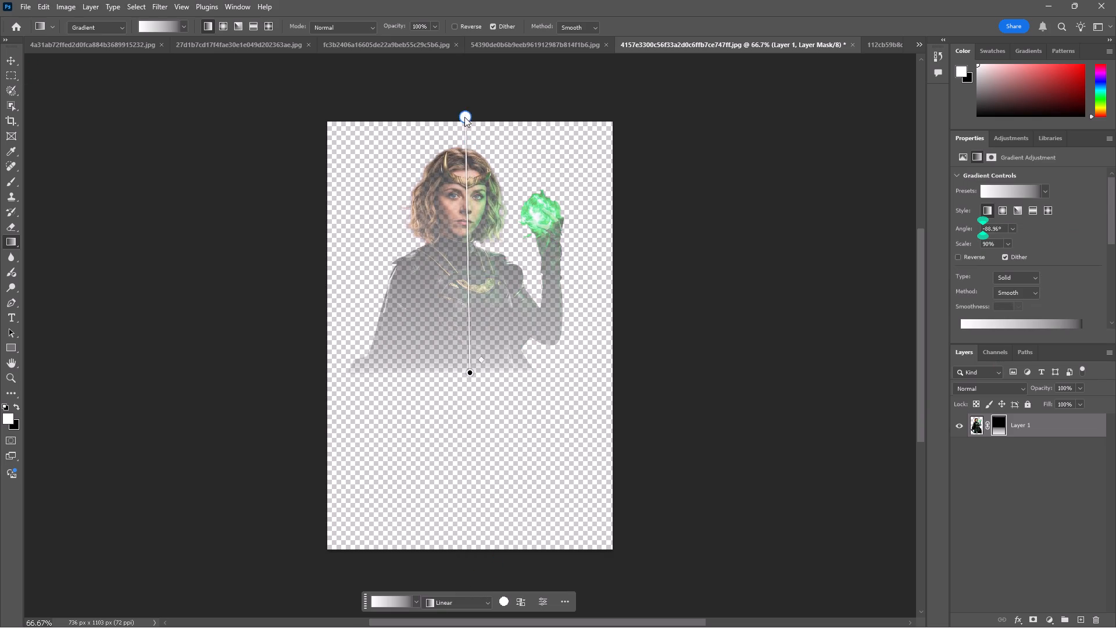
{"action": "left_click_drag", "start_coordinate": [464, 117], "coordinate": [463, 150]}
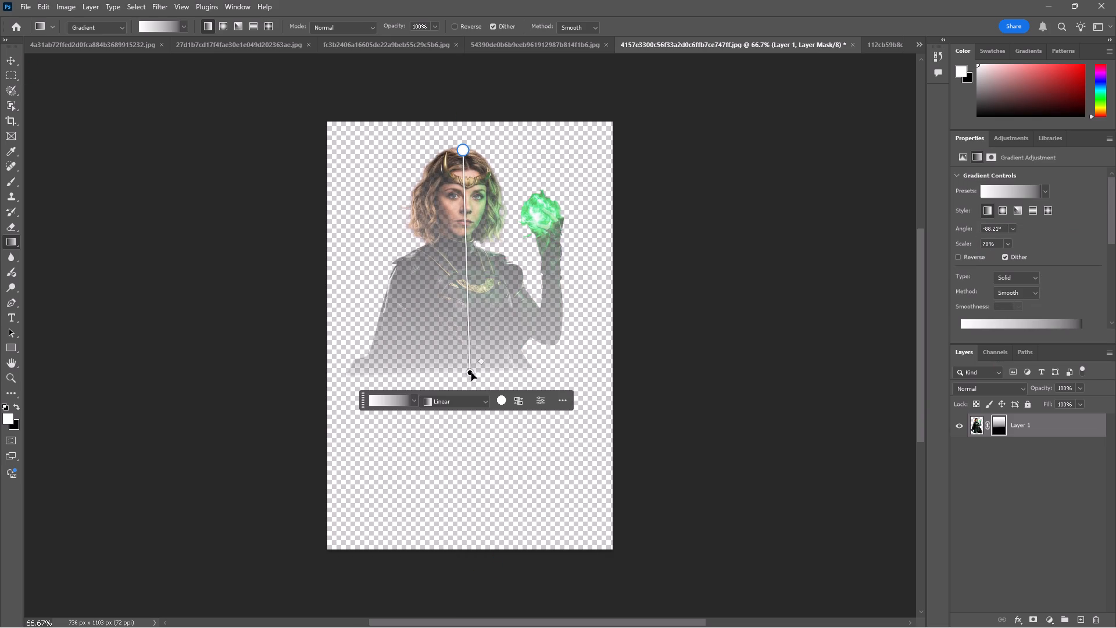
{"action": "left_click_drag", "start_coordinate": [468, 374], "coordinate": [475, 424]}
{"action": "left_click_drag", "start_coordinate": [475, 424], "coordinate": [473, 552]}
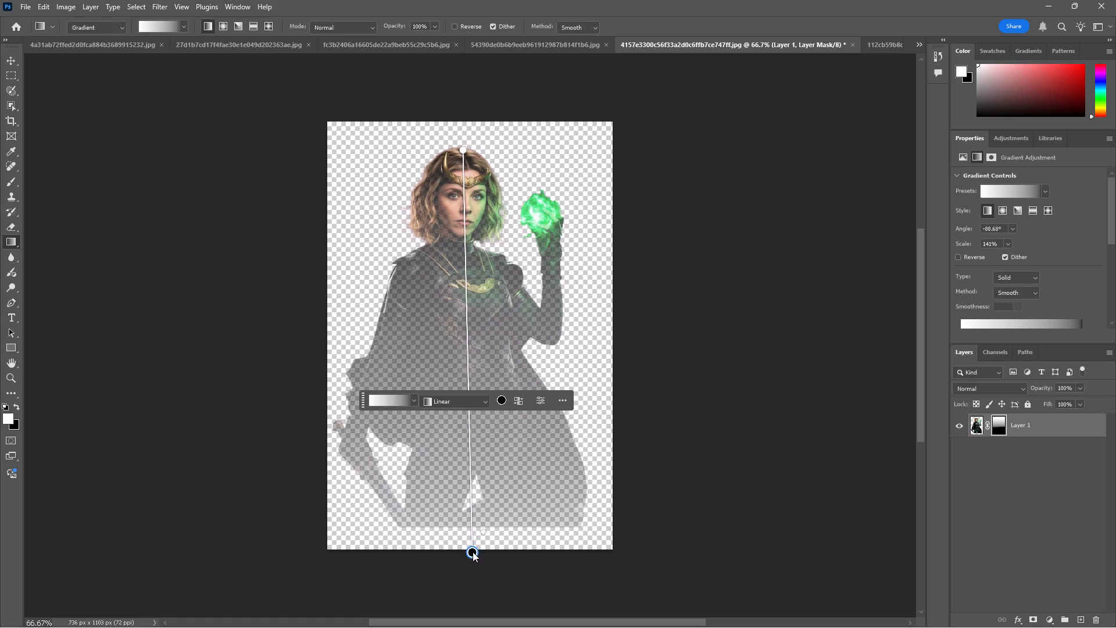
{"action": "left_click_drag", "start_coordinate": [473, 552], "coordinate": [474, 529]}
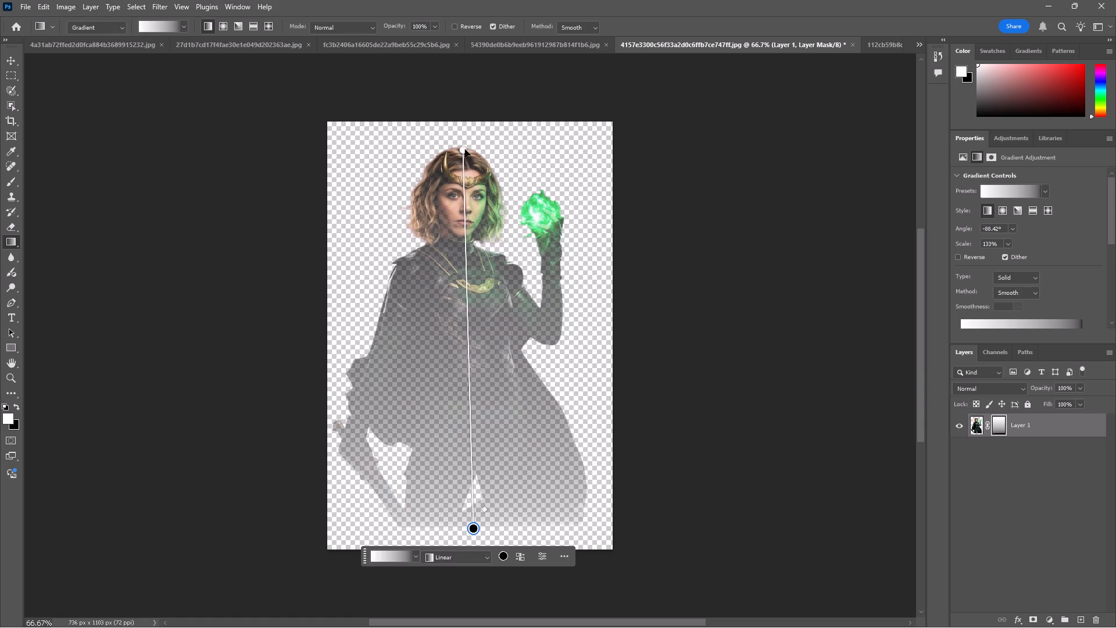
Shorten the mask gradient to a scale of about 23%, with its white end at mid-thigh and its black end at the figure's bottom edge.
{"action": "left_click_drag", "start_coordinate": [465, 149], "coordinate": [474, 455]}
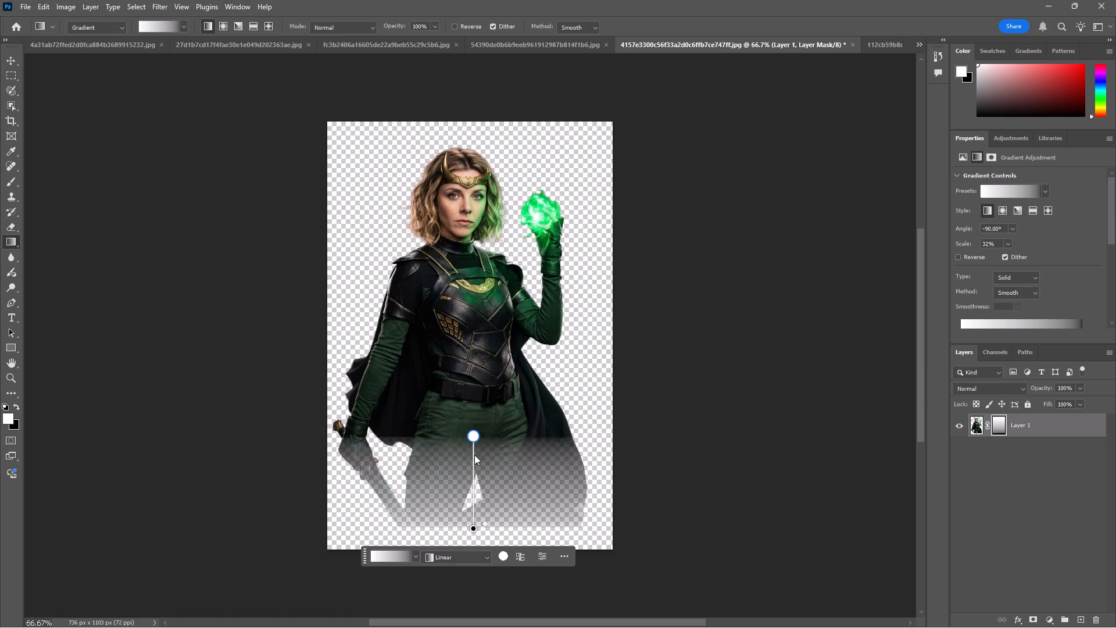
{"action": "left_click_drag", "start_coordinate": [474, 455], "coordinate": [475, 484]}
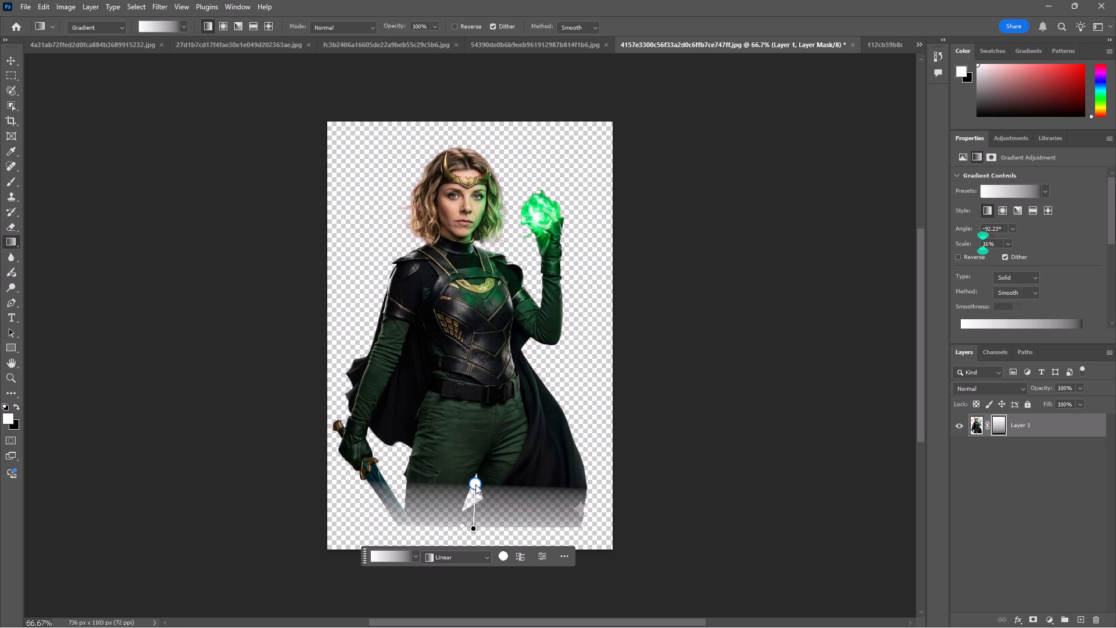
{"action": "left_click_drag", "start_coordinate": [475, 484], "coordinate": [473, 495]}
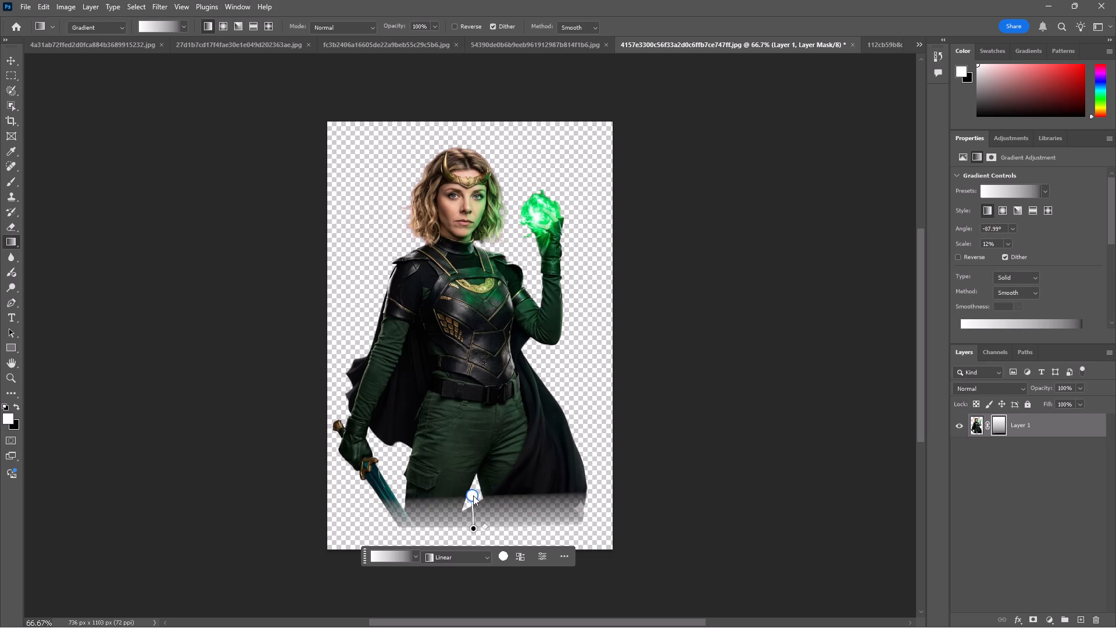
{"action": "left_click_drag", "start_coordinate": [473, 495], "coordinate": [472, 427]}
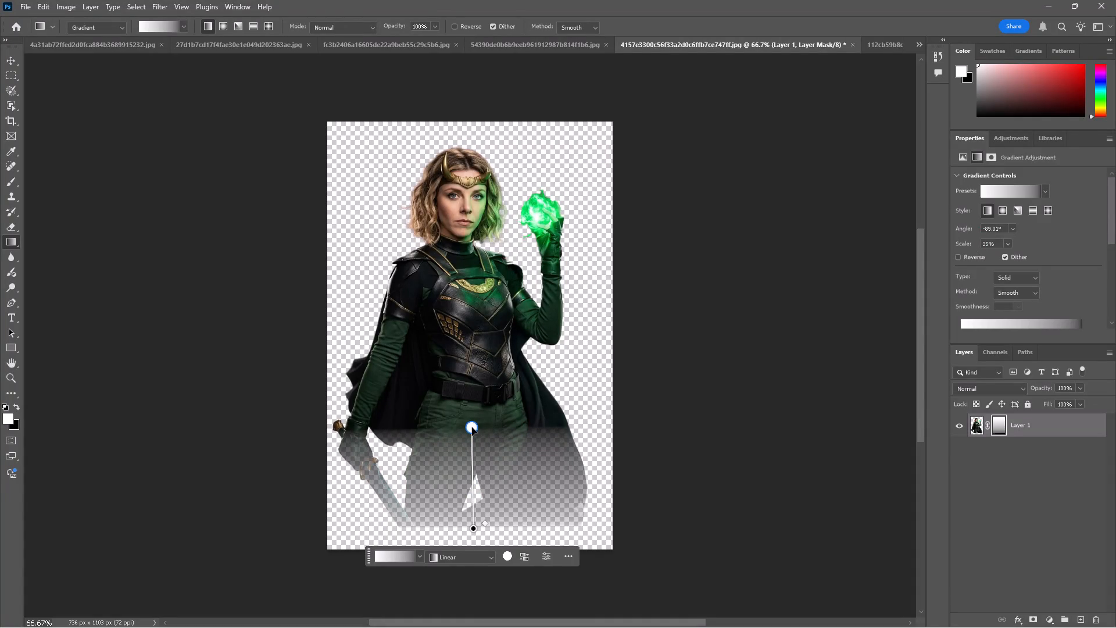
{"action": "left_click", "coordinate": [472, 530]}
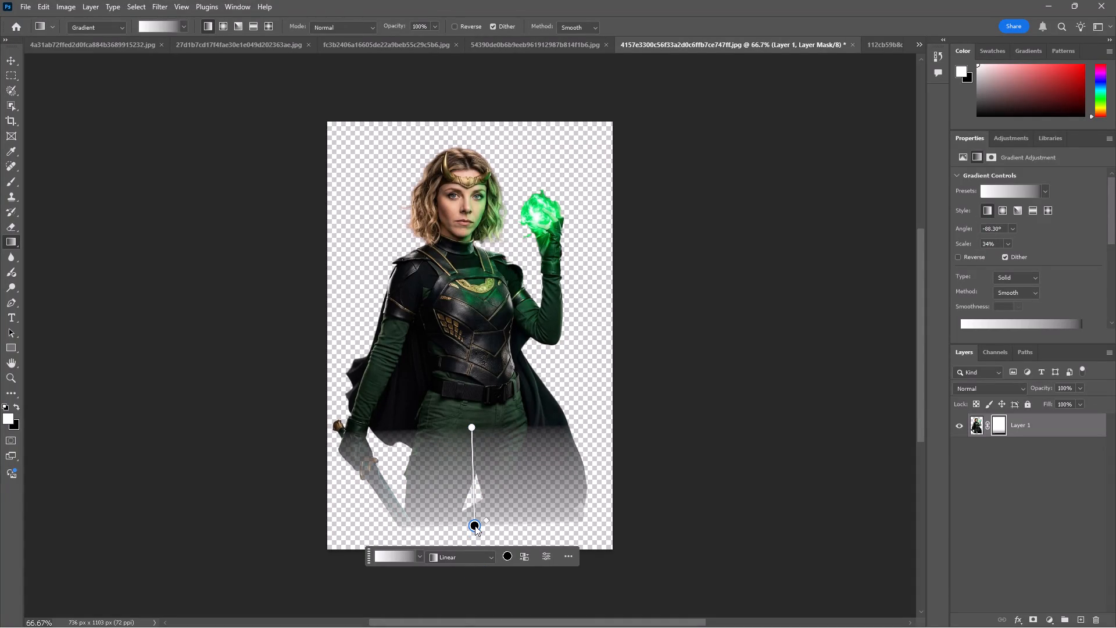
{"action": "left_click_drag", "start_coordinate": [470, 426], "coordinate": [470, 436]}
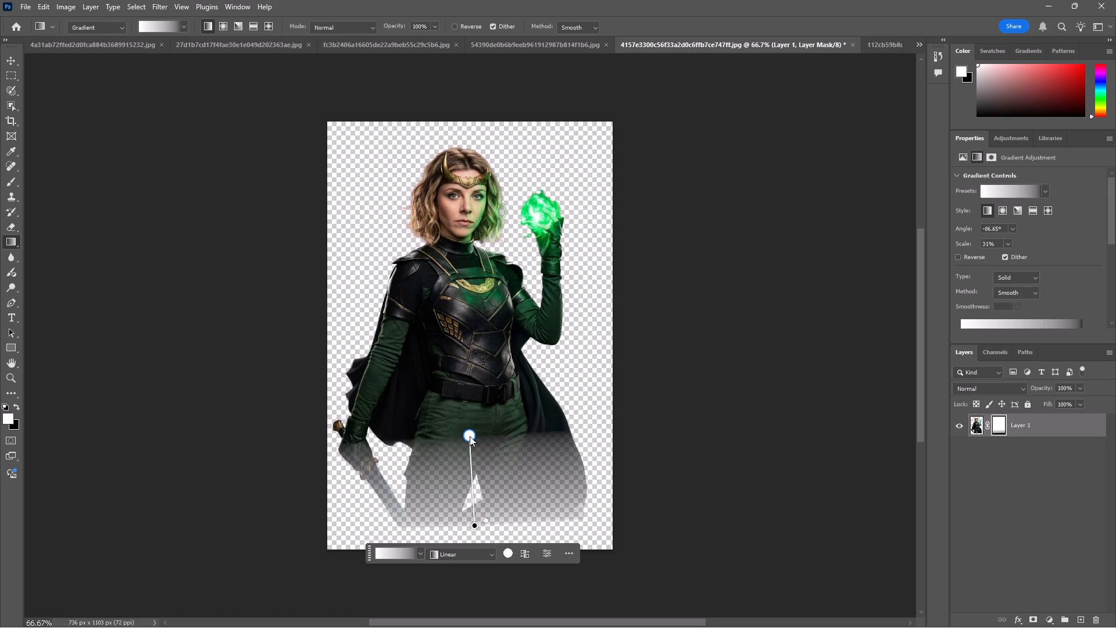
{"action": "left_click_drag", "start_coordinate": [470, 436], "coordinate": [472, 457]}
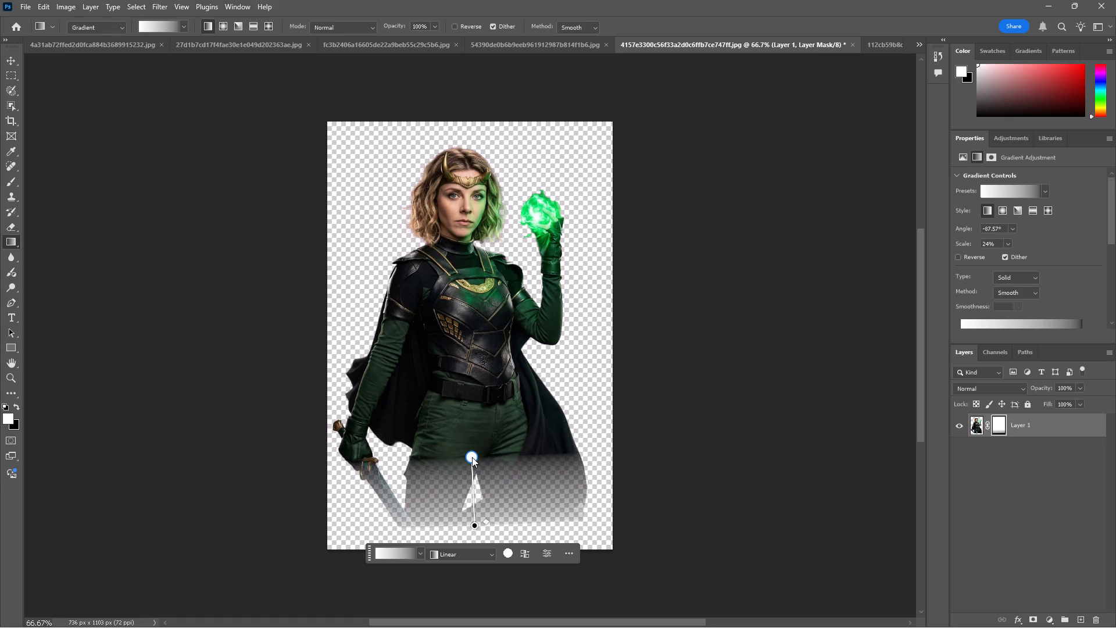
{"action": "left_click_drag", "start_coordinate": [472, 457], "coordinate": [475, 465]}
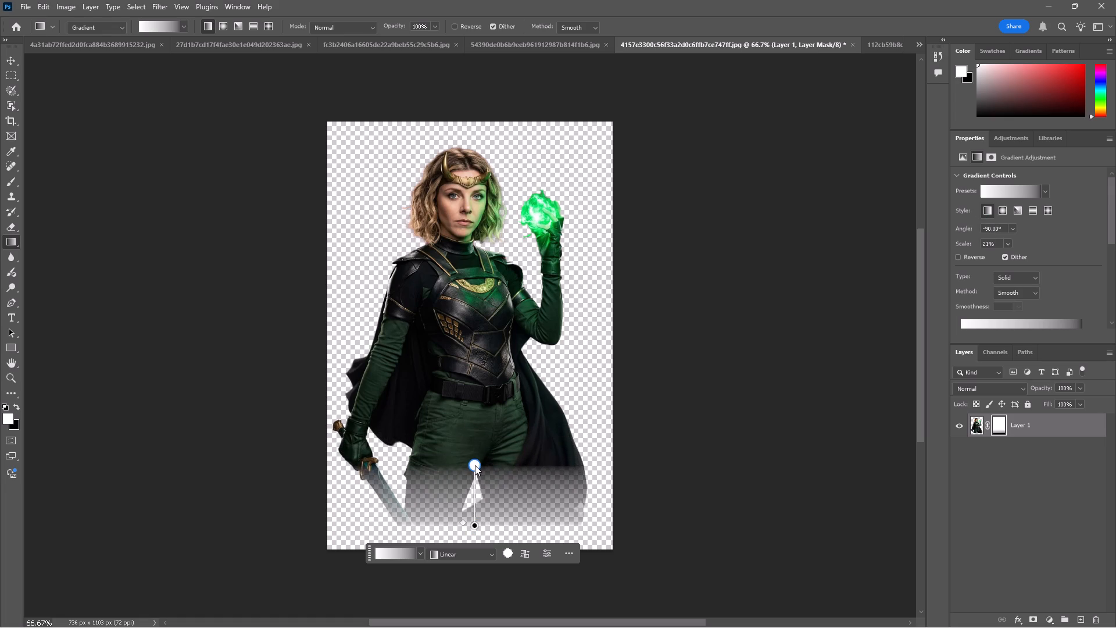
{"action": "left_click_drag", "start_coordinate": [475, 465], "coordinate": [473, 460]}
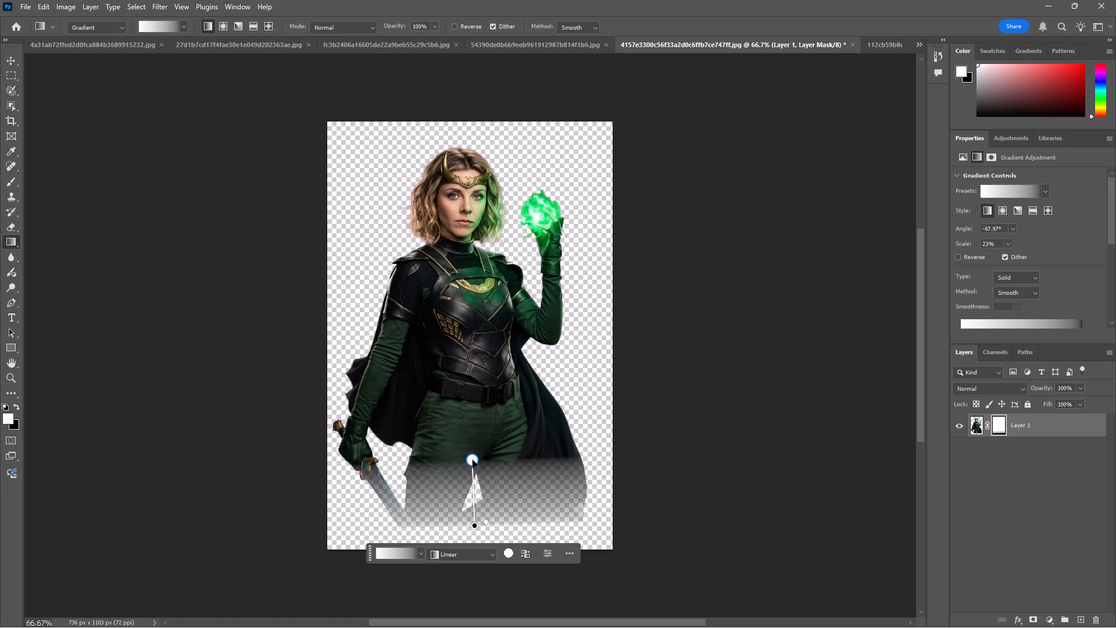
Nudge the masked woman slightly to the right on the canvas and deselect her layer.
{"action": "left_click", "coordinate": [16, 62]}
{"action": "left_click", "coordinate": [487, 299]}
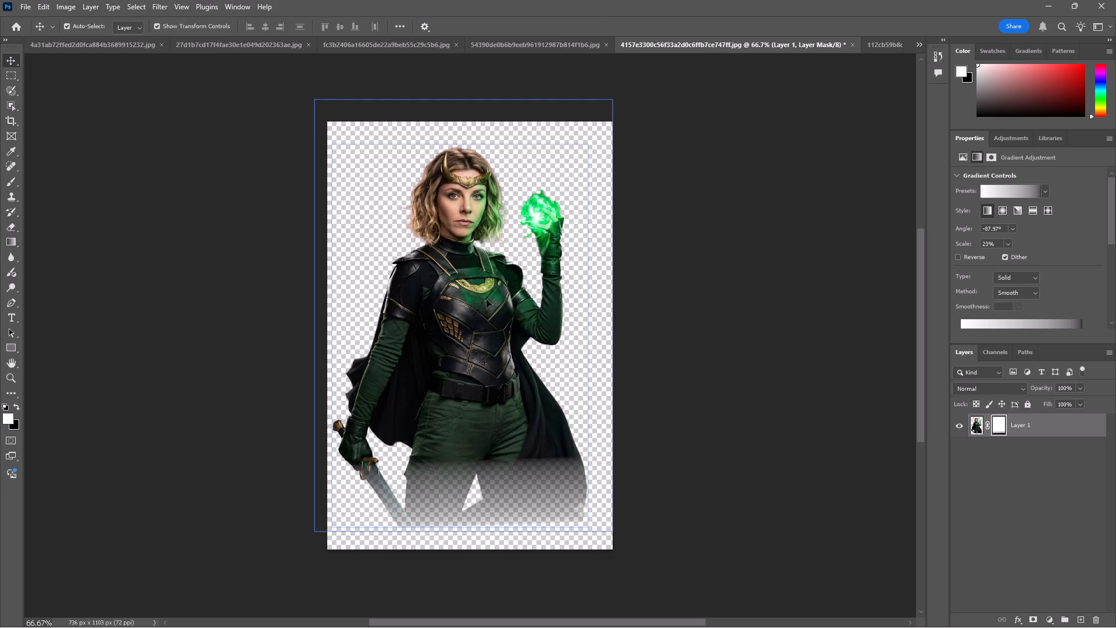
{"action": "left_click", "coordinate": [675, 374]}
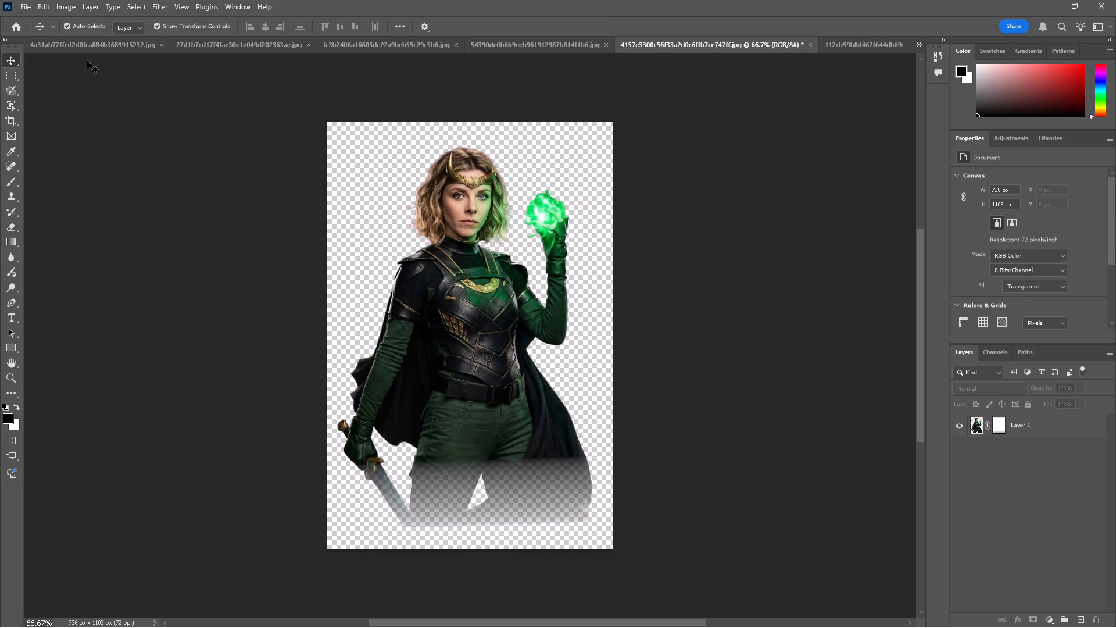
Export the faded woman as a PNG named LOKI 2 in the LOKI folder in Downloads.
{"action": "left_click", "coordinate": [27, 5]}
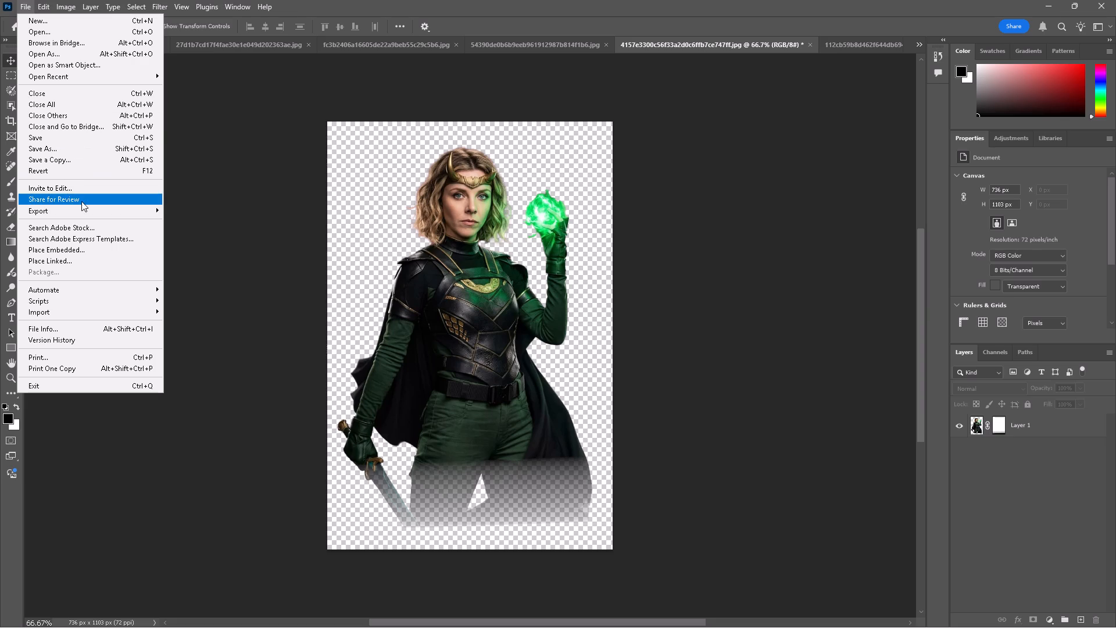
{"action": "left_click", "coordinate": [187, 210]}
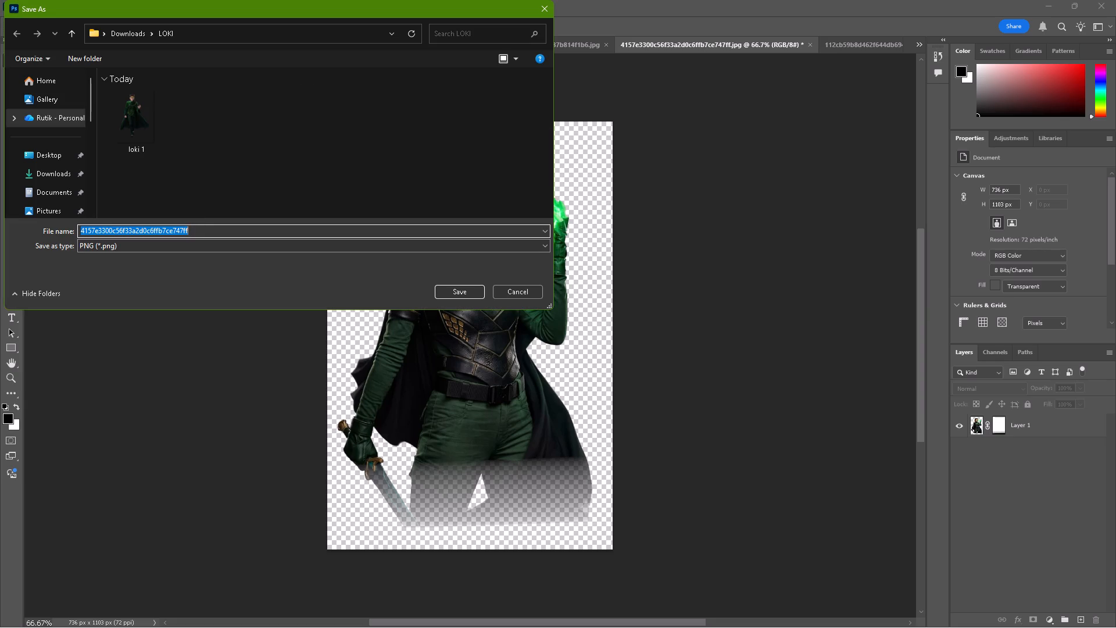
{"action": "type", "text": "LOKI"}
{"action": "key", "text": "space"}
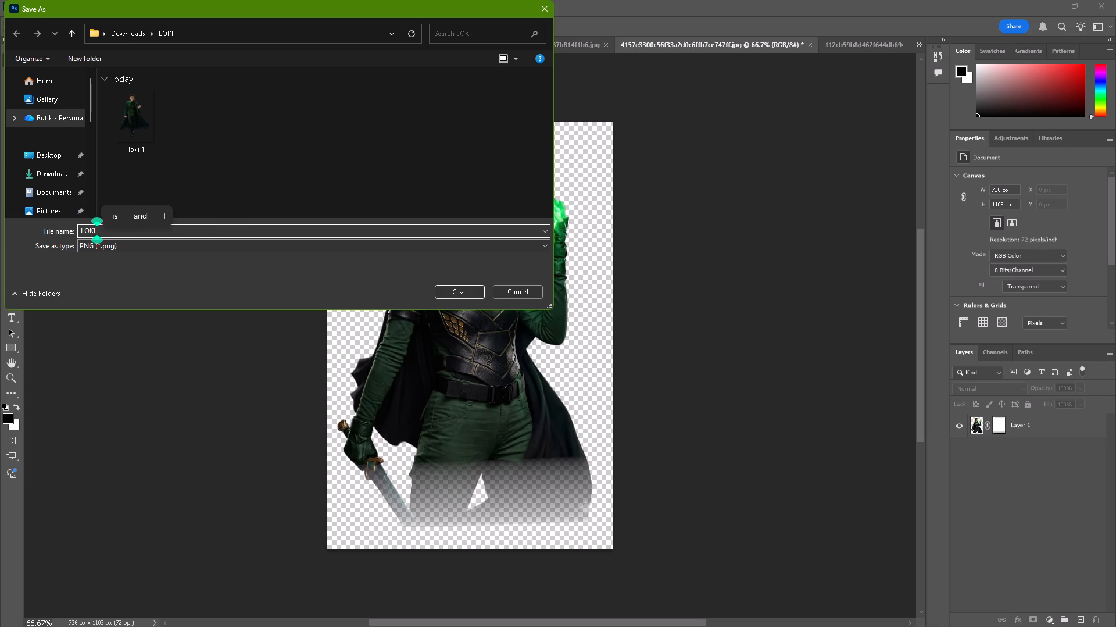
{"action": "type", "text": "2"}
{"action": "key", "text": "space"}
{"action": "left_click", "coordinate": [468, 292]}
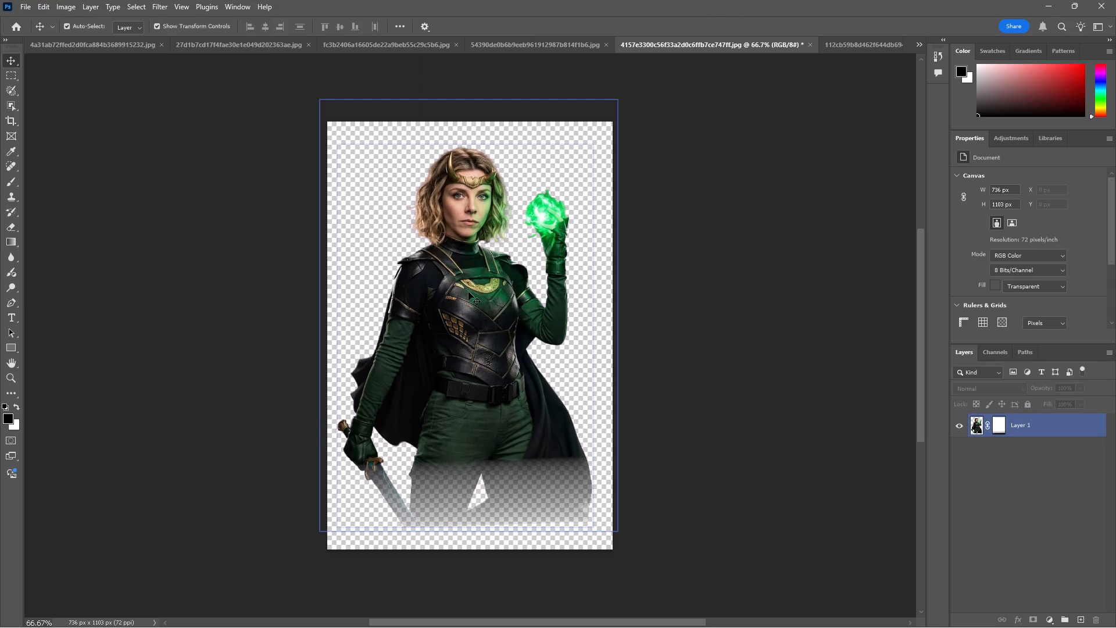
Switch to the Kid Loki poster document and automatically select the standing figure as the subject.
{"action": "left_click", "coordinate": [510, 47]}
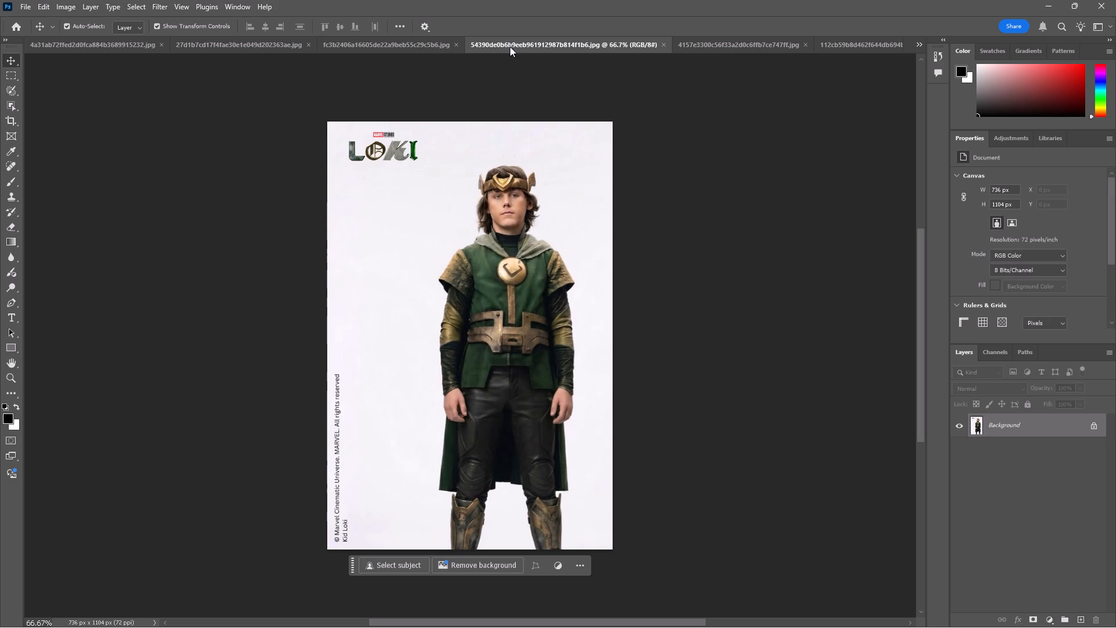
{"action": "left_click", "coordinate": [403, 566]}
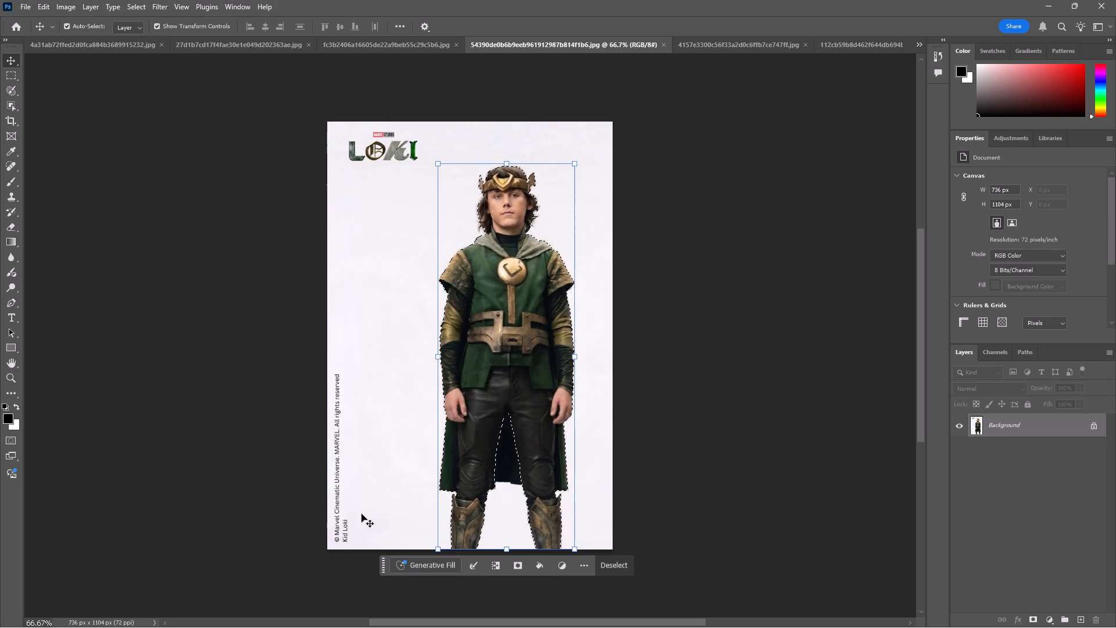
Add most of the dark cape area between the legs to the selection with the Selection Brush at size 40.
{"action": "left_click", "coordinate": [12, 85]}
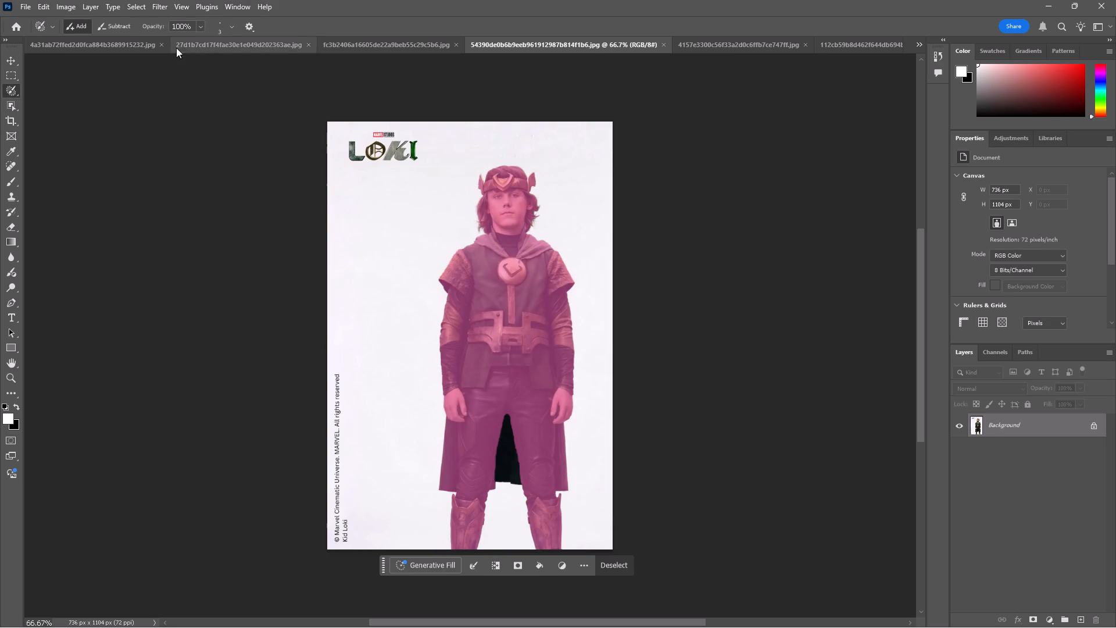
{"action": "key", "text": "bracketright"}
{"action": "key", "text": "bracketright"}
{"action": "key", "text": "bracketright"}
{"action": "key", "text": "bracketright"}
{"action": "key", "text": "bracketright"}
{"action": "key", "text": "bracketright"}
{"action": "key", "text": "bracketright"}
{"action": "key", "text": "bracketright"}
{"action": "key", "text": "bracketright"}
{"action": "key", "text": "bracketright"}
{"action": "key", "text": "bracketright"}
{"action": "key", "text": "bracketright"}
{"action": "key", "text": "bracketright"}
{"action": "key", "text": "bracketright"}
{"action": "left_click_drag", "start_coordinate": [514, 429], "coordinate": [504, 443]}
{"action": "left_click_drag", "start_coordinate": [504, 443], "coordinate": [513, 429]}
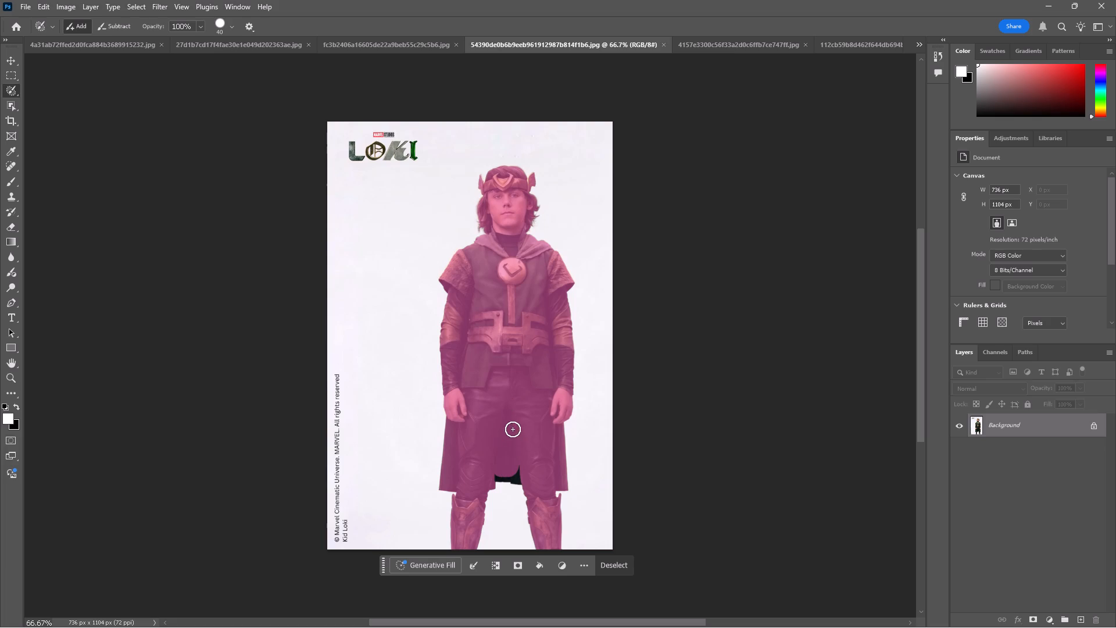
{"action": "left_click_drag", "start_coordinate": [513, 429], "coordinate": [491, 460]}
{"action": "left_click_drag", "start_coordinate": [491, 460], "coordinate": [508, 292]}
Add the remaining cape hem between the knees to the selection with the Selection Brush in Add mode at size 6.
{"action": "scroll", "coordinate": [509, 473], "scroll_direction": "up", "scroll_amount": 15, "text": "ctrl+alt"}
{"action": "scroll", "coordinate": [509, 473], "scroll_direction": "right", "scroll_amount": 1, "text": "alt"}
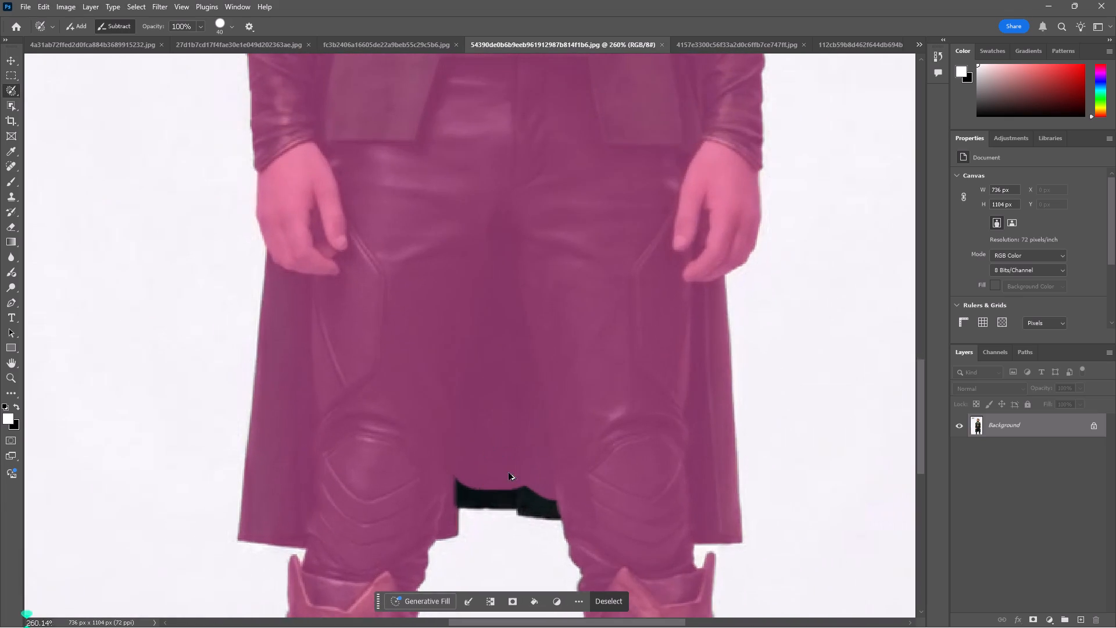
{"action": "scroll", "coordinate": [509, 473], "scroll_direction": "up", "scroll_amount": 4, "text": "ctrl+alt"}
{"action": "left_click", "coordinate": [77, 23]}
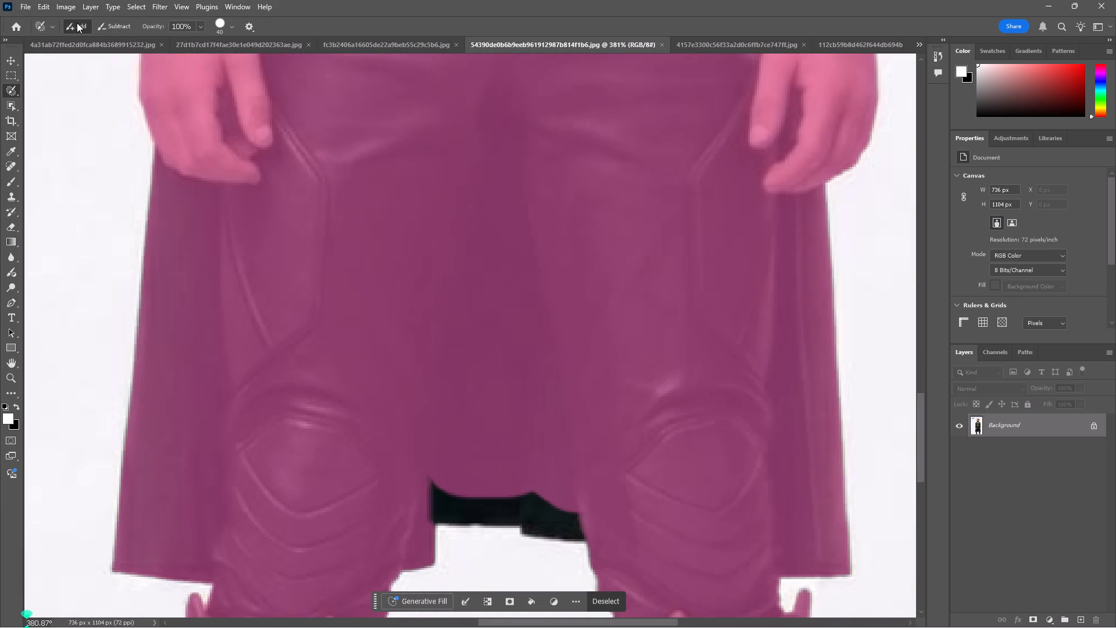
{"action": "key", "text": "bracketleft"}
{"action": "key", "text": "bracketleft"}
{"action": "key", "text": "bracketleft"}
{"action": "key", "text": "bracketleft"}
{"action": "key", "text": "bracketleft"}
{"action": "key", "text": "bracketleft"}
{"action": "key", "text": "bracketleft"}
{"action": "key", "text": "bracketleft"}
{"action": "key", "text": "bracketleft"}
{"action": "key", "text": "bracketleft"}
{"action": "key", "text": "bracketleft"}
{"action": "key", "text": "bracketleft"}
{"action": "key", "text": "bracketleft"}
{"action": "type", "text": "]]"}
{"action": "left_click_drag", "start_coordinate": [581, 531], "coordinate": [534, 527]}
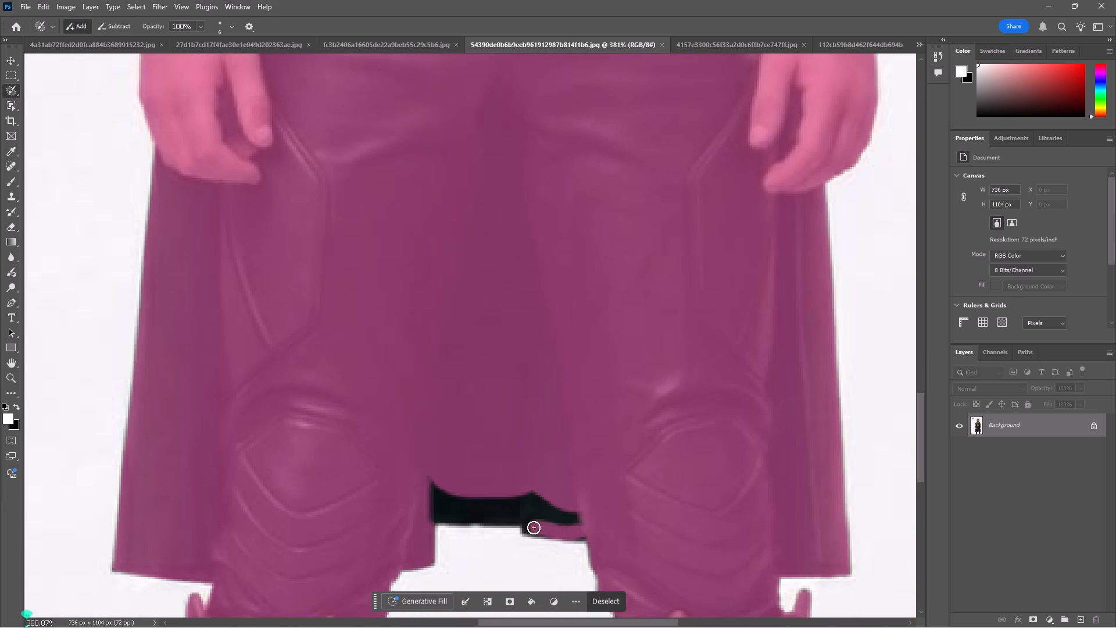
{"action": "left_click_drag", "start_coordinate": [534, 527], "coordinate": [446, 477]}
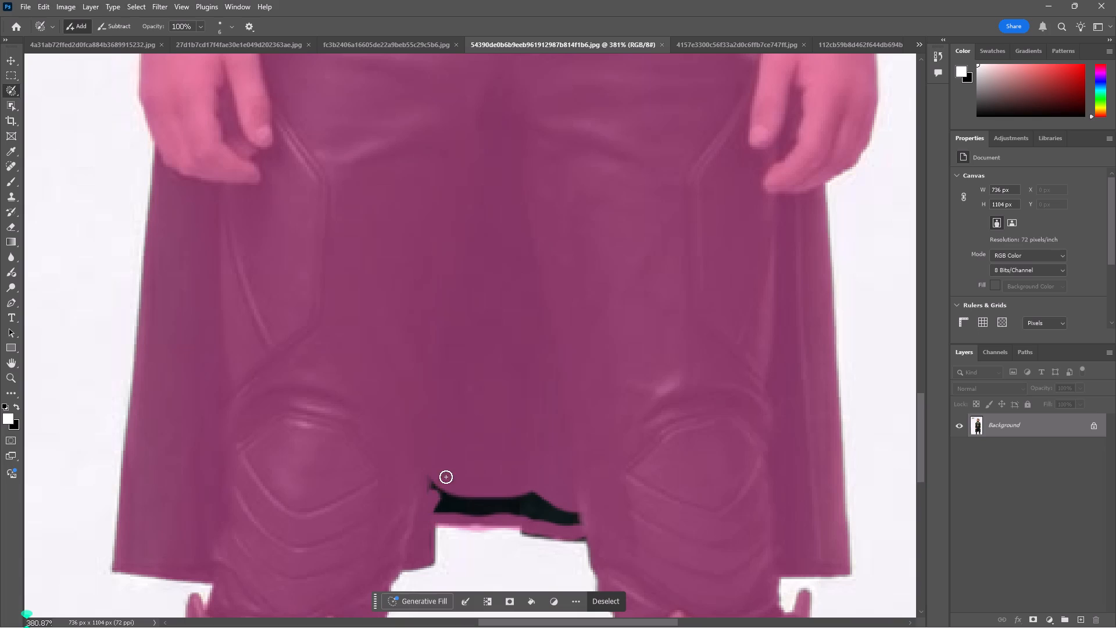
{"action": "left_click_drag", "start_coordinate": [446, 477], "coordinate": [464, 495]}
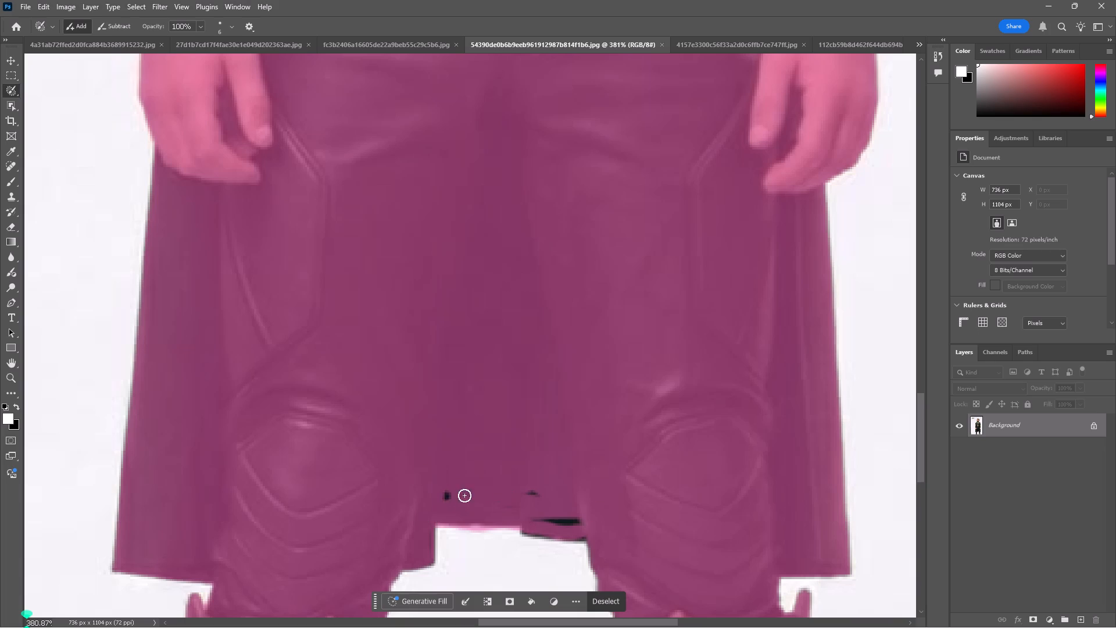
{"action": "left_click_drag", "start_coordinate": [464, 495], "coordinate": [546, 520]}
{"action": "left_click_drag", "start_coordinate": [546, 520], "coordinate": [585, 535]}
{"action": "left_click_drag", "start_coordinate": [585, 535], "coordinate": [613, 522]}
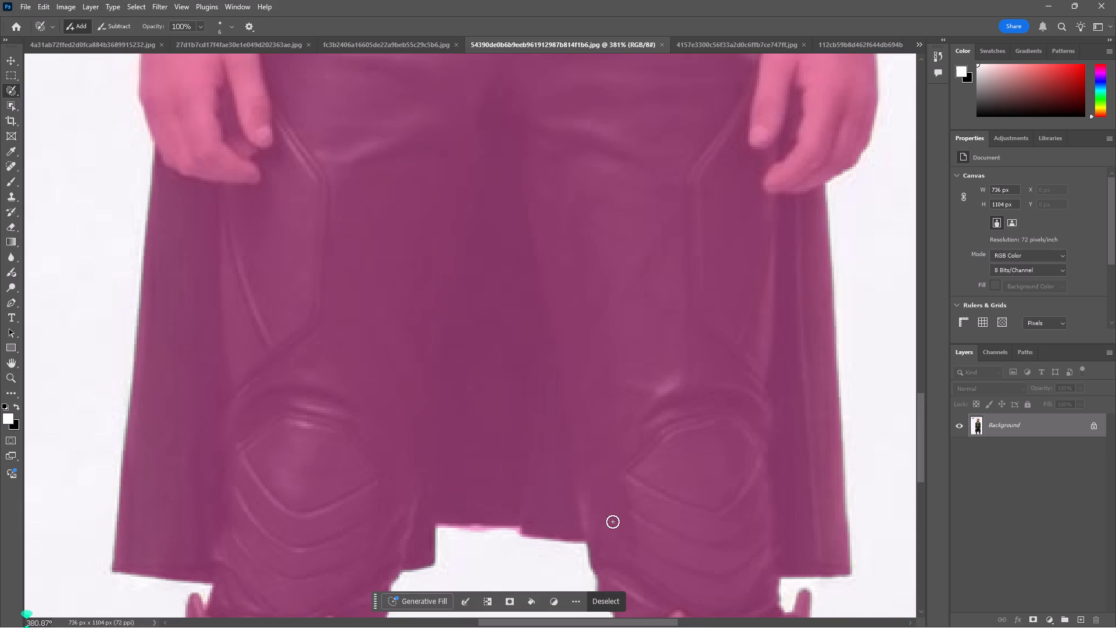
{"action": "left_click_drag", "start_coordinate": [613, 522], "coordinate": [730, 498]}
Copy the selected Kid Loki figure onto a new layer and delete the Background layer.
{"action": "scroll", "coordinate": [730, 498], "scroll_direction": "down", "scroll_amount": 5, "text": "ctrl+alt"}
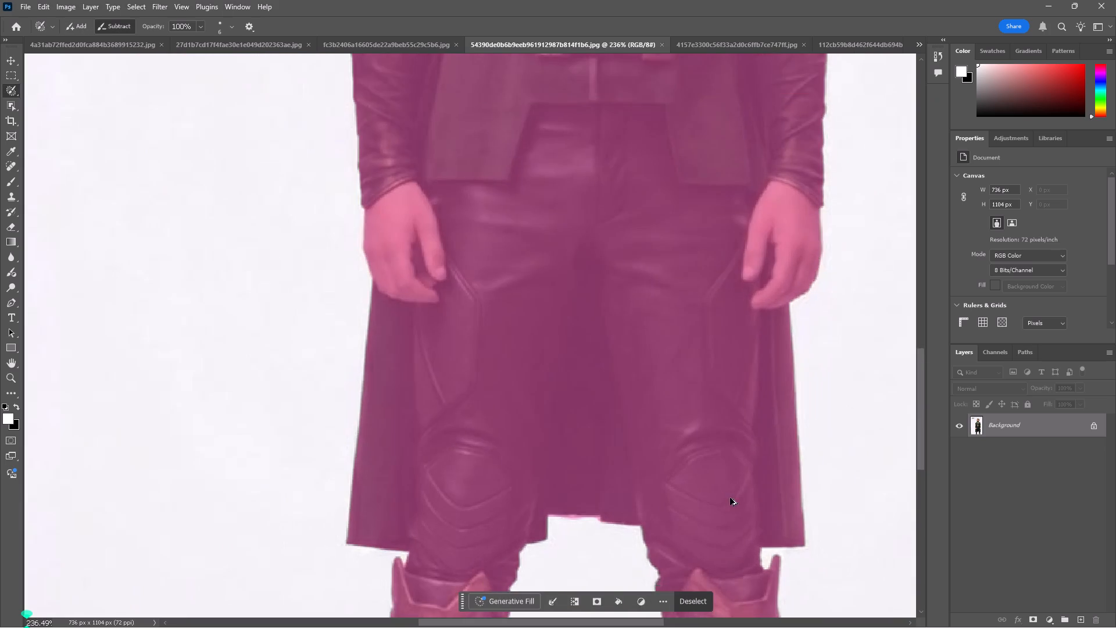
{"action": "scroll", "coordinate": [730, 498], "scroll_direction": "down", "scroll_amount": 10, "text": "ctrl+alt"}
{"action": "key", "text": "space"}
{"action": "key", "text": "space"}
{"action": "key", "text": "space"}
{"action": "key", "text": "space"}
{"action": "key", "text": "space"}
{"action": "key", "text": "space"}
{"action": "key", "text": "space"}
{"action": "key", "text": "space"}
{"action": "key", "text": "space"}
{"action": "key", "text": "space"}
{"action": "key", "text": "space"}
{"action": "key", "text": "space"}
{"action": "key", "text": "space"}
{"action": "key", "text": "space"}
{"action": "key", "text": "space"}
{"action": "key", "text": "space"}
{"action": "key", "text": "space"}
{"action": "key", "text": "space"}
{"action": "key", "text": "space"}
{"action": "key", "text": "space"}
{"action": "left_click_drag", "start_coordinate": [730, 498], "coordinate": [600, 352]}
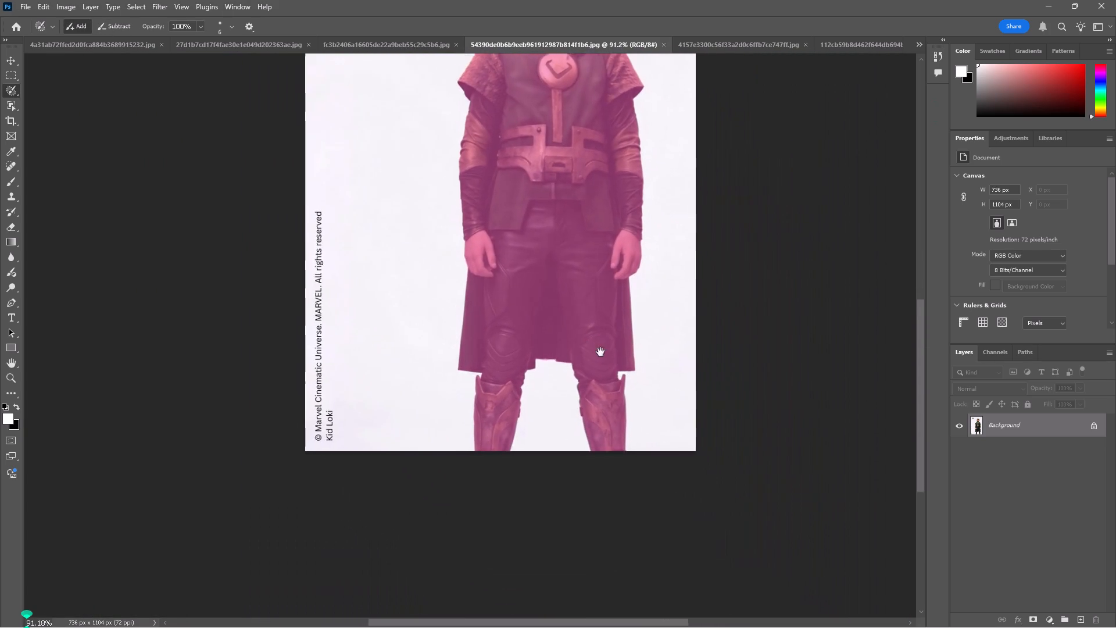
{"action": "left_click_drag", "start_coordinate": [600, 352], "coordinate": [578, 512]}
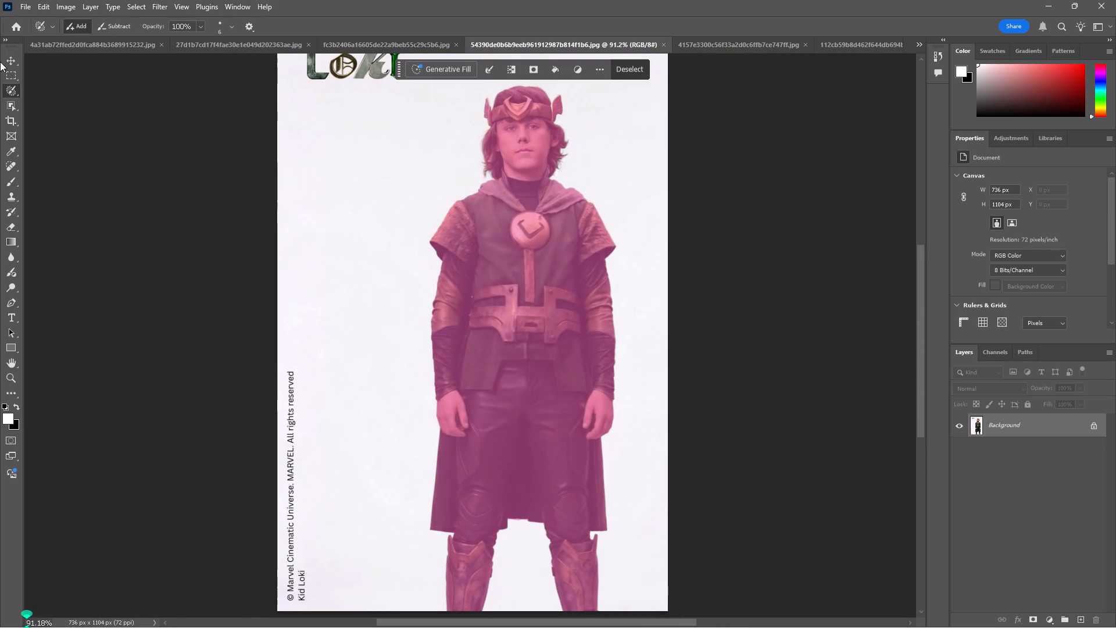
{"action": "left_click", "coordinate": [7, 62]}
{"action": "key", "text": "ctrl+c"}
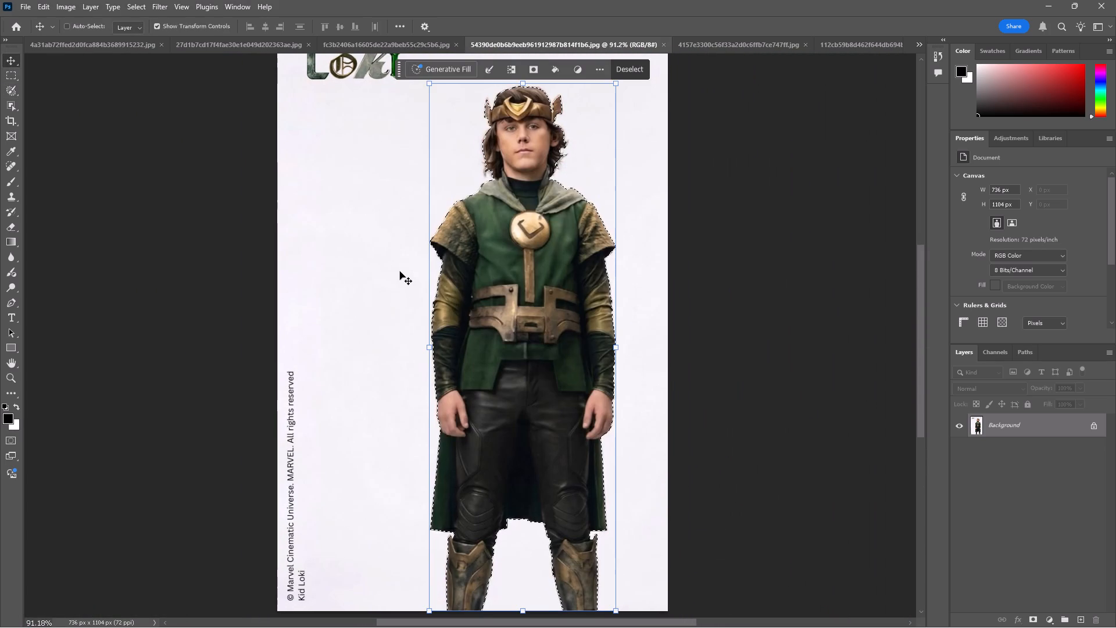
{"action": "key", "text": "ctrl+v"}
{"action": "left_click", "coordinate": [1011, 452]}
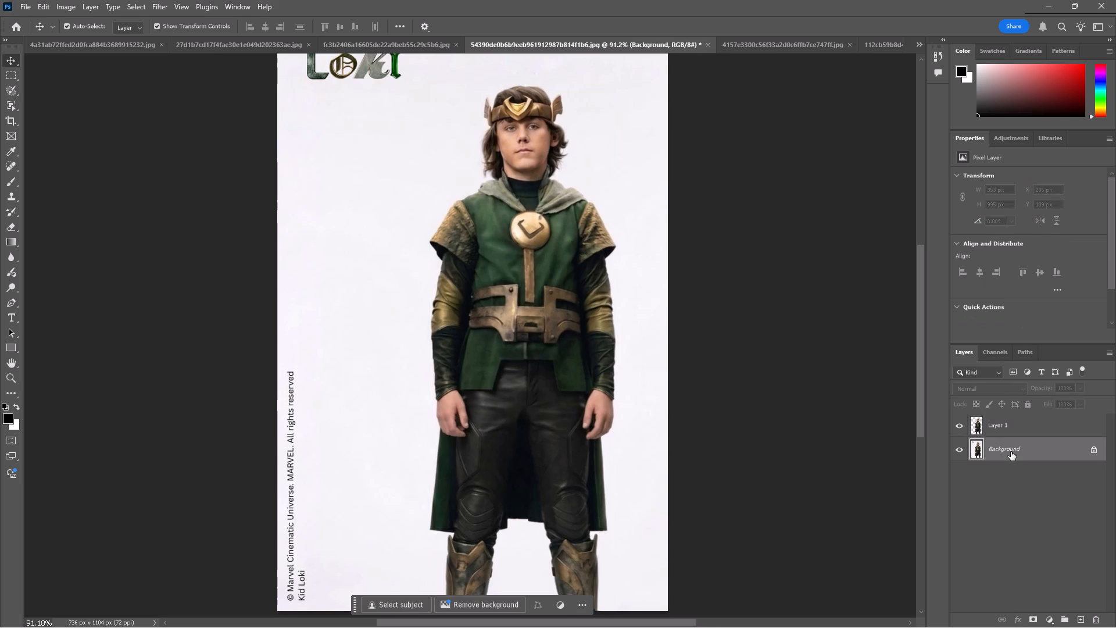
{"action": "key", "text": "Delete"}
Move the cut-out Kid Loki to the horizontal centre of the canvas and up, clear of its lower edge.
{"action": "left_click_drag", "start_coordinate": [553, 350], "coordinate": [508, 337]}
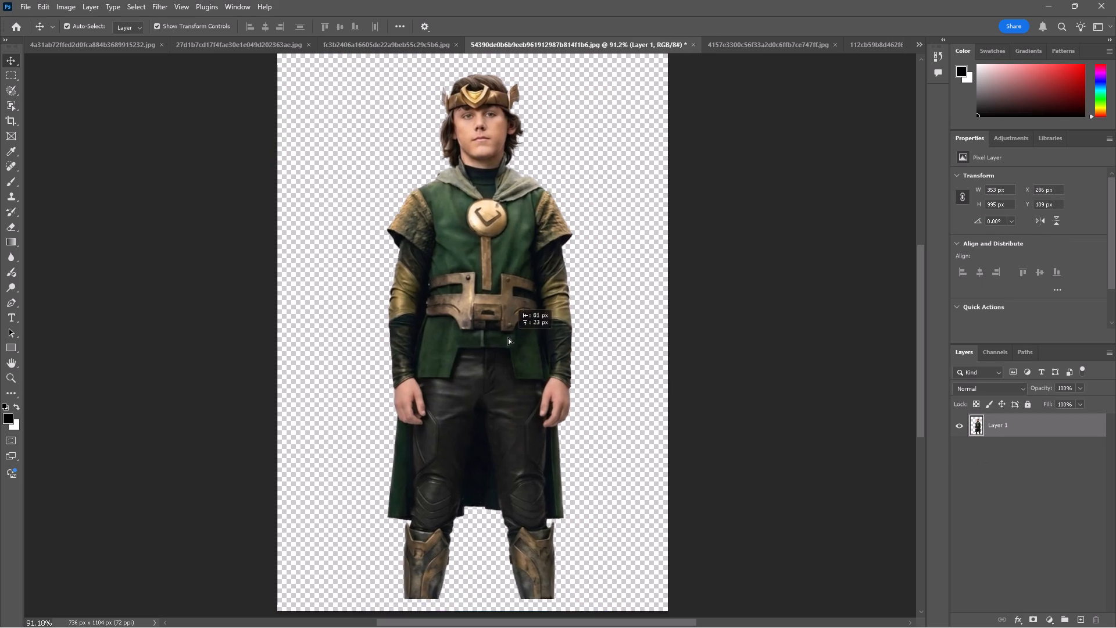
{"action": "left_click_drag", "start_coordinate": [508, 337], "coordinate": [506, 337]}
{"action": "scroll", "coordinate": [506, 337], "scroll_direction": "down", "scroll_amount": 2, "text": "ctrl+alt"}
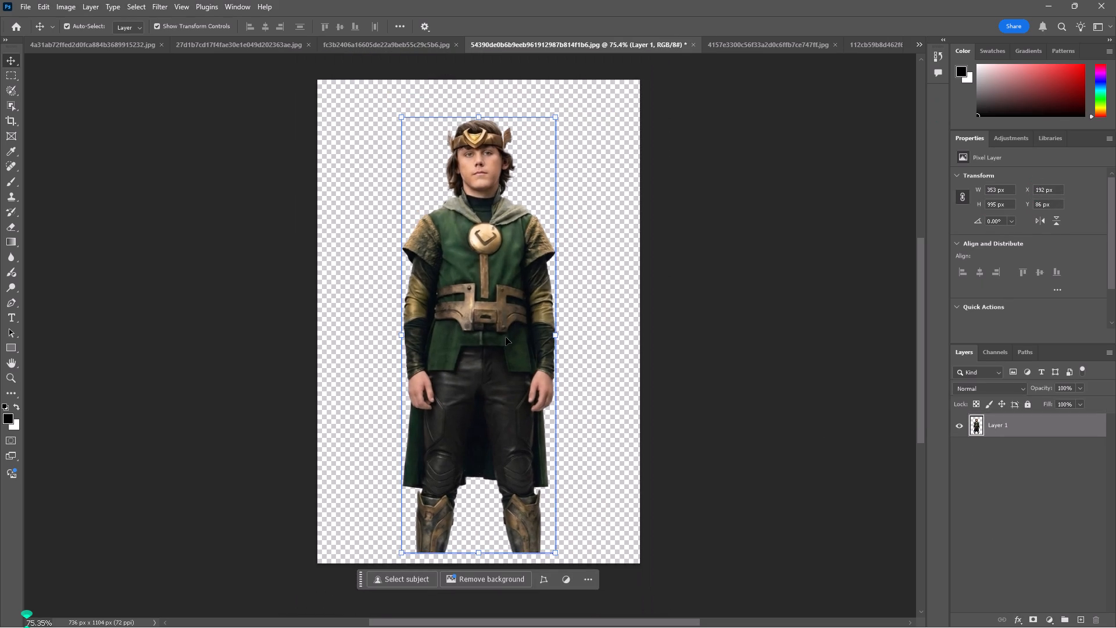
{"action": "left_click_drag", "start_coordinate": [506, 337], "coordinate": [501, 327]}
Add a layer mask to Kid Loki and draw a linear white-to-black gradient on it from below the canvas up to just above his knees.
{"action": "left_click", "coordinate": [1034, 616]}
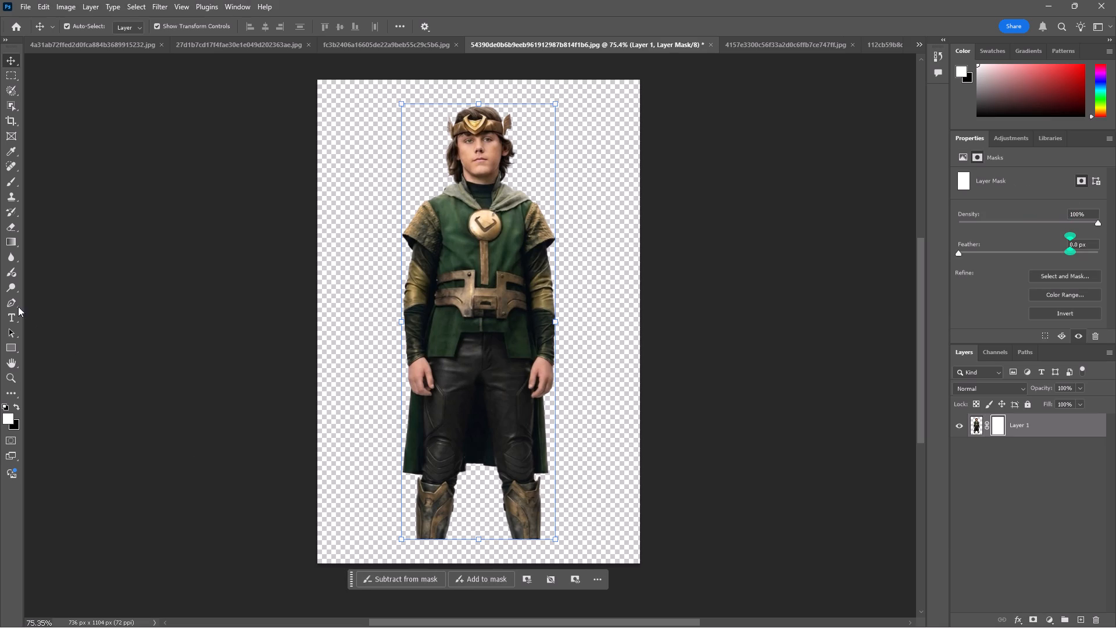
{"action": "left_click", "coordinate": [13, 240]}
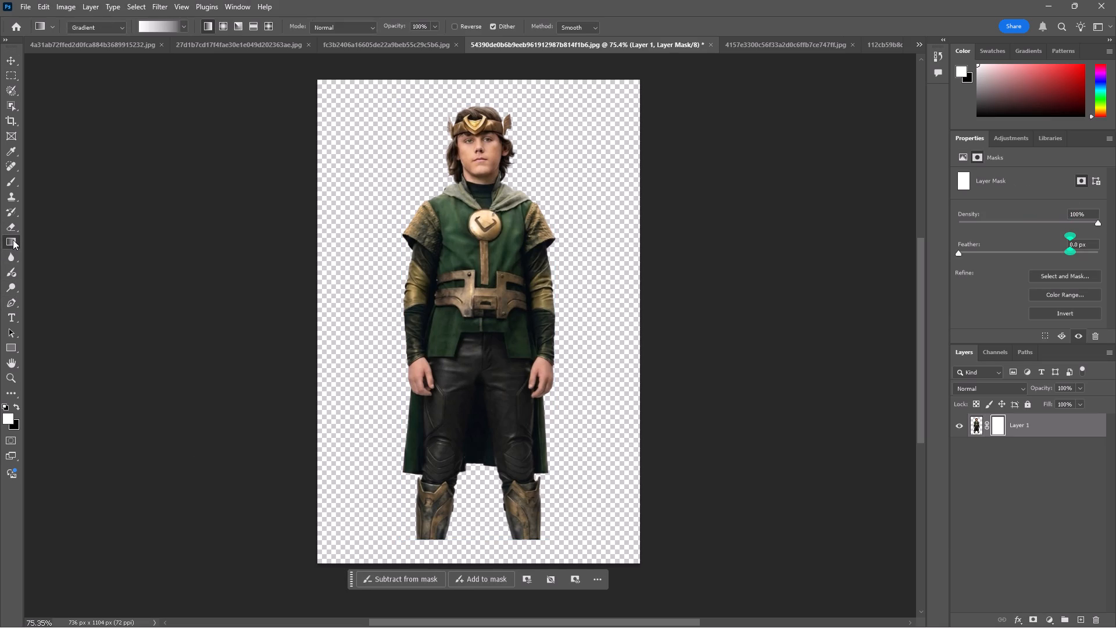
{"action": "left_click_drag", "start_coordinate": [482, 600], "coordinate": [481, 496]}
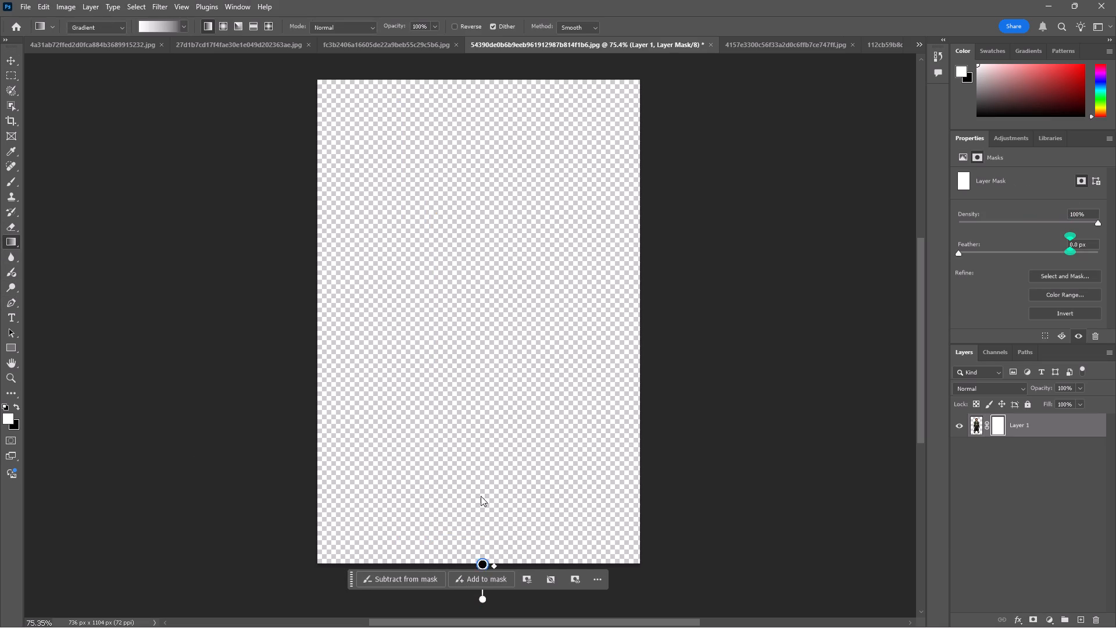
{"action": "left_click_drag", "start_coordinate": [481, 496], "coordinate": [482, 445]}
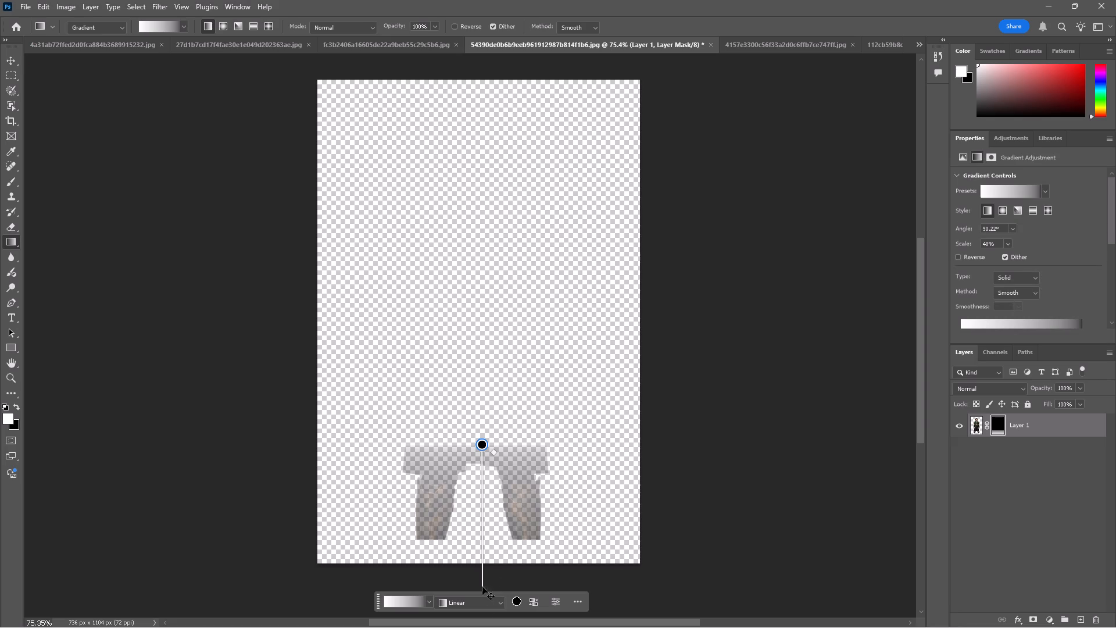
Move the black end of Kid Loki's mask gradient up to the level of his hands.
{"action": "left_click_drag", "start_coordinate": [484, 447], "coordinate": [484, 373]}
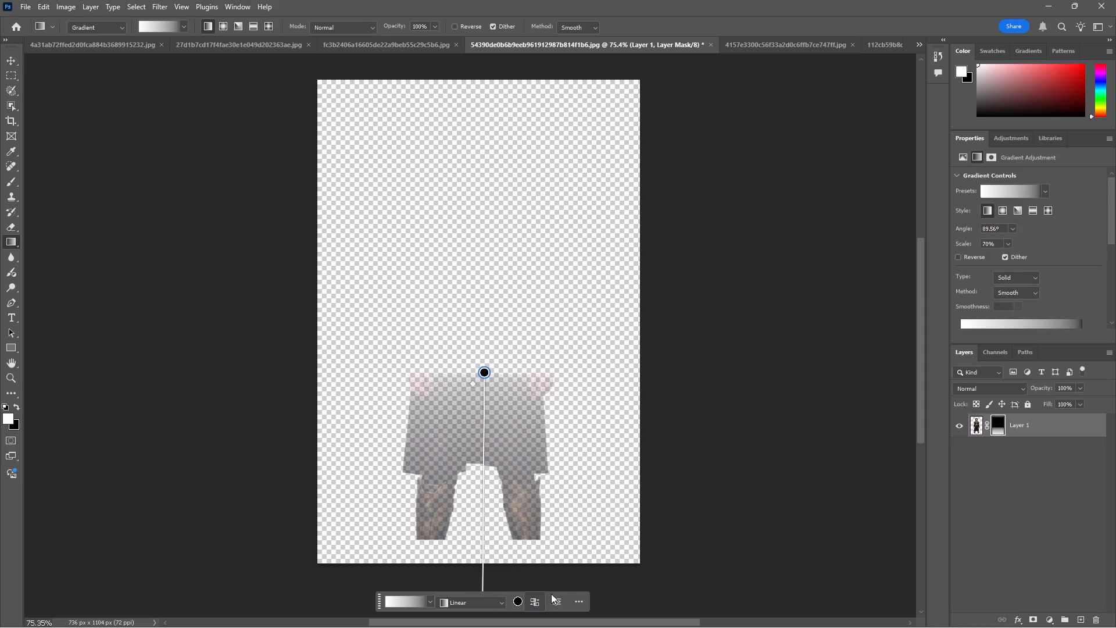
Pin the Contextual Task Bar's position and hide the bar so it clears the gradient's lower end.
{"action": "left_click_drag", "start_coordinate": [506, 593], "coordinate": [499, 593]}
{"action": "left_click_drag", "start_coordinate": [499, 593], "coordinate": [439, 594]}
{"action": "right_click", "coordinate": [439, 594]}
{"action": "left_click", "coordinate": [574, 596]}
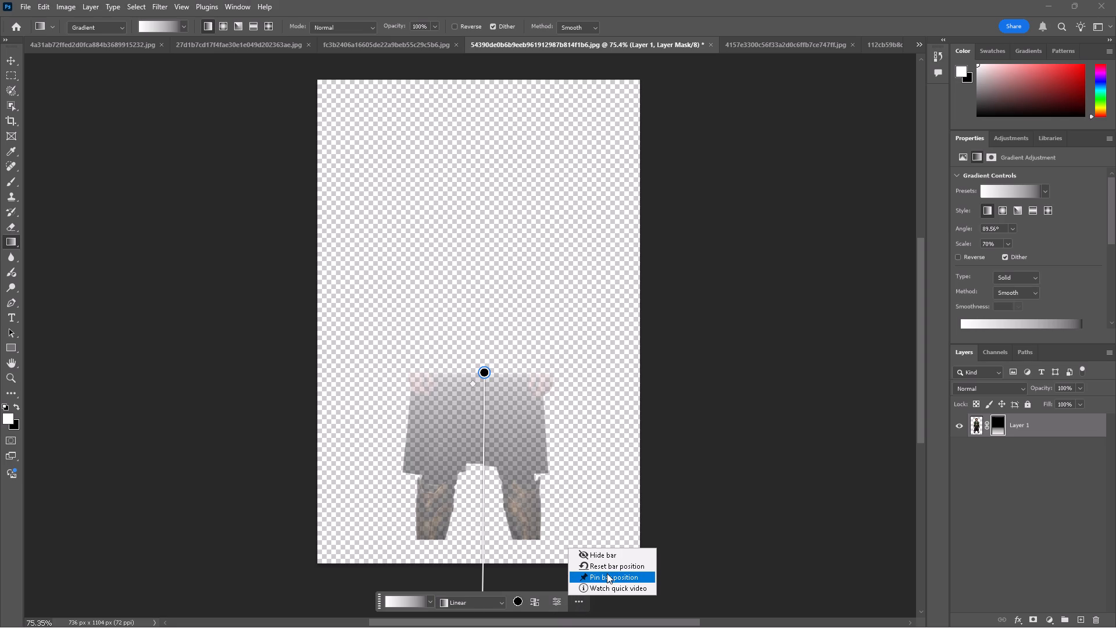
{"action": "left_click", "coordinate": [607, 573]}
{"action": "left_click", "coordinate": [572, 599]}
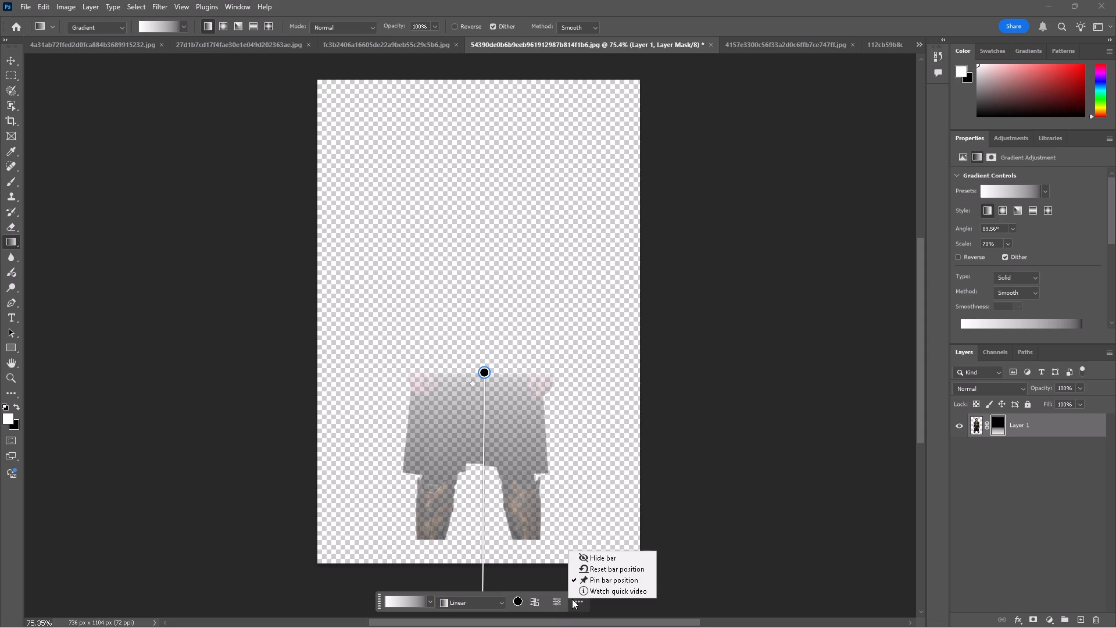
{"action": "left_click", "coordinate": [603, 556]}
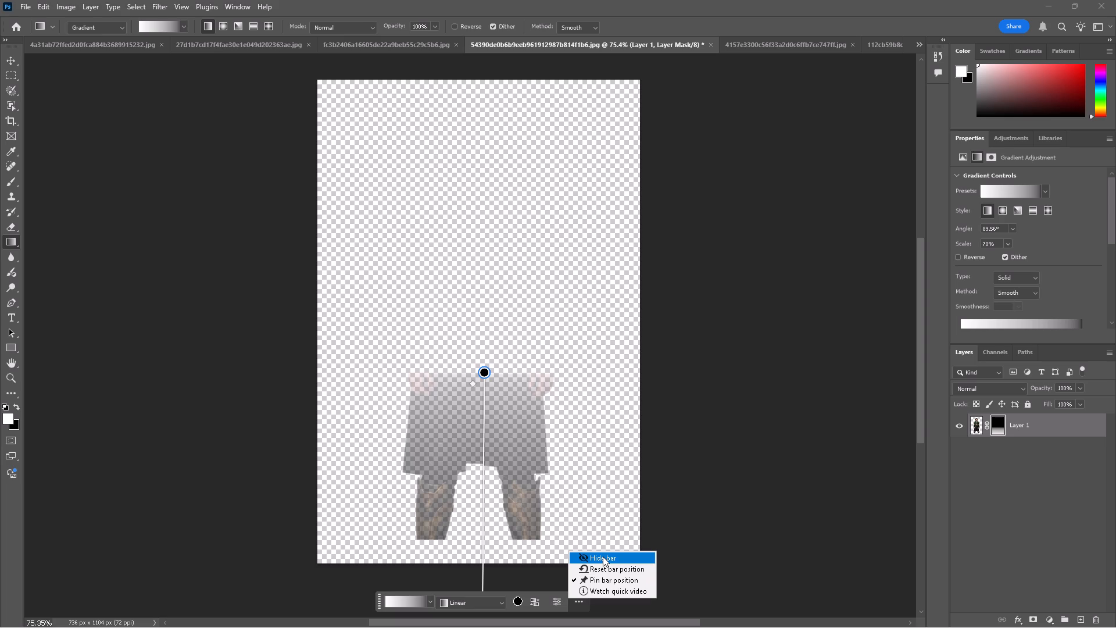
Flip Kid Loki's mask gradient so its white end sits at his belt and its black end just below his legs.
{"action": "left_click_drag", "start_coordinate": [482, 599], "coordinate": [534, 308]}
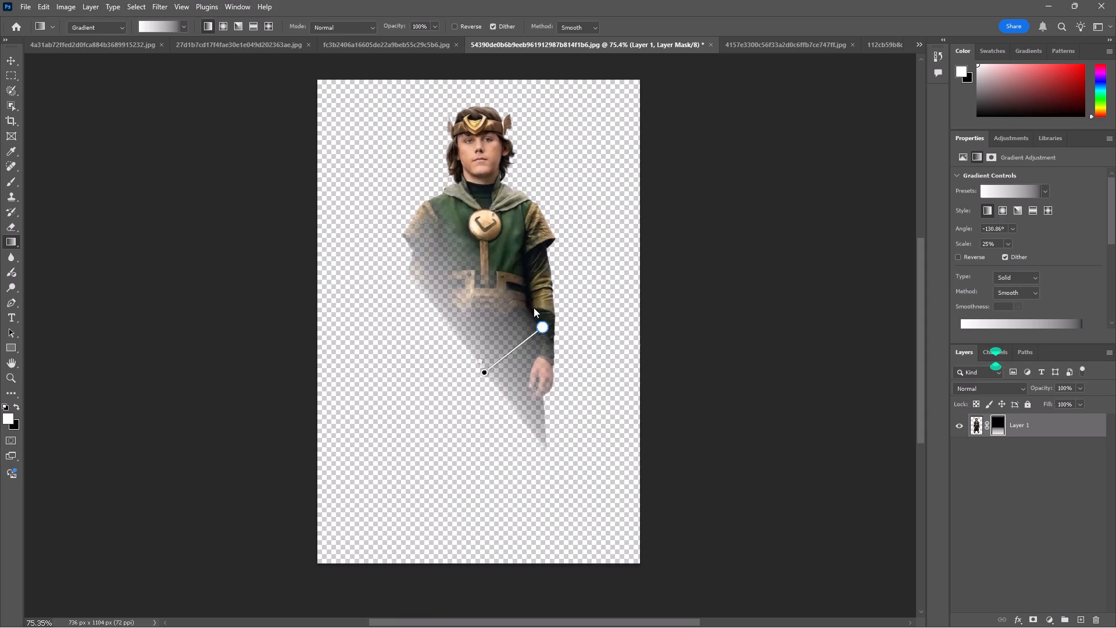
{"action": "left_click_drag", "start_coordinate": [534, 308], "coordinate": [487, 322]}
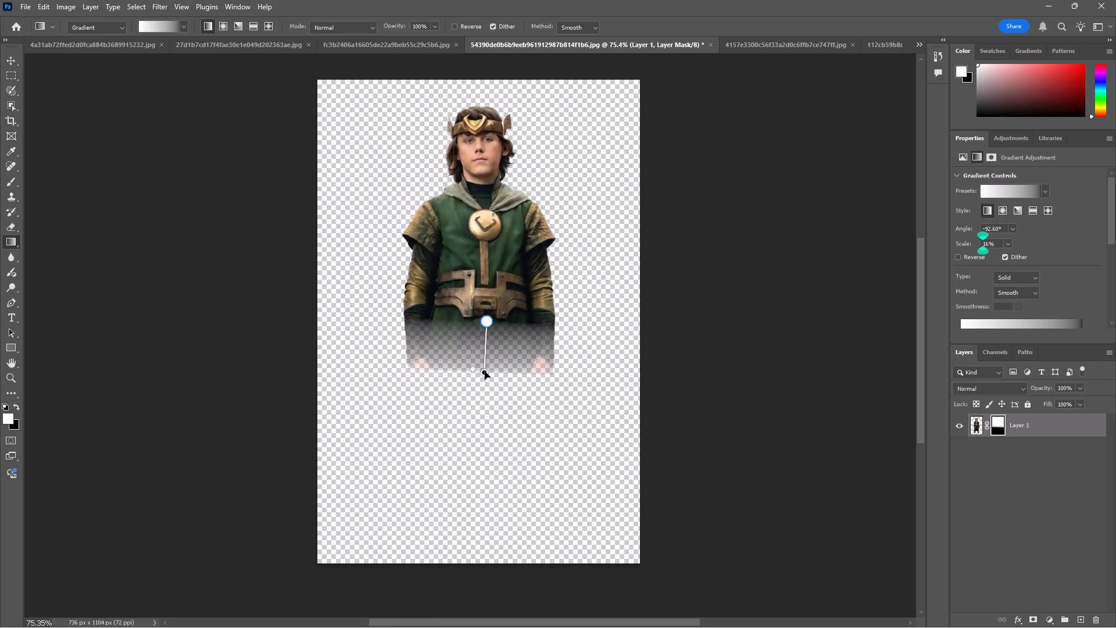
{"action": "left_click_drag", "start_coordinate": [485, 372], "coordinate": [485, 570]}
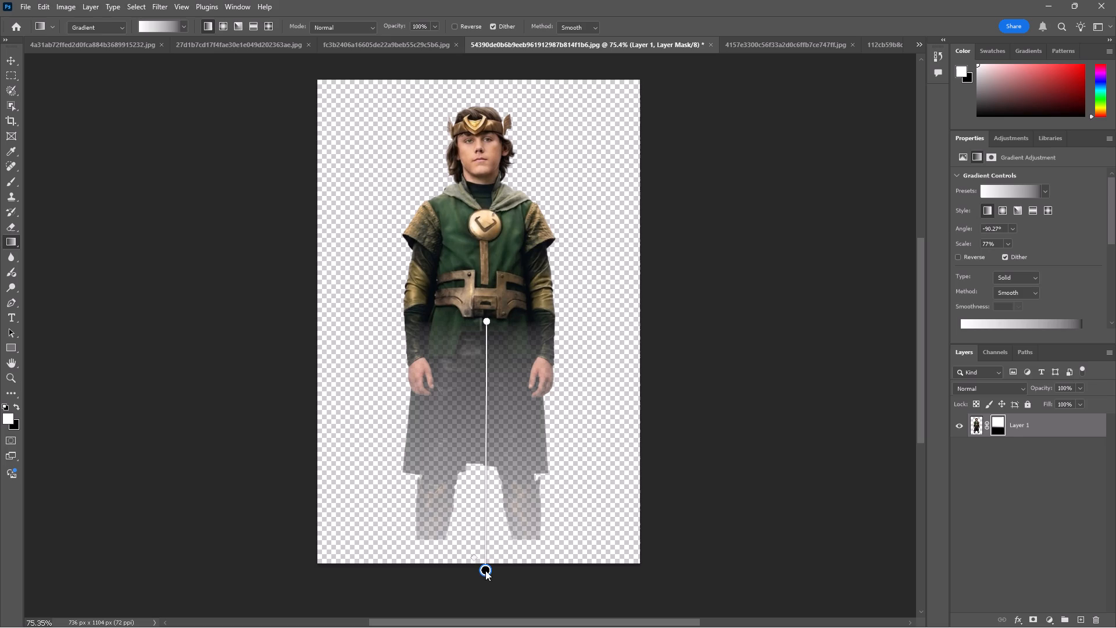
{"action": "left_click_drag", "start_coordinate": [485, 570], "coordinate": [485, 537]}
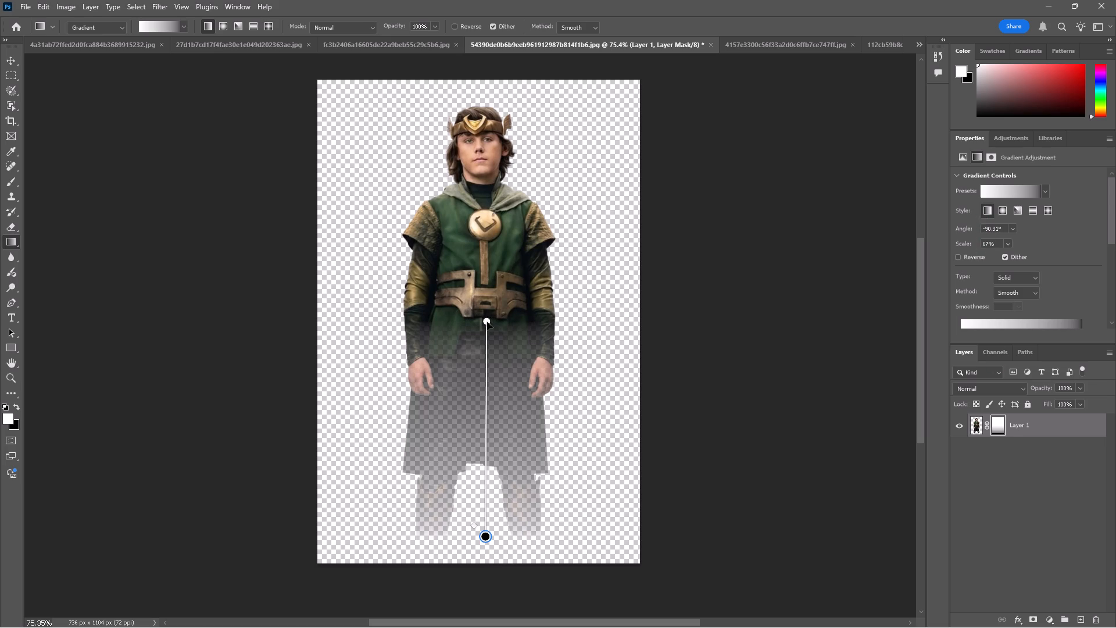
Refine the fade: place the gradient's white end just above the knees and its midpoint about halfway down to the black end.
{"action": "left_click_drag", "start_coordinate": [487, 322], "coordinate": [485, 397]}
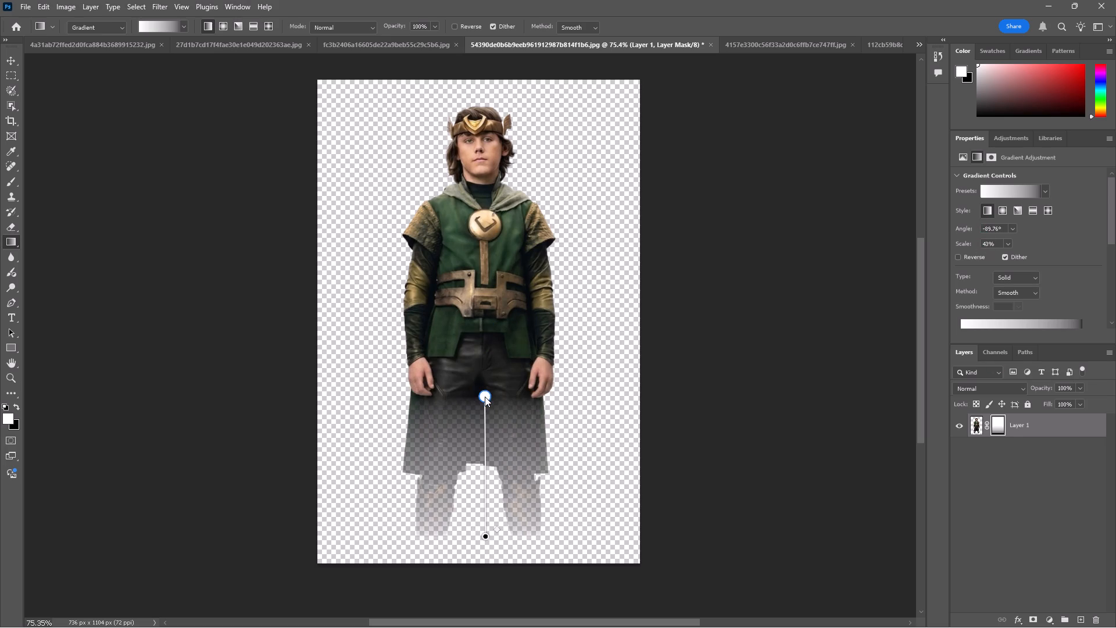
{"action": "left_click_drag", "start_coordinate": [485, 397], "coordinate": [477, 308]}
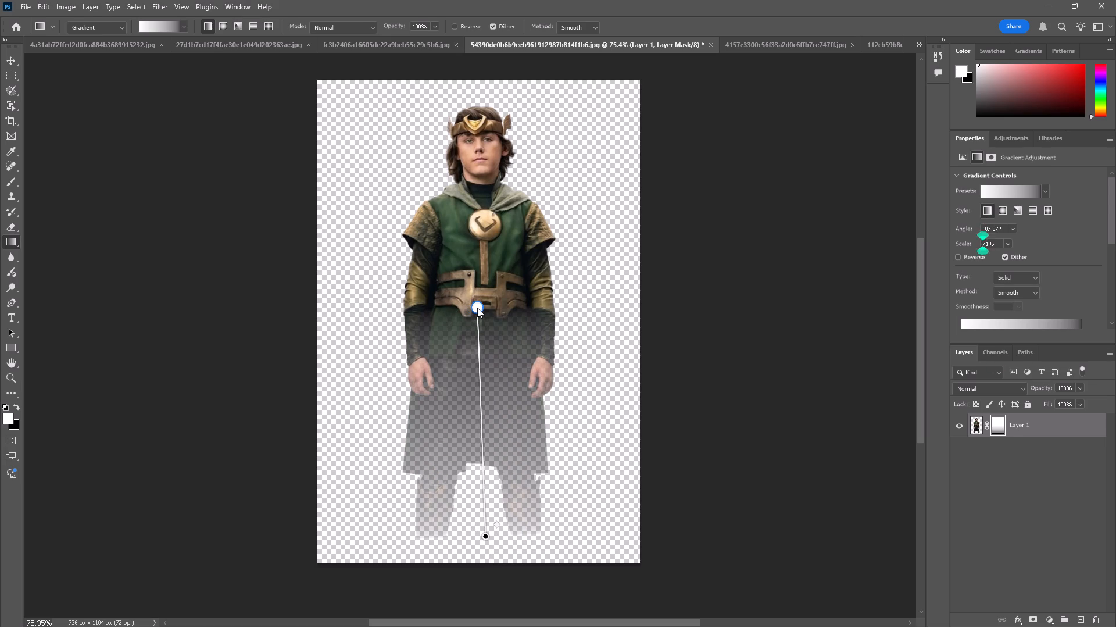
{"action": "left_click_drag", "start_coordinate": [477, 308], "coordinate": [481, 397]}
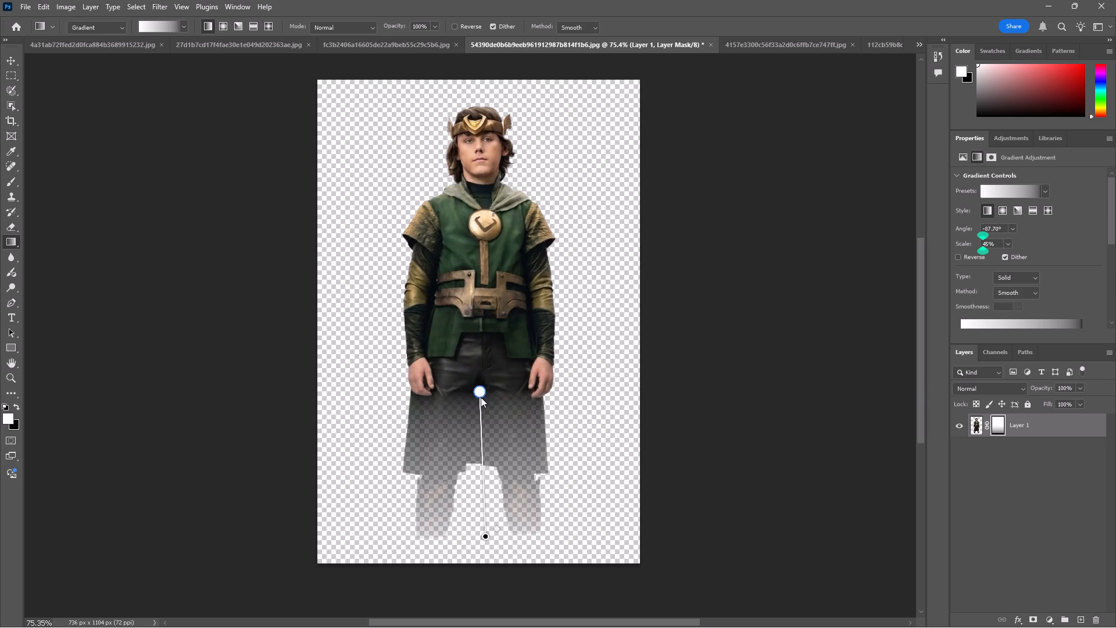
{"action": "left_click_drag", "start_coordinate": [481, 397], "coordinate": [484, 429]}
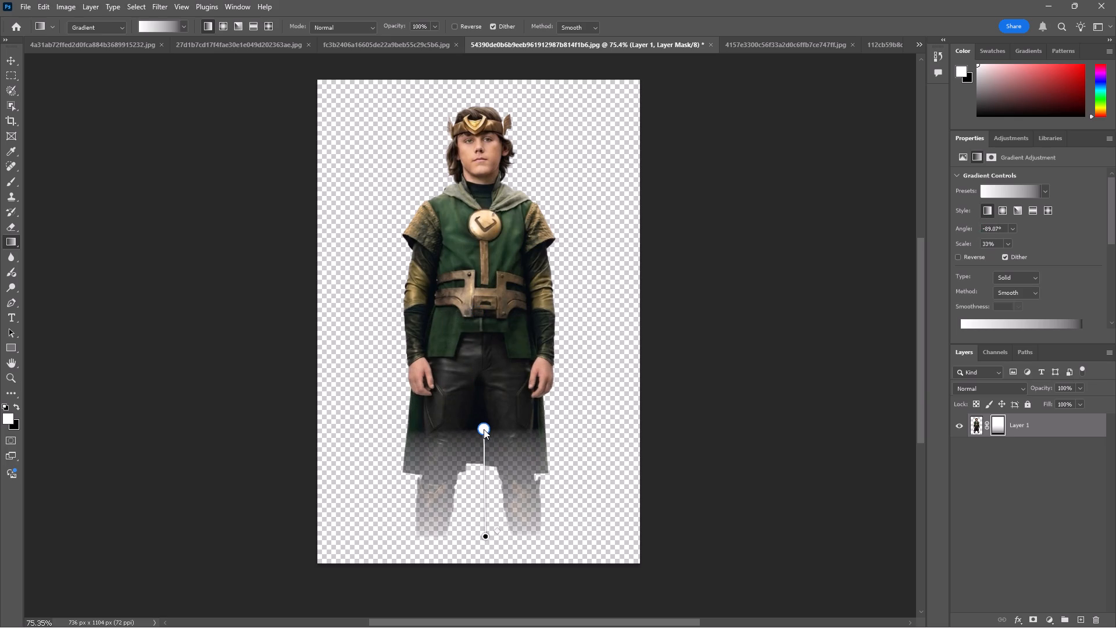
{"action": "left_click_drag", "start_coordinate": [484, 429], "coordinate": [484, 419]}
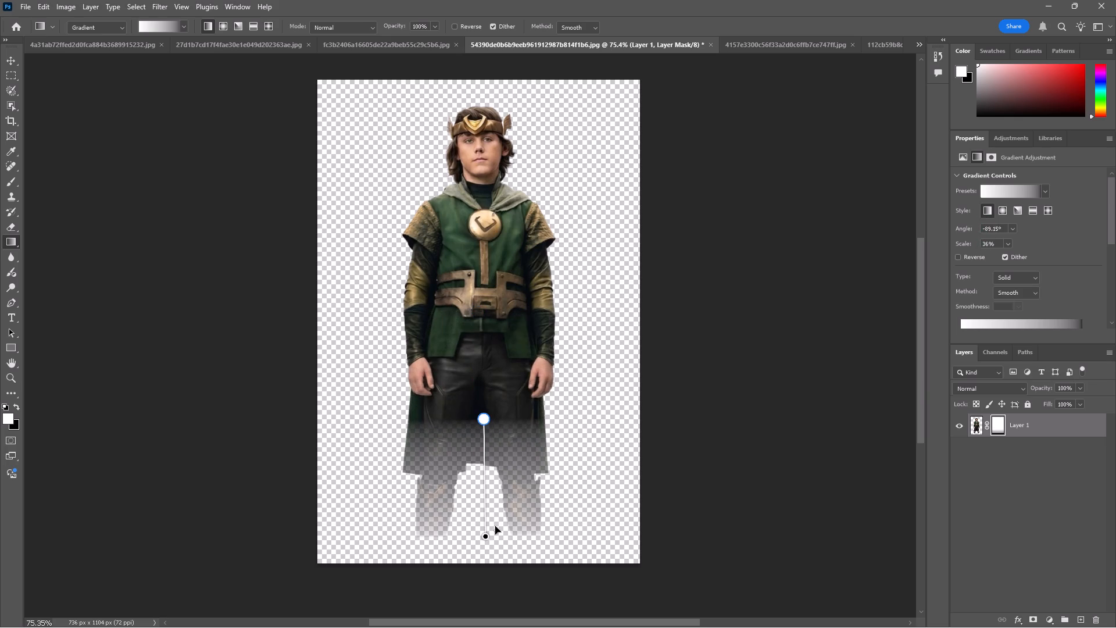
{"action": "left_click_drag", "start_coordinate": [496, 534], "coordinate": [496, 480]}
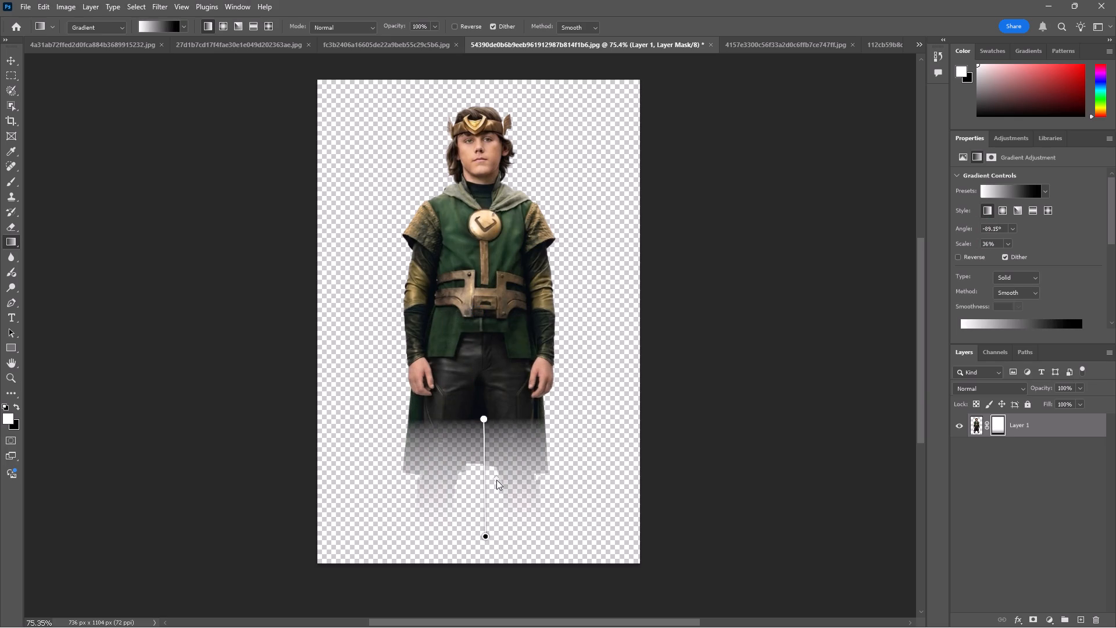
{"action": "left_click_drag", "start_coordinate": [496, 480], "coordinate": [496, 487]}
{"action": "left_click_drag", "start_coordinate": [484, 418], "coordinate": [486, 431]}
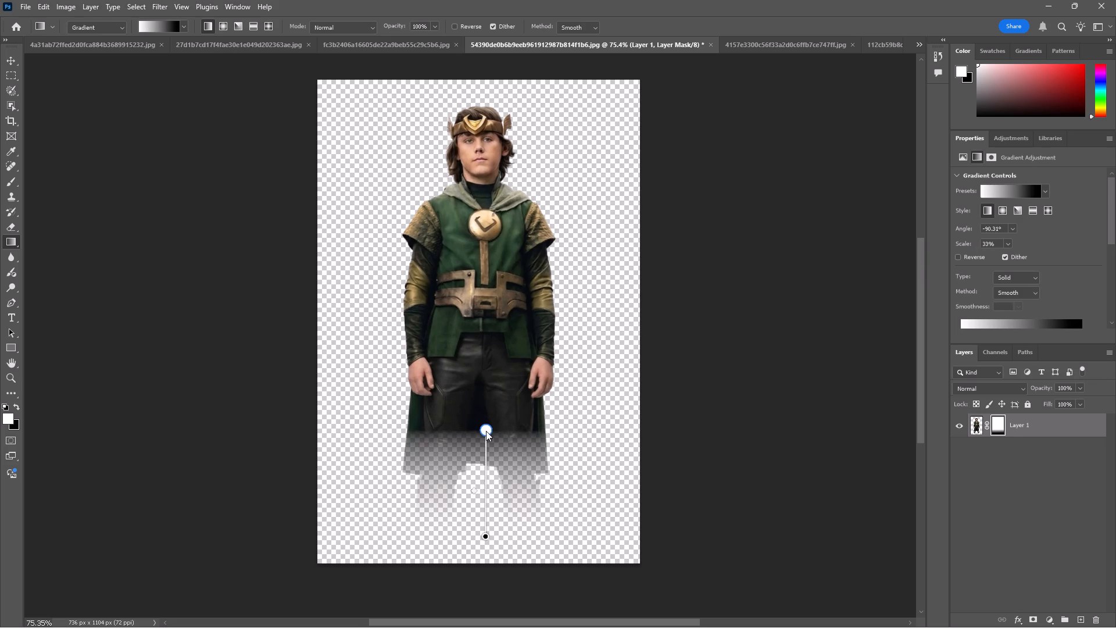
{"action": "left_click_drag", "start_coordinate": [486, 431], "coordinate": [483, 434]}
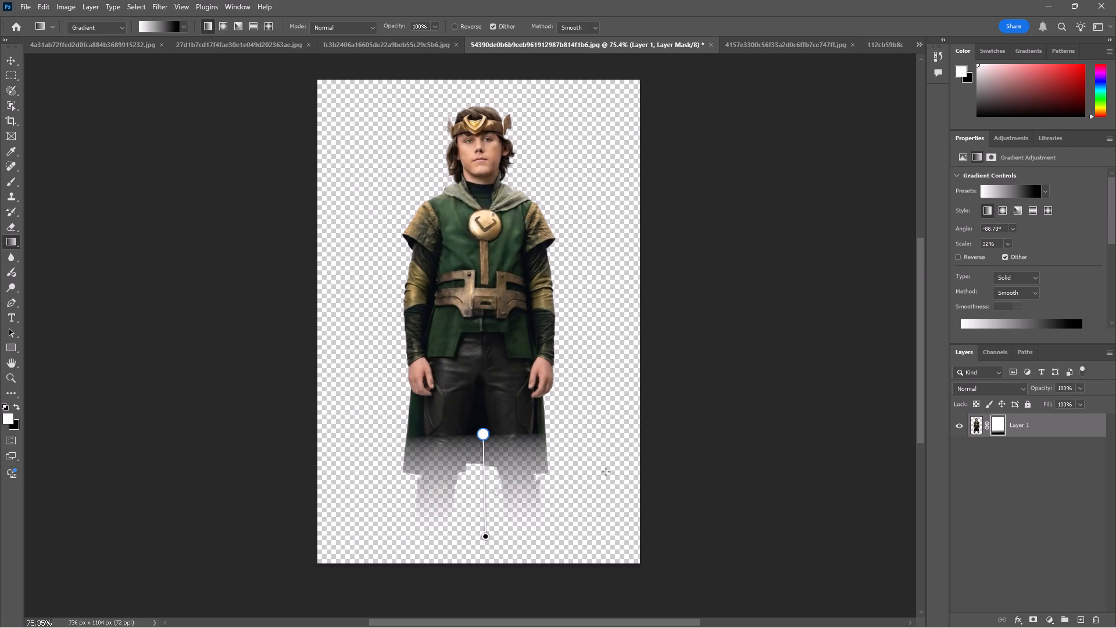
Export the faded Kid Loki as a PNG named LOKI 3 in the LOKI folder.
{"action": "left_click", "coordinate": [20, 1]}
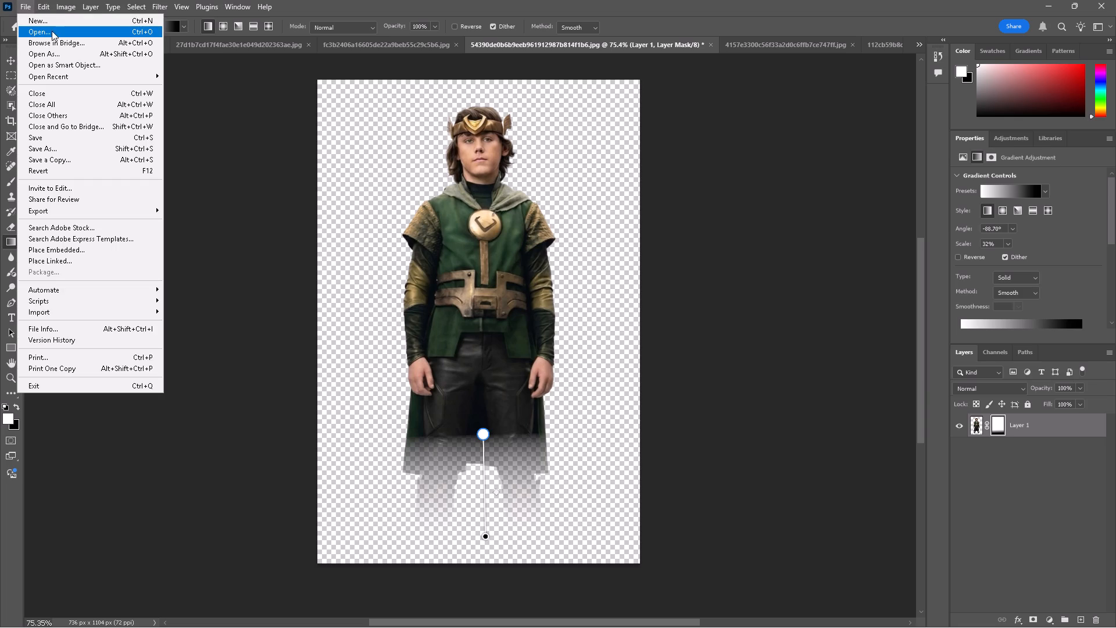
{"action": "left_click", "coordinate": [187, 212]}
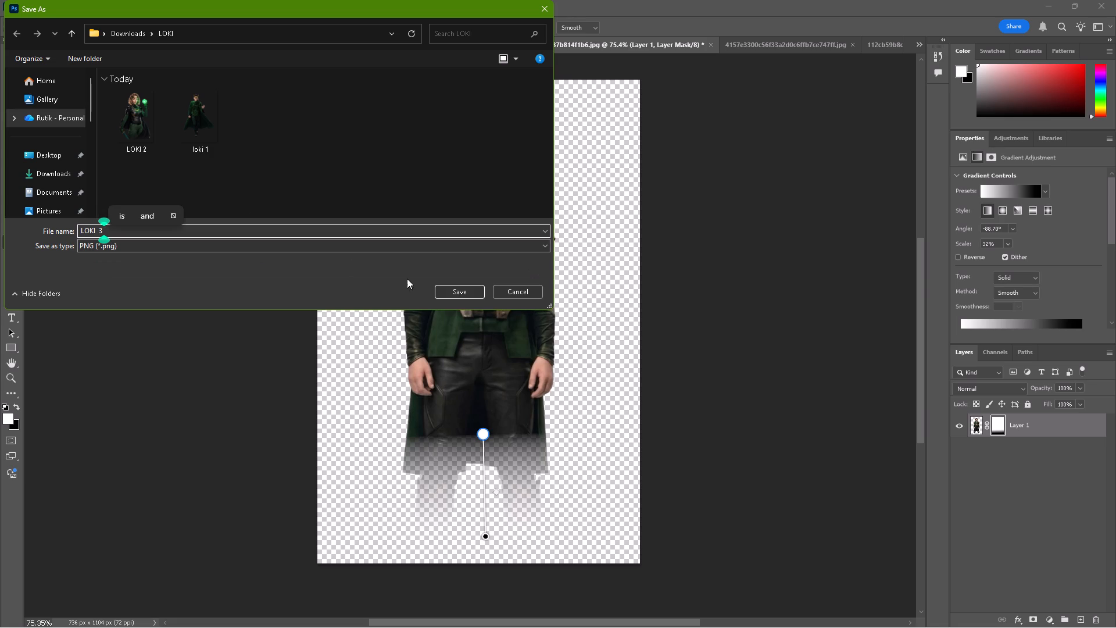
{"action": "left_click", "coordinate": [456, 295]}
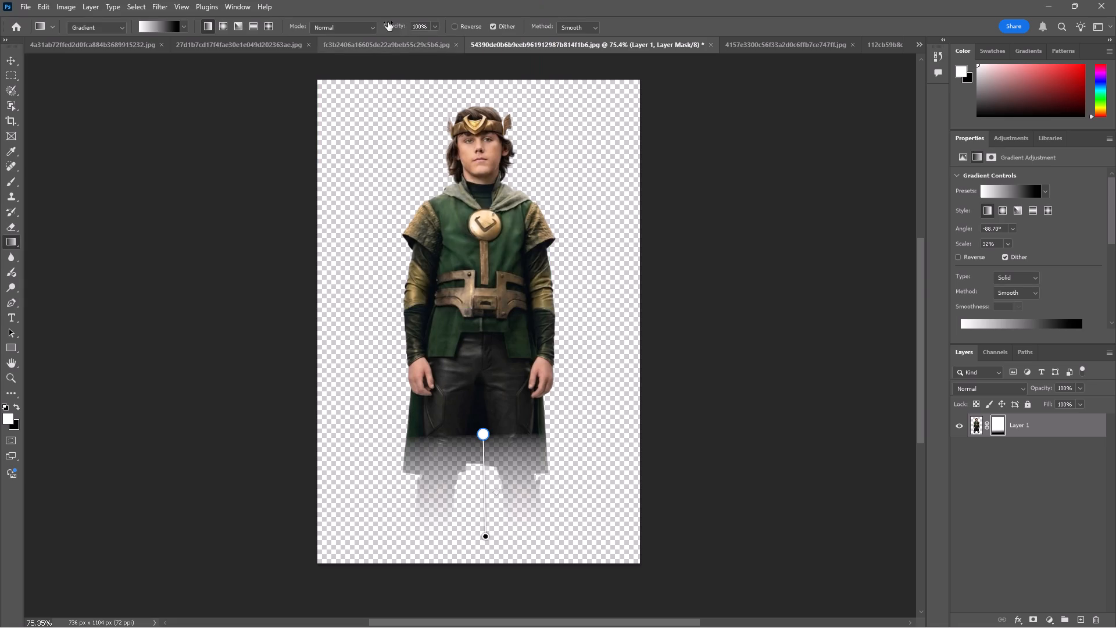
In the Classic Loki image, show the Contextual Task Bar again and select the figure with Select Subject.
{"action": "left_click", "coordinate": [388, 44]}
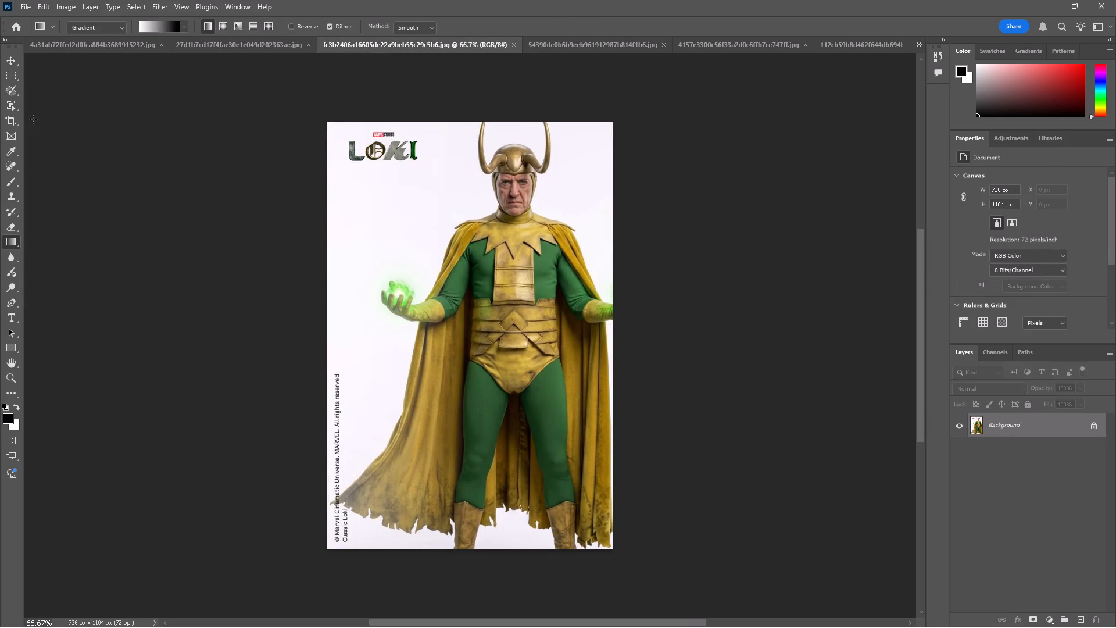
{"action": "left_click", "coordinate": [10, 91]}
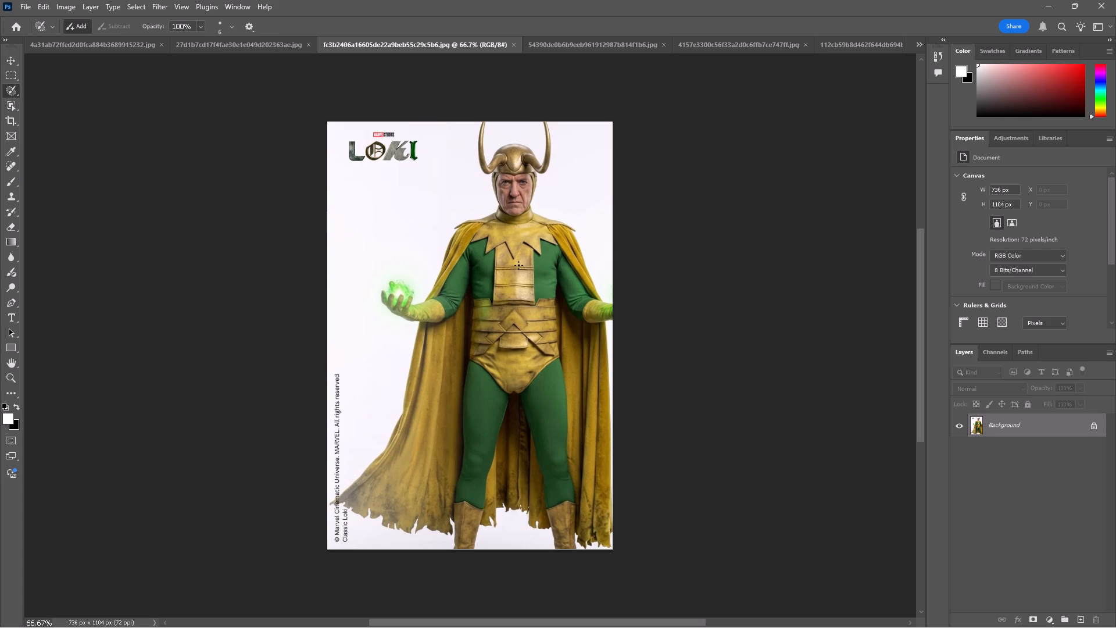
{"action": "left_click", "coordinate": [13, 101]}
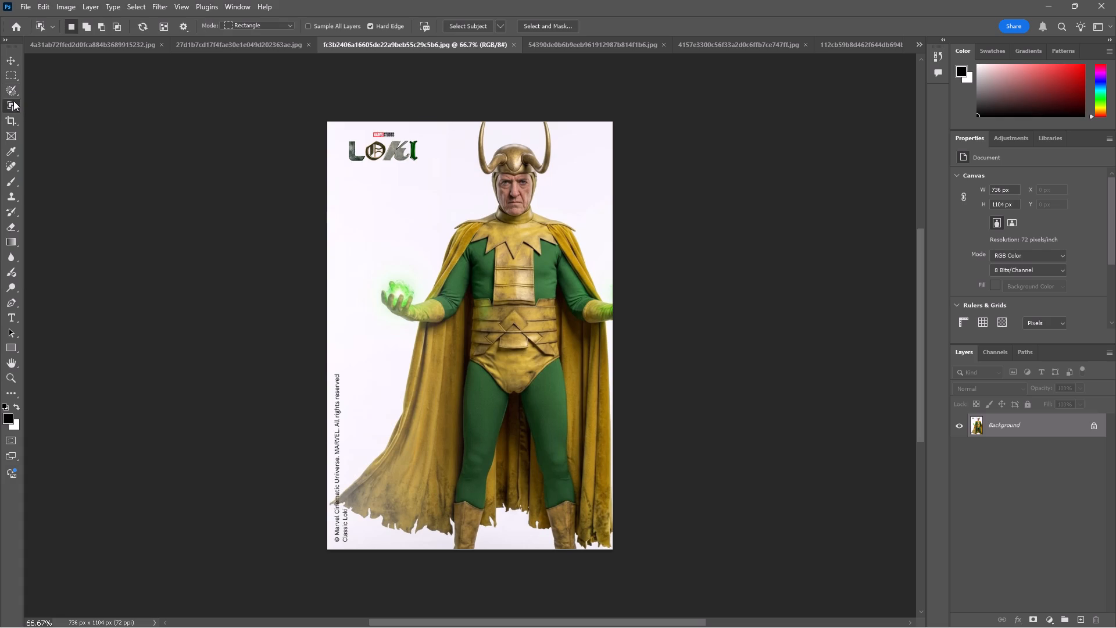
{"action": "right_click", "coordinate": [218, 375]}
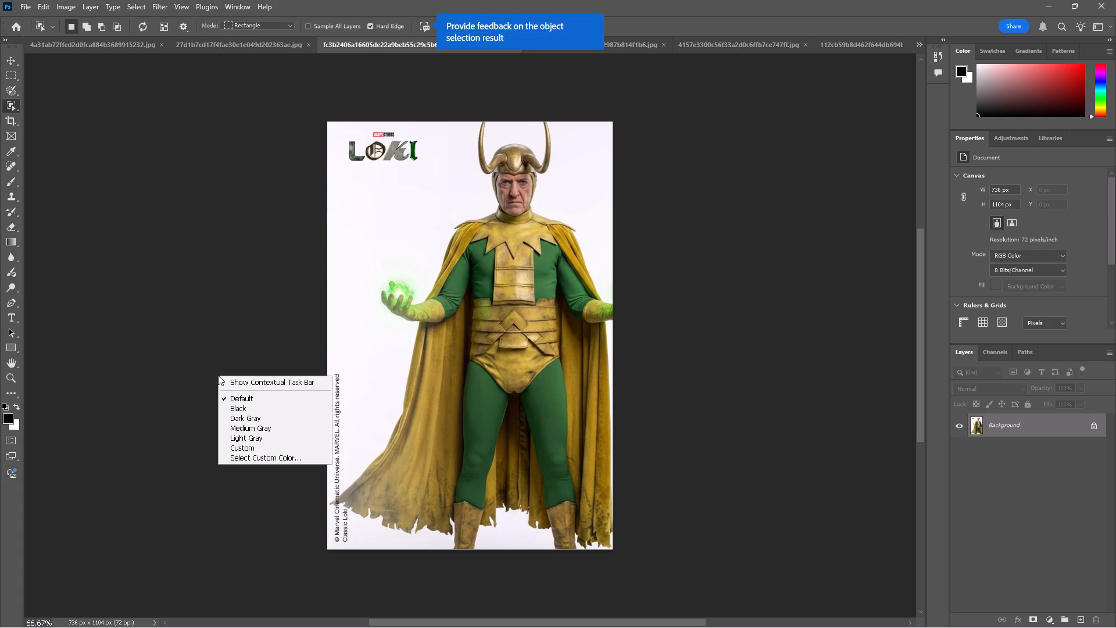
{"action": "left_click", "coordinate": [252, 379]}
{"action": "left_click", "coordinate": [430, 597]}
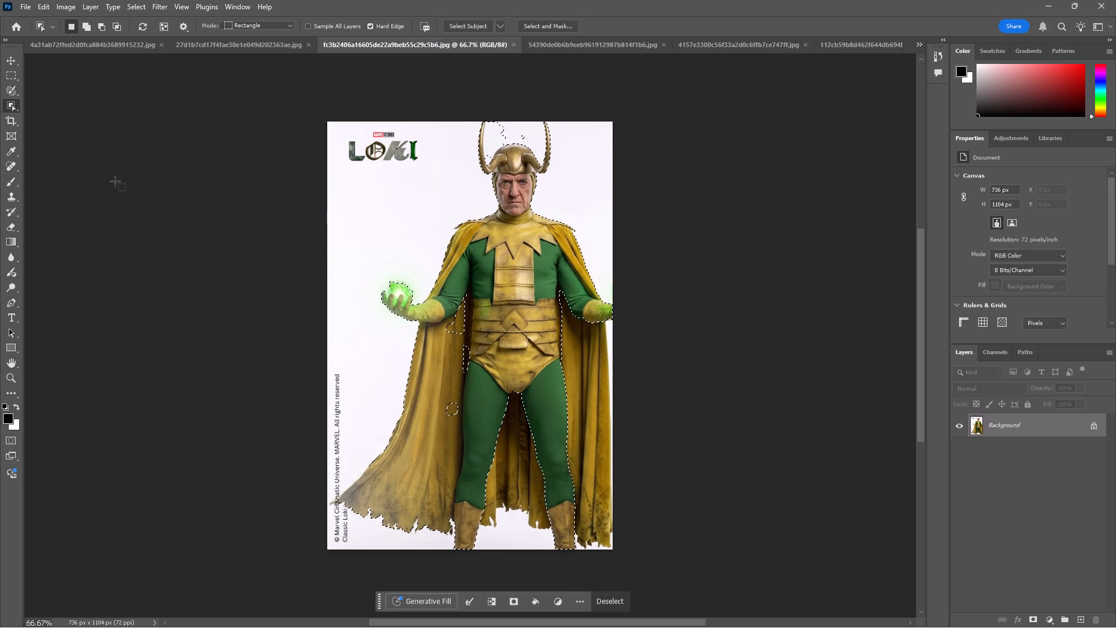
Add the cape gaps beside the torso, between the thighs and beside the legs with the Selection Brush in Add mode at size 60.
{"action": "left_click", "coordinate": [15, 91]}
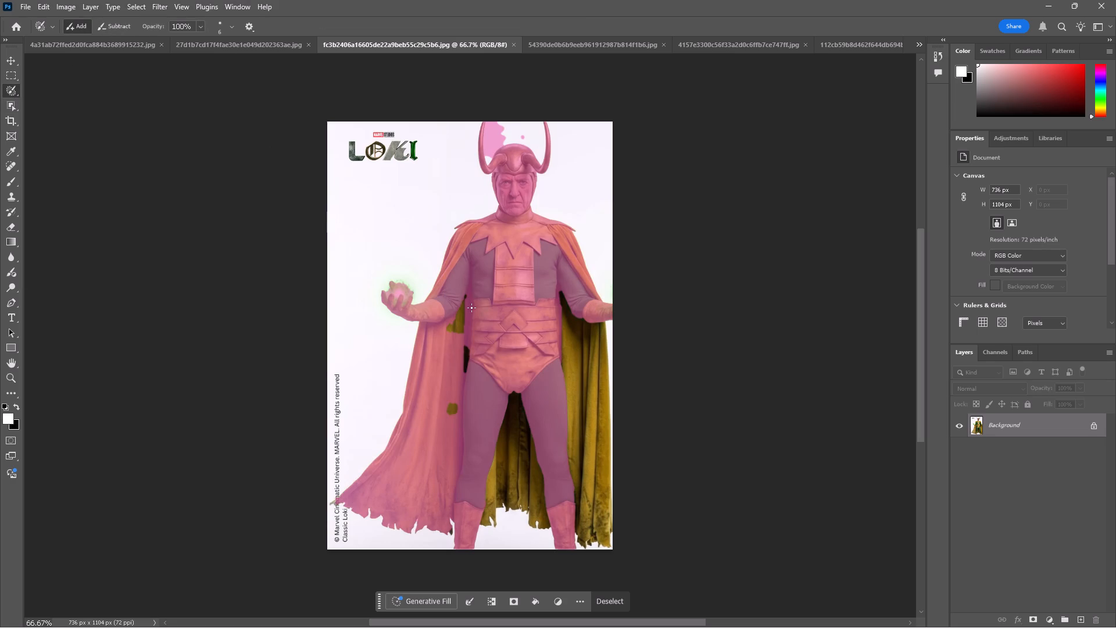
{"action": "key", "text": "bracketright"}
{"action": "key", "text": "bracketright"}
{"action": "key", "text": "bracketright"}
{"action": "key", "text": "bracketright"}
{"action": "key", "text": "bracketright"}
{"action": "key", "text": "bracketright"}
{"action": "key", "text": "bracketright"}
{"action": "key", "text": "bracketright"}
{"action": "key", "text": "bracketright"}
{"action": "key", "text": "bracketright"}
{"action": "key", "text": "bracketright"}
{"action": "key", "text": "bracketright"}
{"action": "key", "text": "bracketright"}
{"action": "key", "text": "bracketright"}
{"action": "left_click_drag", "start_coordinate": [471, 308], "coordinate": [461, 323]}
{"action": "left_click_drag", "start_coordinate": [461, 323], "coordinate": [489, 452]}
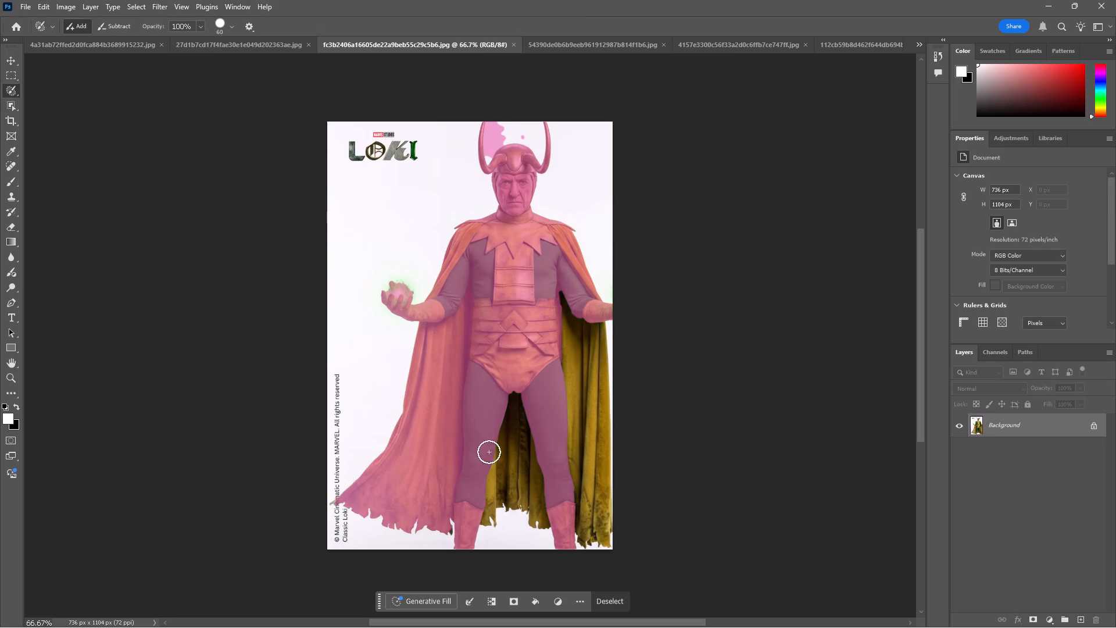
{"action": "left_click_drag", "start_coordinate": [489, 452], "coordinate": [563, 320]}
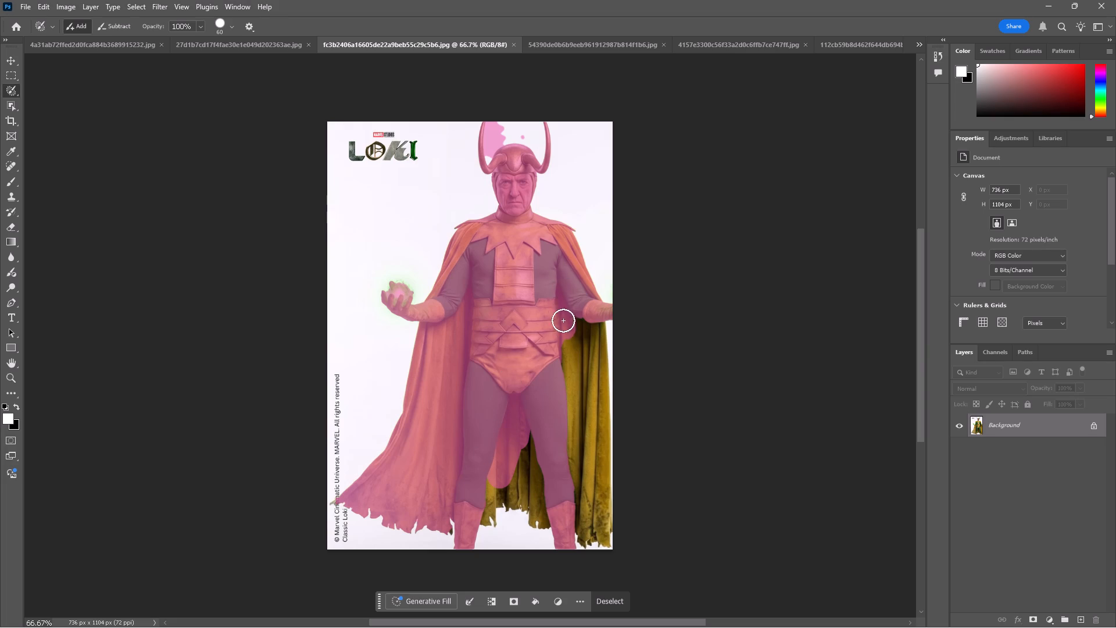
{"action": "left_click_drag", "start_coordinate": [563, 320], "coordinate": [584, 441]}
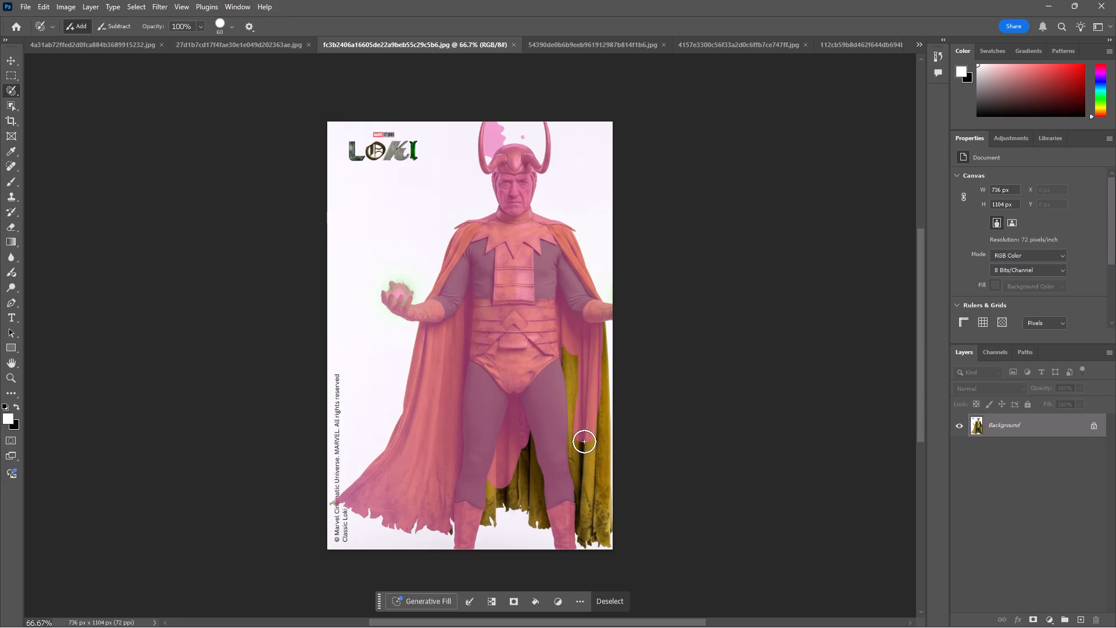
{"action": "left_click_drag", "start_coordinate": [584, 441], "coordinate": [534, 408]}
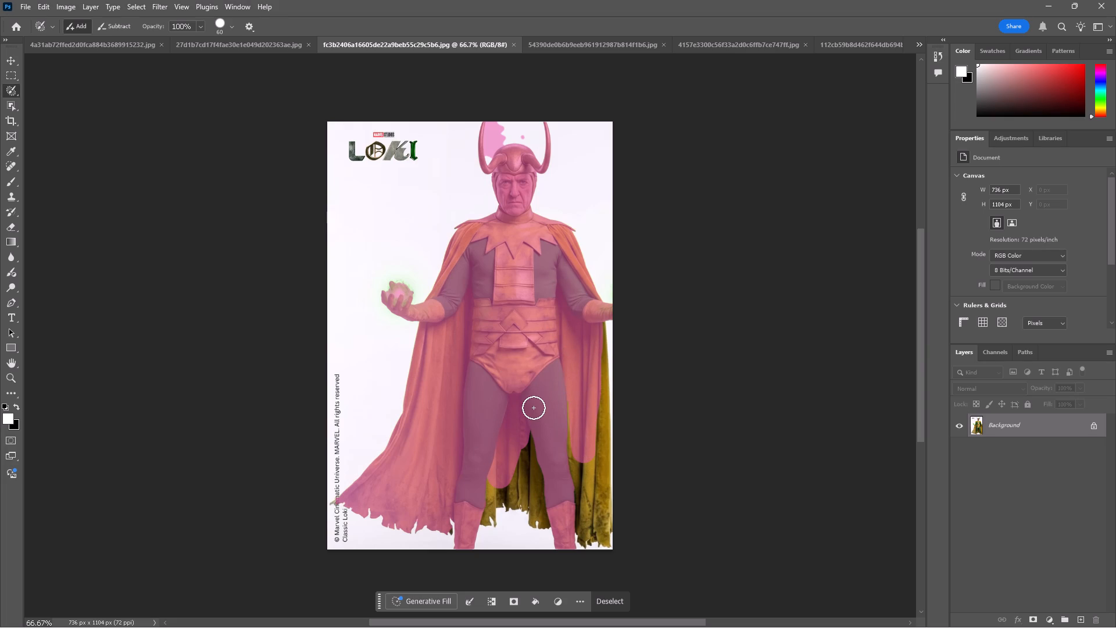
Add the cape area between the legs down toward the hem to the selection, using the Selection Brush at size 50.
{"action": "scroll", "coordinate": [534, 408], "scroll_direction": "up", "scroll_amount": 9, "text": "ctrl+alt"}
{"action": "key", "text": "space"}
{"action": "key", "text": "space"}
{"action": "key", "text": "space"}
{"action": "key", "text": "space"}
{"action": "key", "text": "space"}
{"action": "key", "text": "space"}
{"action": "key", "text": "space"}
{"action": "key", "text": "space"}
{"action": "key", "text": "space"}
{"action": "key", "text": "space"}
{"action": "key", "text": "space"}
{"action": "key", "text": "space"}
{"action": "key", "text": "space"}
{"action": "key", "text": "space"}
{"action": "left_click_drag", "start_coordinate": [534, 408], "coordinate": [521, 253]}
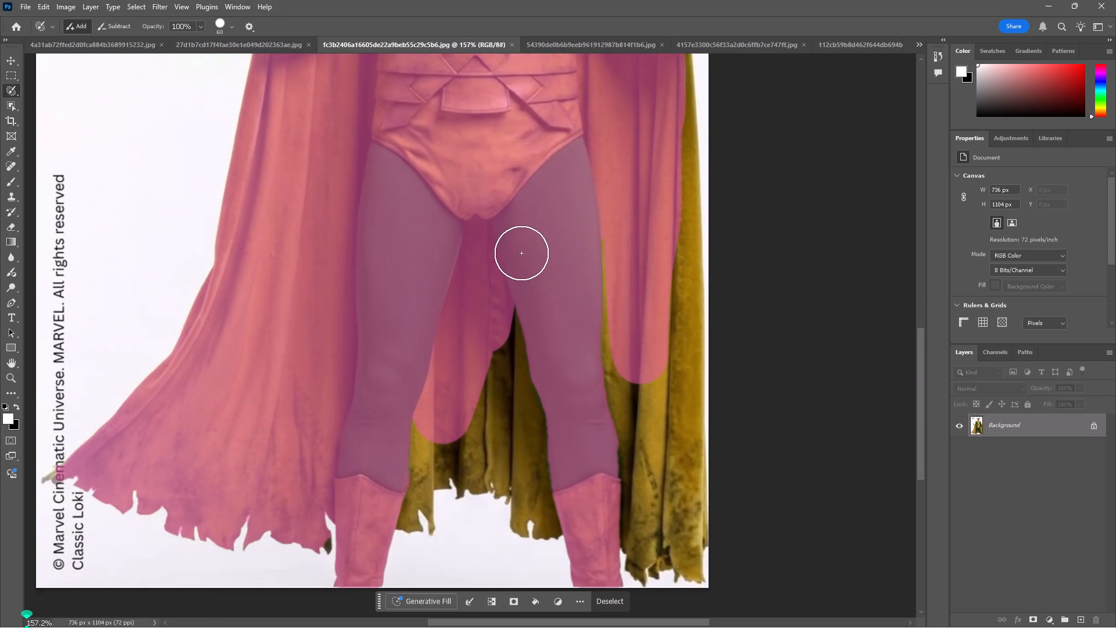
{"action": "key", "text": "bracketleft"}
{"action": "key", "text": "bracketleft"}
{"action": "key", "text": "bracketleft"}
{"action": "key", "text": "bracketleft"}
{"action": "key", "text": "bracketleft"}
{"action": "key", "text": "bracketleft"}
{"action": "key", "text": "bracketleft"}
{"action": "key", "text": "bracketleft"}
{"action": "key", "text": "bracketleft"}
{"action": "key", "text": "bracketleft"}
{"action": "key", "text": "bracketleft"}
{"action": "key", "text": "bracketleft"}
{"action": "key", "text": "bracketleft"}
{"action": "left_click", "coordinate": [513, 318]}
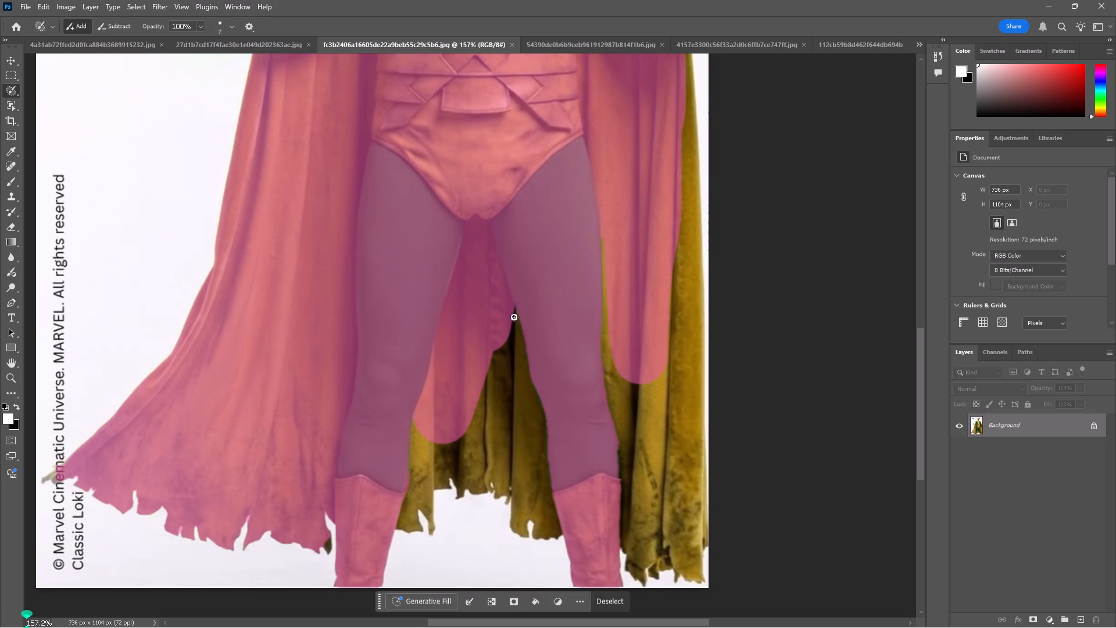
{"action": "key", "text": "bracketright"}
{"action": "key", "text": "bracketright"}
{"action": "key", "text": "bracketright"}
{"action": "key", "text": "bracketright"}
{"action": "key", "text": "bracketright"}
{"action": "key", "text": "bracketright"}
{"action": "key", "text": "bracketright"}
{"action": "key", "text": "bracketright"}
{"action": "key", "text": "bracketright"}
{"action": "key", "text": "bracketright"}
{"action": "key", "text": "bracketright"}
{"action": "left_click_drag", "start_coordinate": [514, 317], "coordinate": [435, 411]}
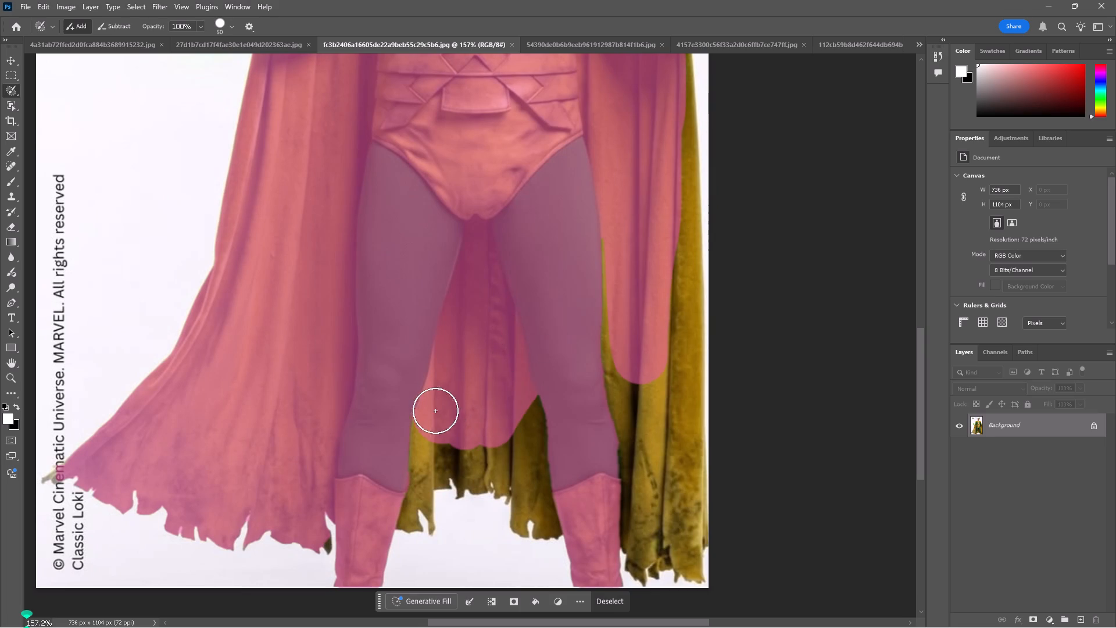
{"action": "left_click_drag", "start_coordinate": [435, 411], "coordinate": [399, 498]}
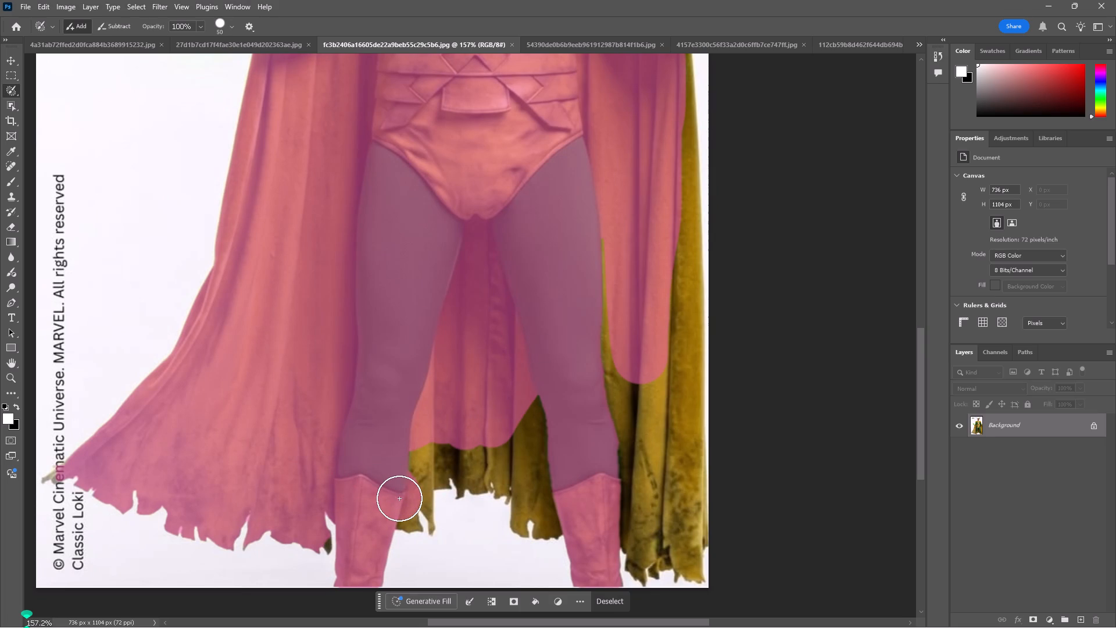
{"action": "left_click_drag", "start_coordinate": [420, 480], "coordinate": [551, 416]}
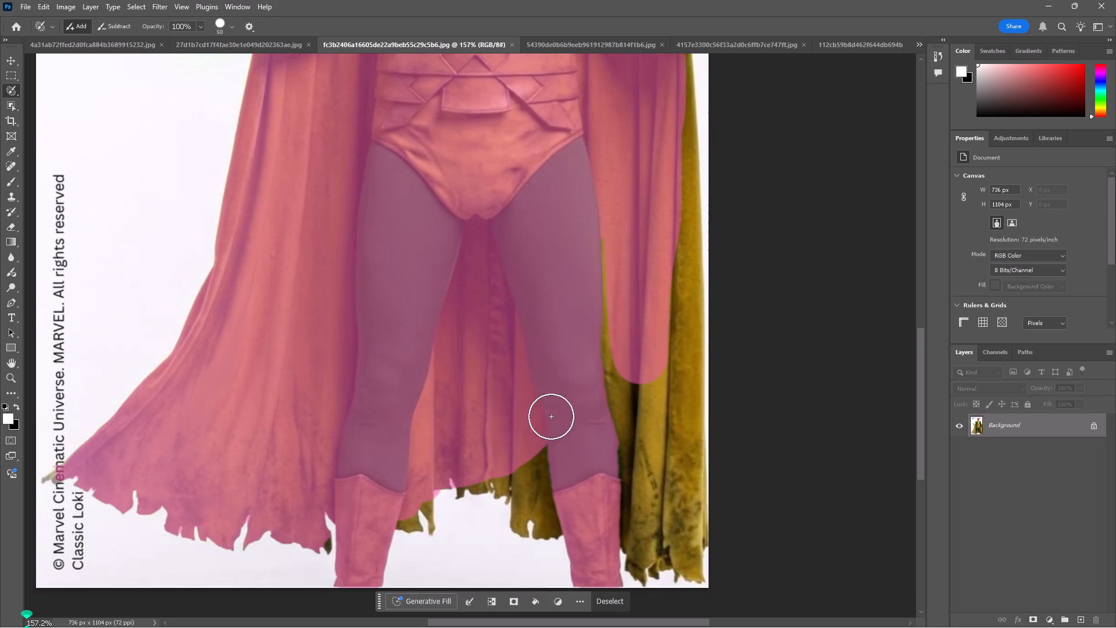
Add the cape panel along the image's edge to the selection, from below the forearm to knee height, at brush size 50.
{"action": "left_click_drag", "start_coordinate": [551, 416], "coordinate": [669, 127]}
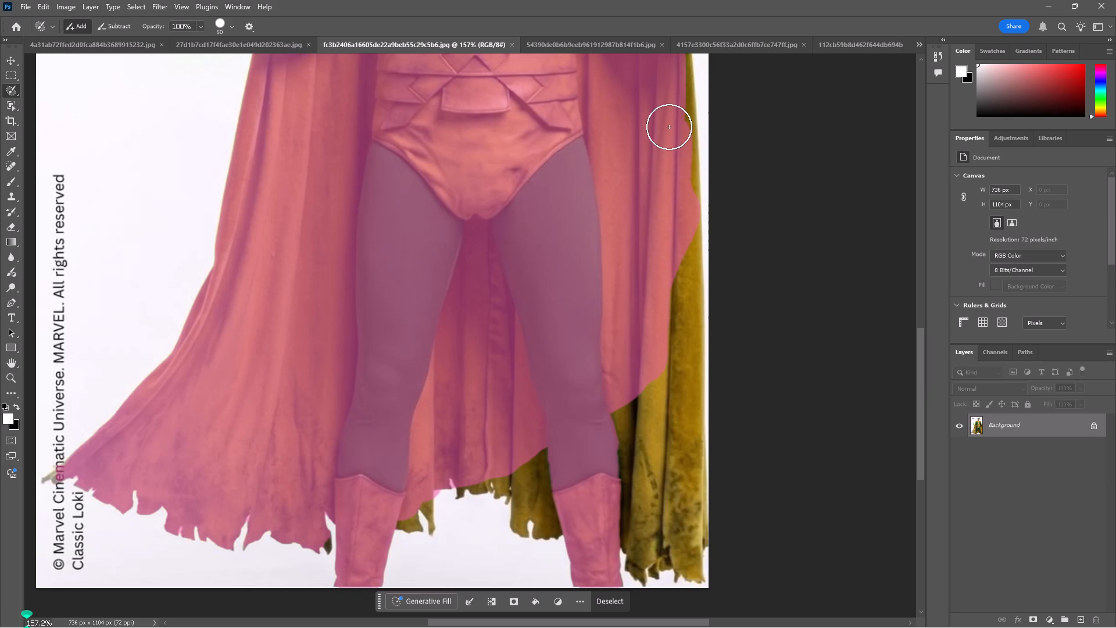
{"action": "left_click_drag", "start_coordinate": [669, 127], "coordinate": [669, 106]}
{"action": "key", "text": "space"}
{"action": "key", "text": "space"}
{"action": "key", "text": "space"}
{"action": "key", "text": "space"}
{"action": "key", "text": "space"}
{"action": "key", "text": "space"}
{"action": "key", "text": "space"}
{"action": "key", "text": "space"}
{"action": "key", "text": "space"}
{"action": "key", "text": "space"}
{"action": "key", "text": "space"}
{"action": "left_click_drag", "start_coordinate": [669, 106], "coordinate": [620, 195]}
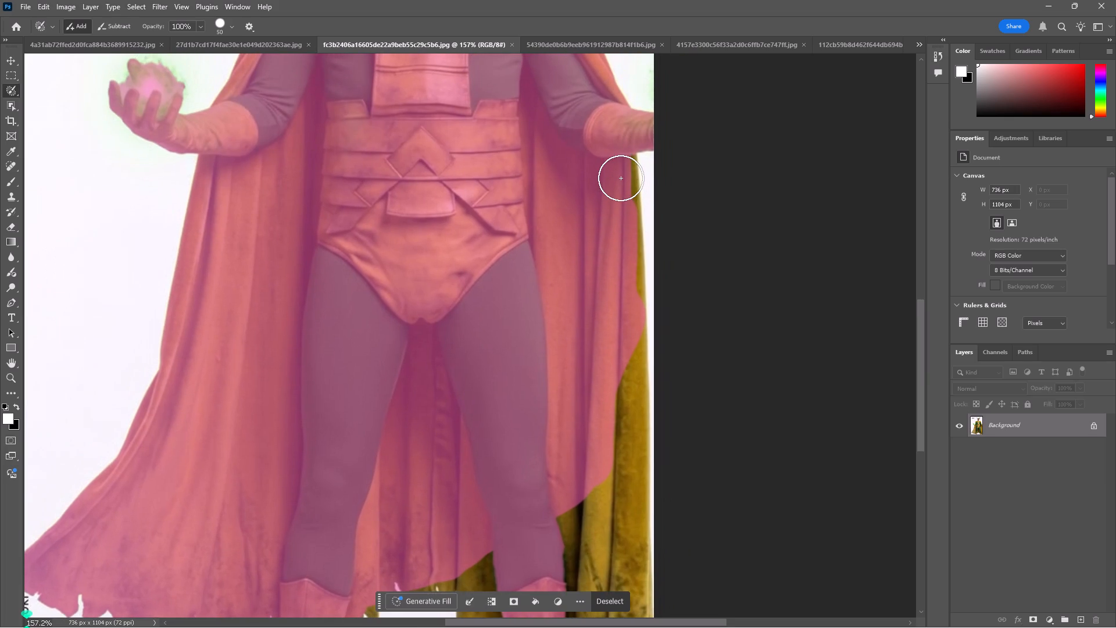
{"action": "left_click_drag", "start_coordinate": [615, 169], "coordinate": [615, 197]}
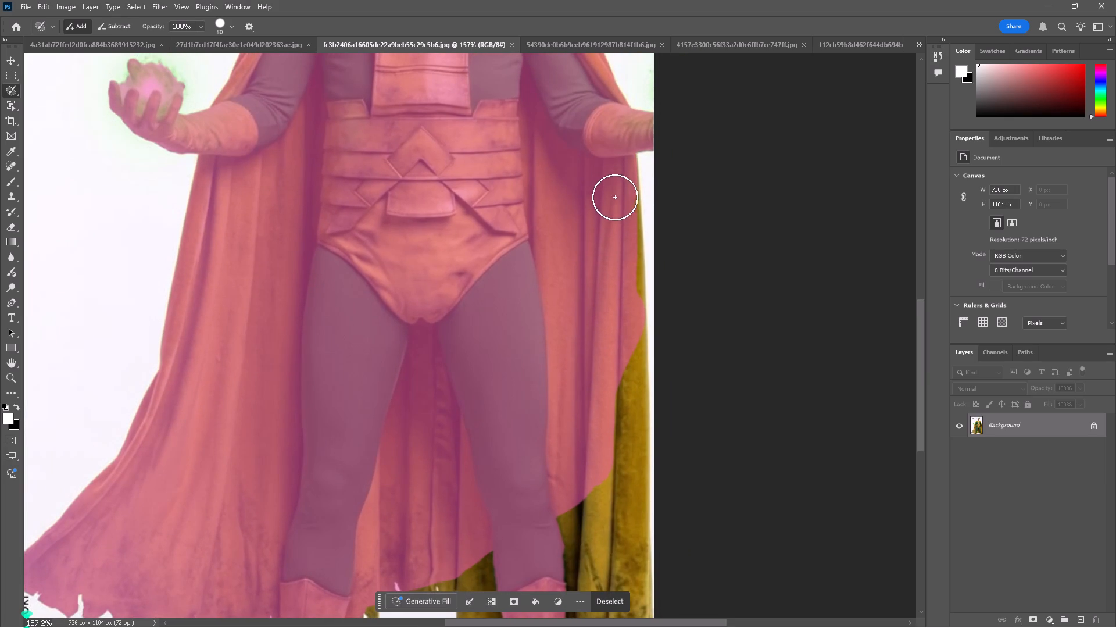
{"action": "left_click_drag", "start_coordinate": [615, 197], "coordinate": [621, 266]}
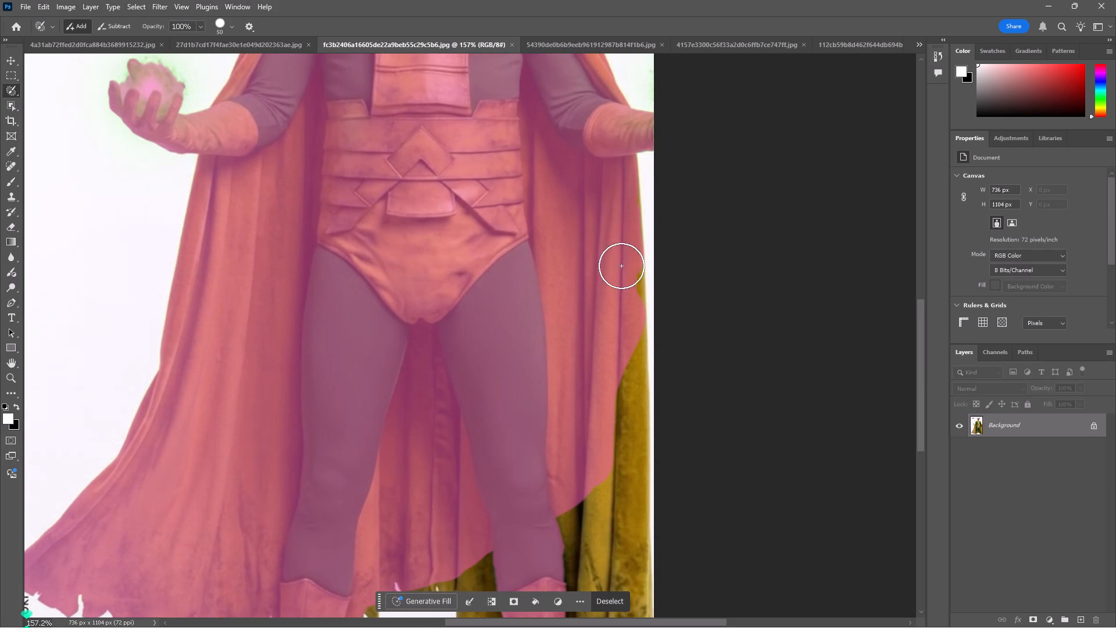
{"action": "left_click_drag", "start_coordinate": [621, 266], "coordinate": [616, 438]}
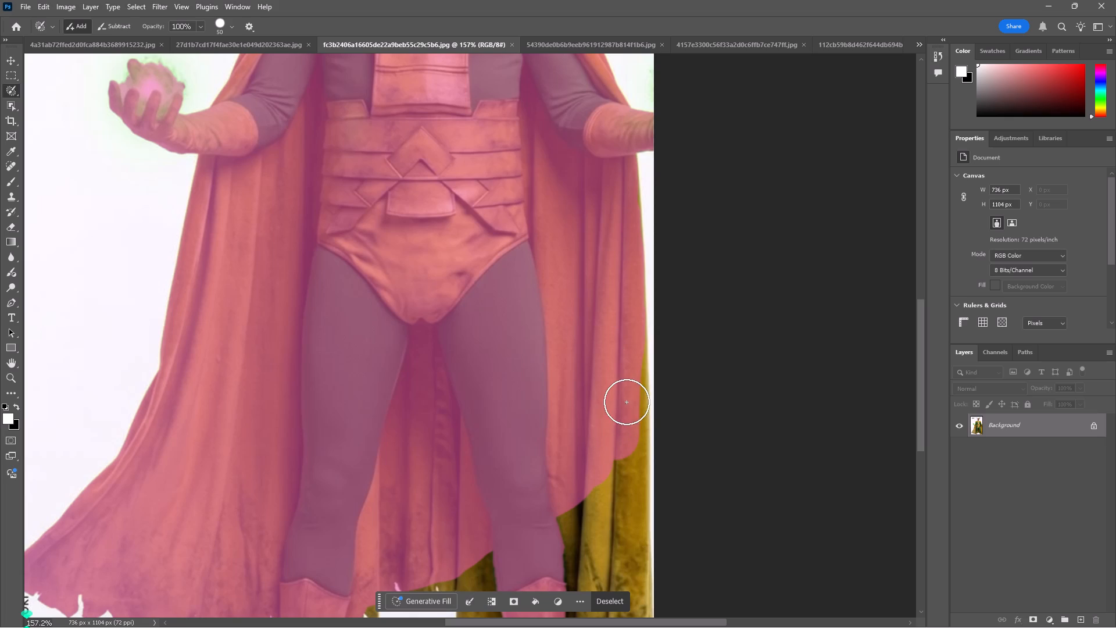
{"action": "left_click_drag", "start_coordinate": [623, 347], "coordinate": [624, 386]}
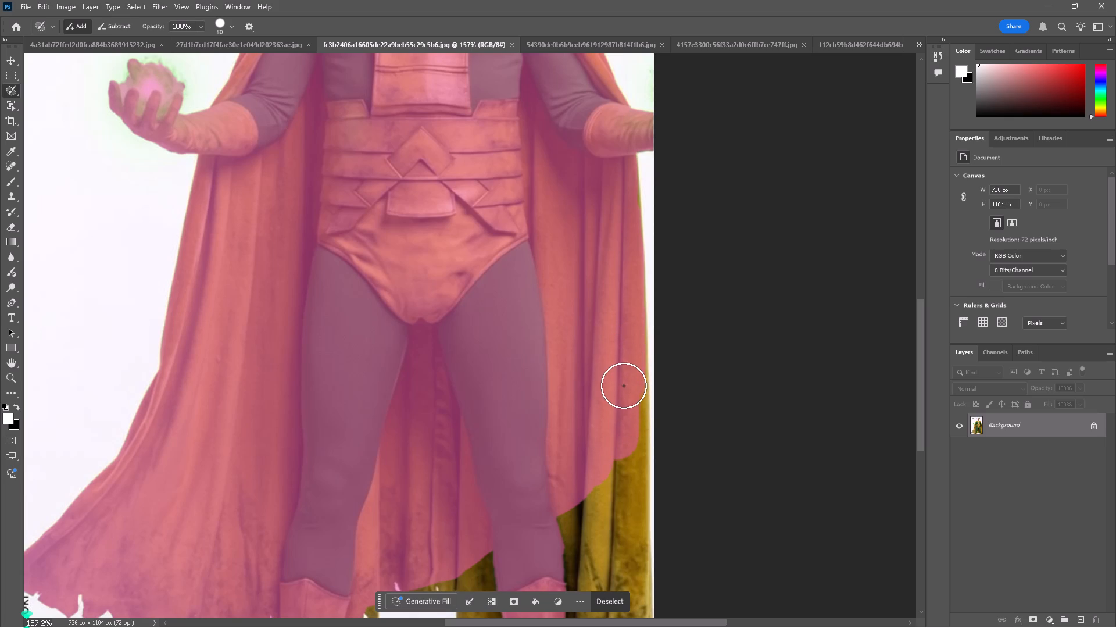
{"action": "left_click_drag", "start_coordinate": [624, 386], "coordinate": [631, 469]}
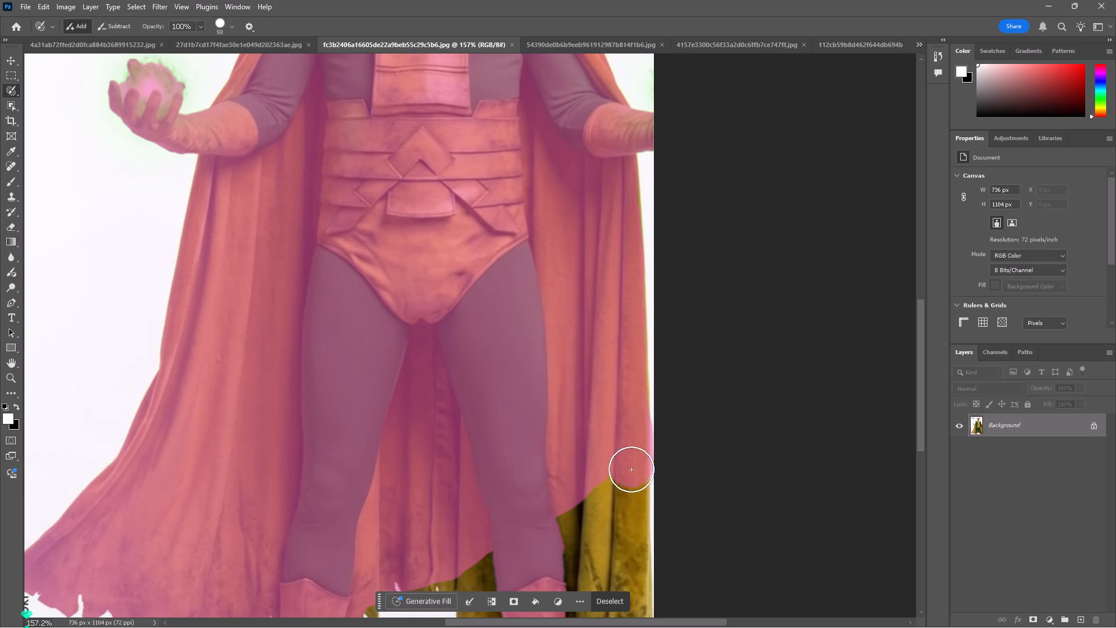
{"action": "left_click_drag", "start_coordinate": [631, 469], "coordinate": [624, 529]}
{"action": "left_click_drag", "start_coordinate": [613, 491], "coordinate": [602, 509]}
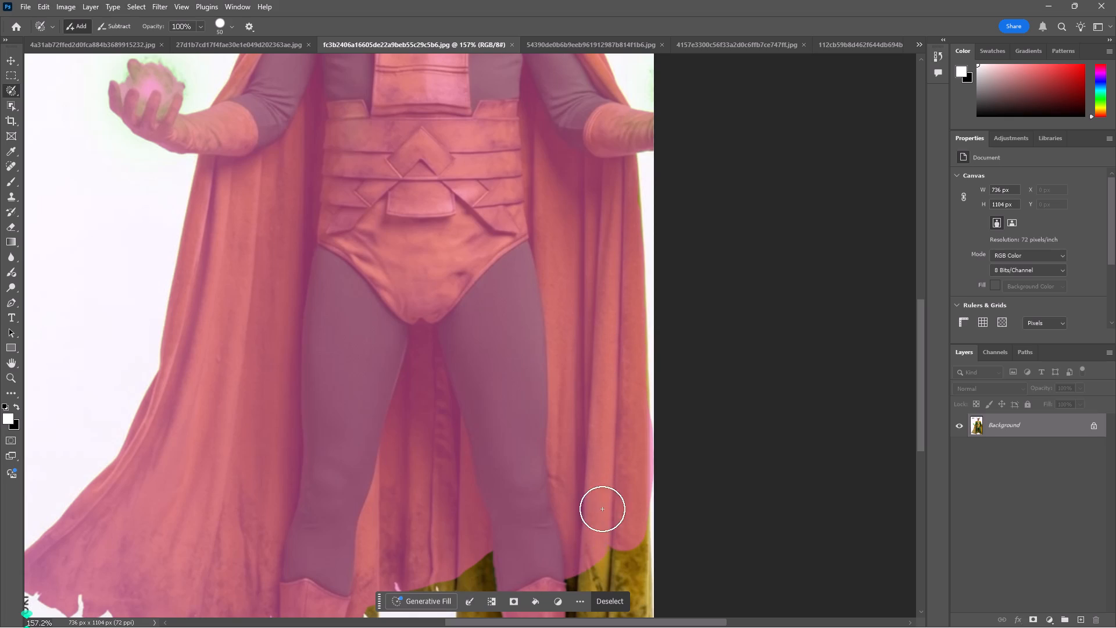
{"action": "left_click_drag", "start_coordinate": [602, 509], "coordinate": [549, 565]}
Add the ragged cape hem between the boots to the selection, reducing the brush to size 15 for the narrow strips.
{"action": "key", "text": "space"}
{"action": "key", "text": "space"}
{"action": "key", "text": "space"}
{"action": "key", "text": "space"}
{"action": "key", "text": "space"}
{"action": "key", "text": "space"}
{"action": "key", "text": "space"}
{"action": "key", "text": "space"}
{"action": "key", "text": "space"}
{"action": "key", "text": "space"}
{"action": "key", "text": "space"}
{"action": "key", "text": "space"}
{"action": "key", "text": "space"}
{"action": "key", "text": "space"}
{"action": "key", "text": "space"}
{"action": "left_click_drag", "start_coordinate": [549, 565], "coordinate": [535, 379]}
{"action": "left_click_drag", "start_coordinate": [492, 370], "coordinate": [464, 377]}
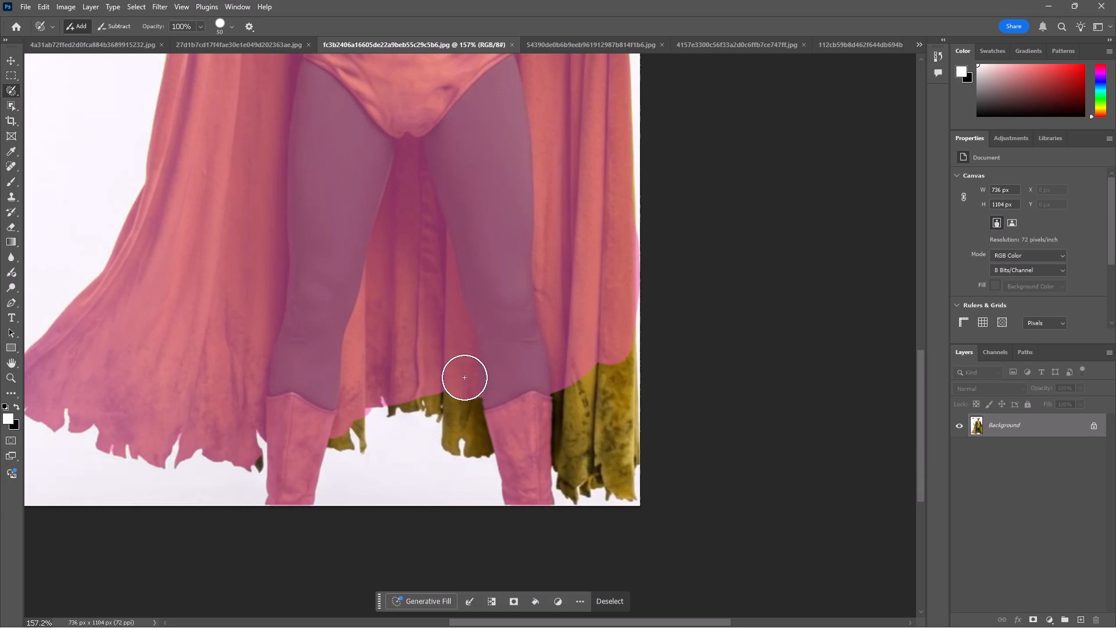
{"action": "left_click_drag", "start_coordinate": [464, 377], "coordinate": [491, 381]}
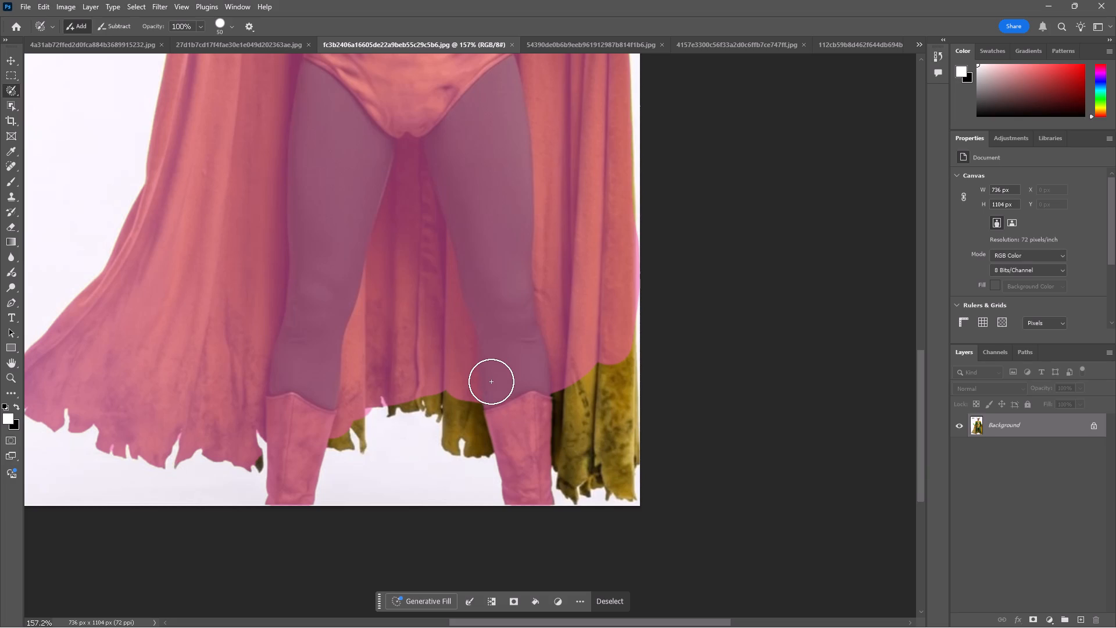
{"action": "key", "text": "bracketleft"}
{"action": "key", "text": "bracketleft"}
{"action": "key", "text": "bracketleft"}
{"action": "key", "text": "bracketleft"}
{"action": "key", "text": "bracketleft"}
{"action": "key", "text": "bracketleft"}
{"action": "key", "text": "bracketleft"}
{"action": "left_click_drag", "start_coordinate": [451, 427], "coordinate": [452, 450]}
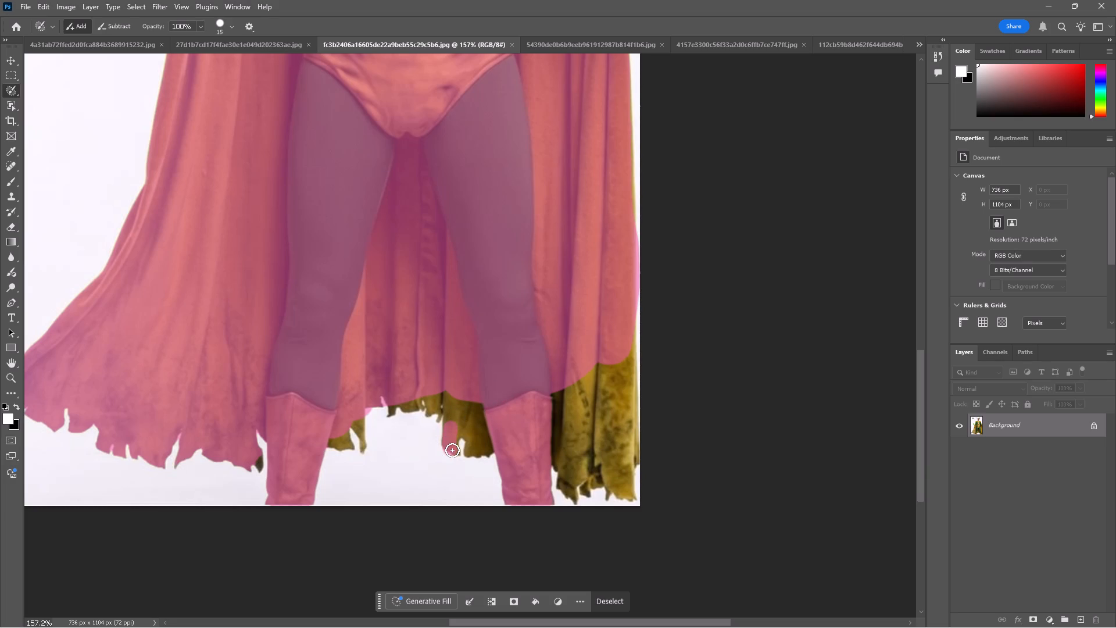
{"action": "left_click_drag", "start_coordinate": [452, 415], "coordinate": [403, 402]}
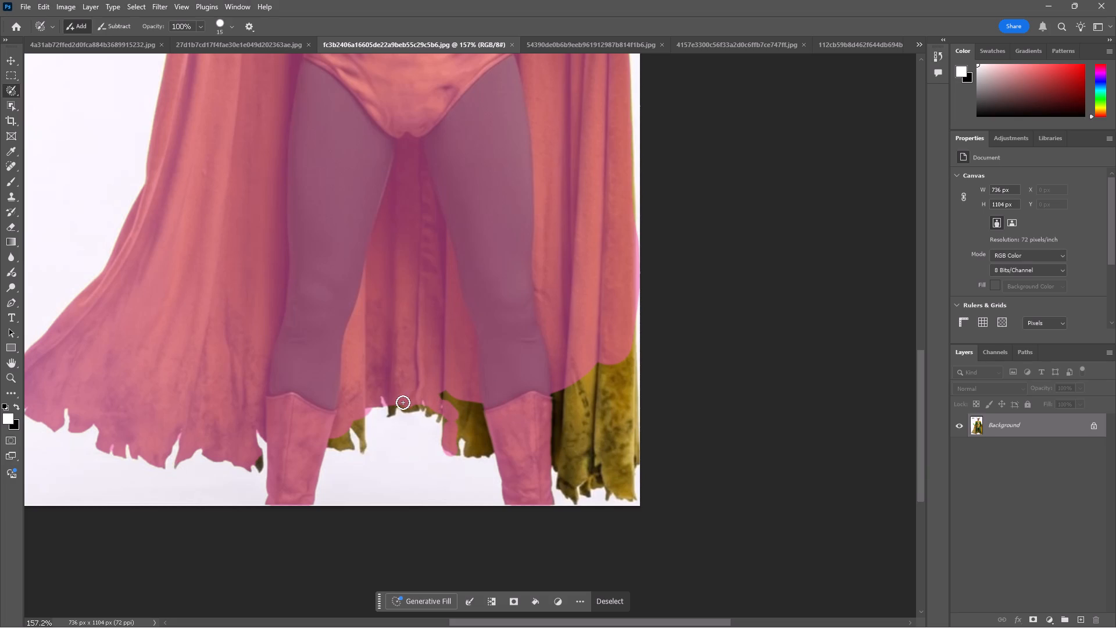
{"action": "left_click_drag", "start_coordinate": [403, 402], "coordinate": [451, 400]}
{"action": "left_click_drag", "start_coordinate": [451, 400], "coordinate": [474, 436]}
Add the rest of the lower cape between the boot and the image's edge to the selection, down to its ragged hem.
{"action": "left_click_drag", "start_coordinate": [474, 436], "coordinate": [598, 438]}
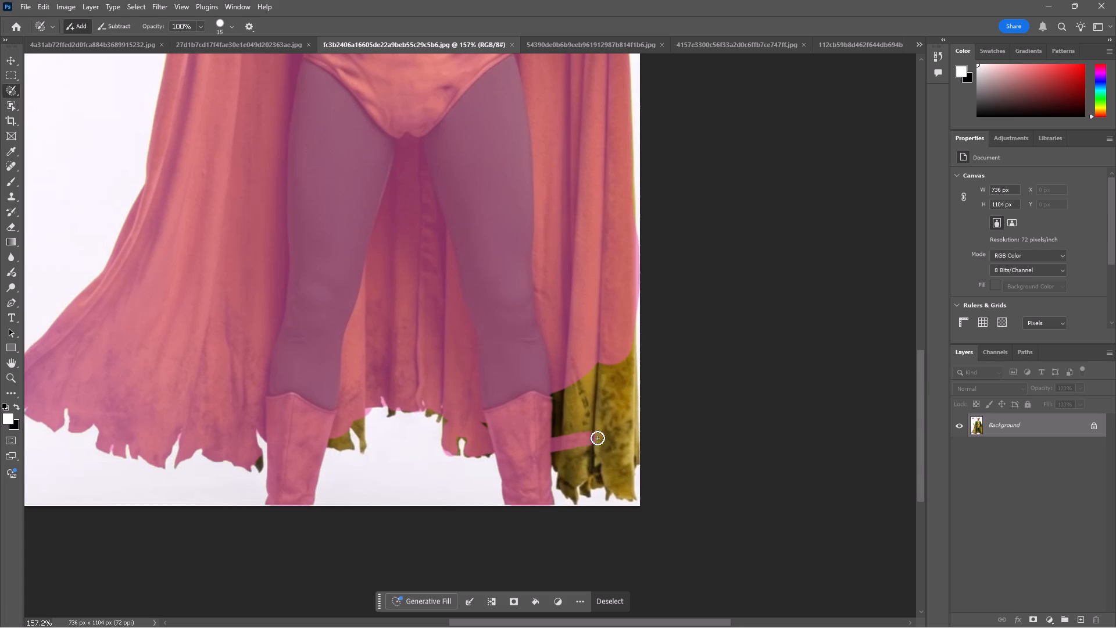
{"action": "left_click_drag", "start_coordinate": [598, 438], "coordinate": [567, 490]}
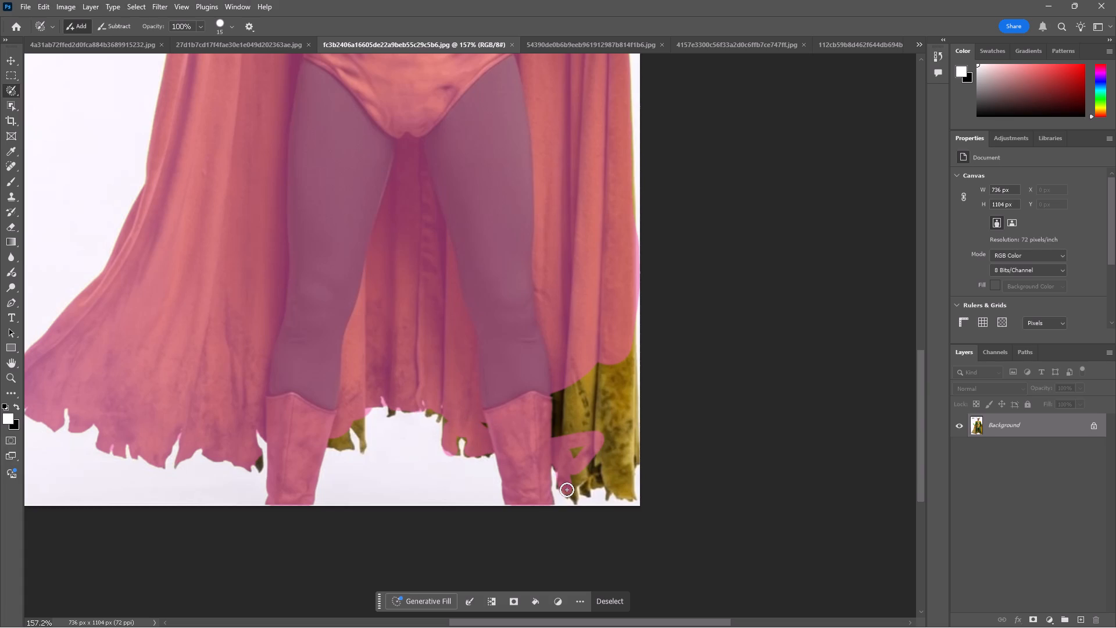
{"action": "left_click_drag", "start_coordinate": [567, 490], "coordinate": [617, 465]}
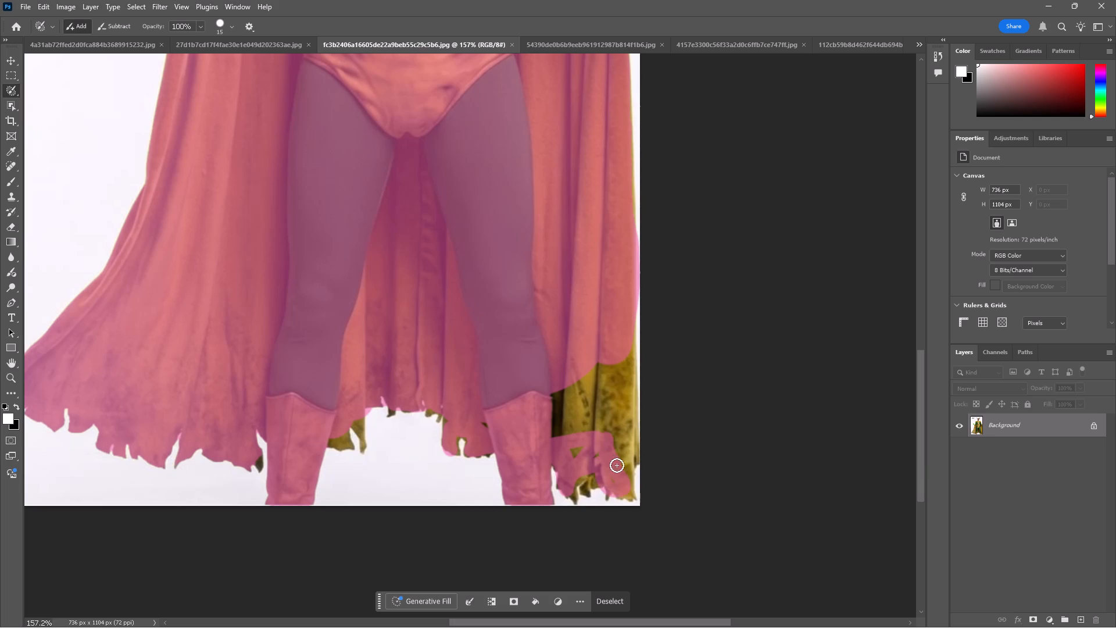
{"action": "left_click_drag", "start_coordinate": [617, 465], "coordinate": [639, 452]}
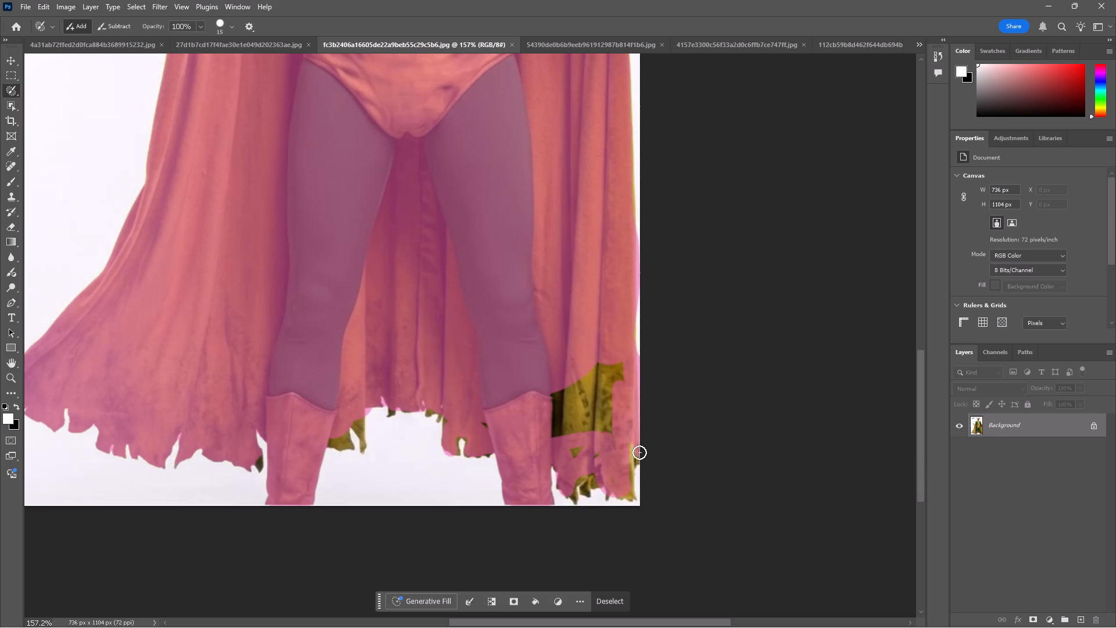
{"action": "left_click_drag", "start_coordinate": [639, 452], "coordinate": [550, 436]}
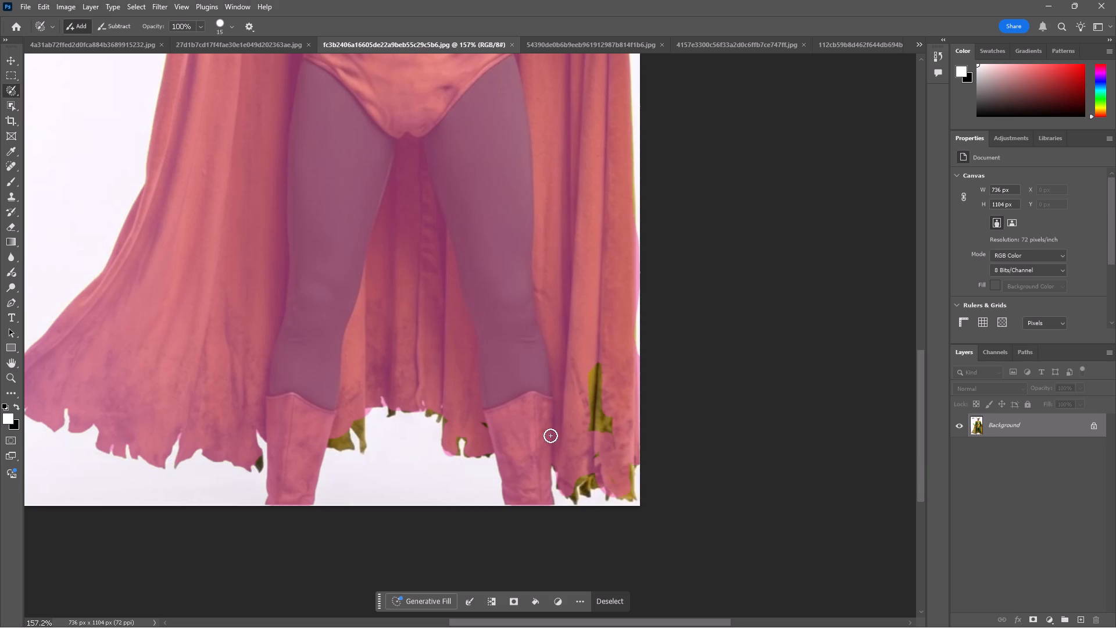
{"action": "left_click_drag", "start_coordinate": [550, 436], "coordinate": [588, 463]}
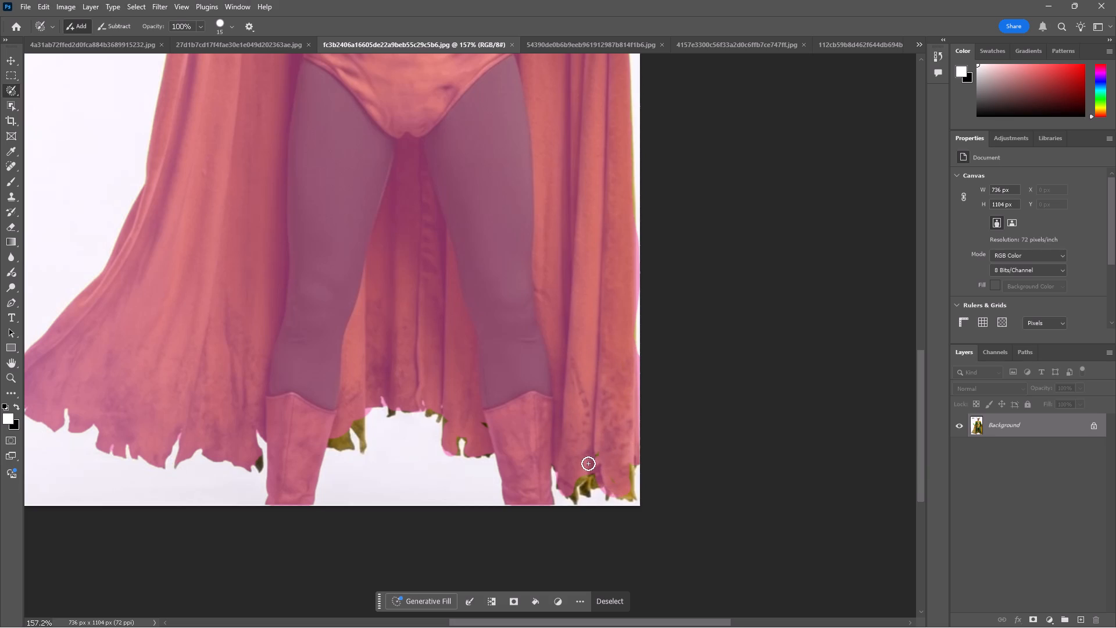
{"action": "left_click_drag", "start_coordinate": [588, 463], "coordinate": [481, 422]}
Subtract the small stray background spot above the helmet, between the horns, from the selection at brush size 15.
{"action": "left_click_drag", "start_coordinate": [481, 422], "coordinate": [337, 211]}
{"action": "key", "text": "space"}
{"action": "key", "text": "space"}
{"action": "key", "text": "space"}
{"action": "key", "text": "space"}
{"action": "key", "text": "space"}
{"action": "key", "text": "space"}
{"action": "key", "text": "space"}
{"action": "key", "text": "space"}
{"action": "key", "text": "space"}
{"action": "key", "text": "space"}
{"action": "key", "text": "space"}
{"action": "key", "text": "space"}
{"action": "key", "text": "space"}
{"action": "key", "text": "space"}
{"action": "key", "text": "space"}
{"action": "key", "text": "space"}
{"action": "key", "text": "space"}
{"action": "key", "text": "space"}
{"action": "key", "text": "space"}
{"action": "key", "text": "space"}
{"action": "left_click_drag", "start_coordinate": [454, 195], "coordinate": [463, 533]}
{"action": "left_click_drag", "start_coordinate": [456, 454], "coordinate": [455, 172]}
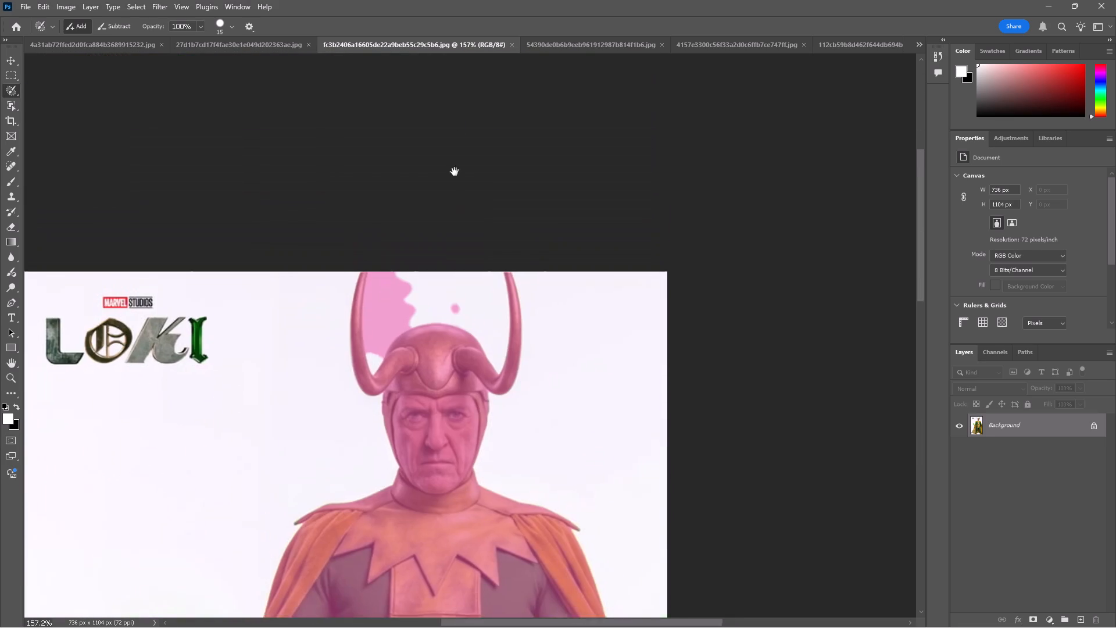
{"action": "left_click_drag", "start_coordinate": [455, 172], "coordinate": [457, 122]}
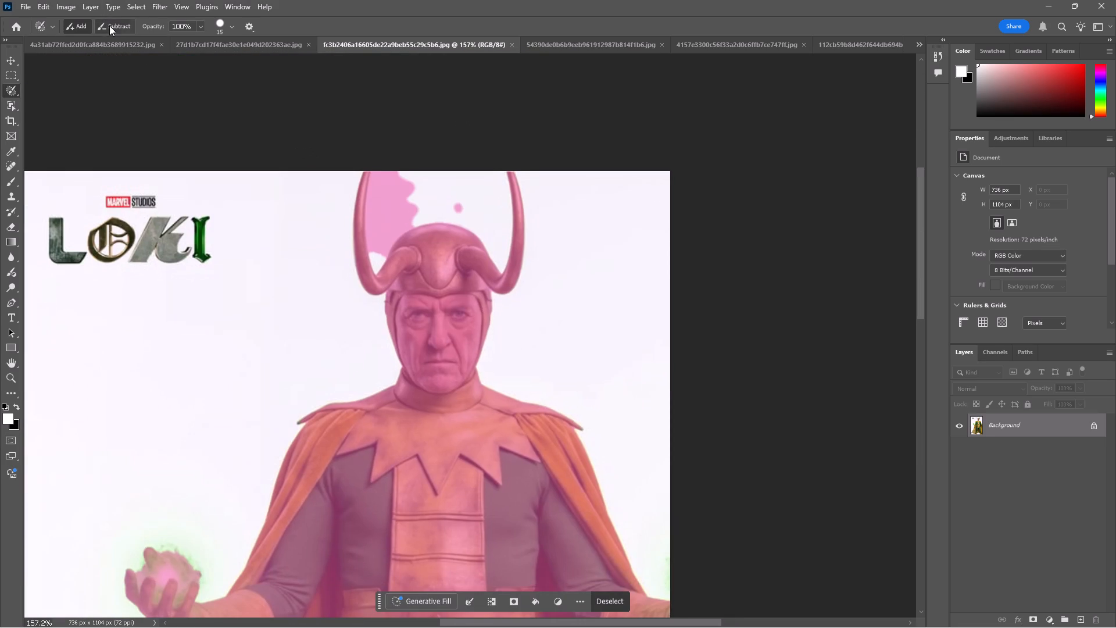
{"action": "left_click", "coordinate": [109, 26]}
{"action": "left_click_drag", "start_coordinate": [456, 206], "coordinate": [463, 208]}
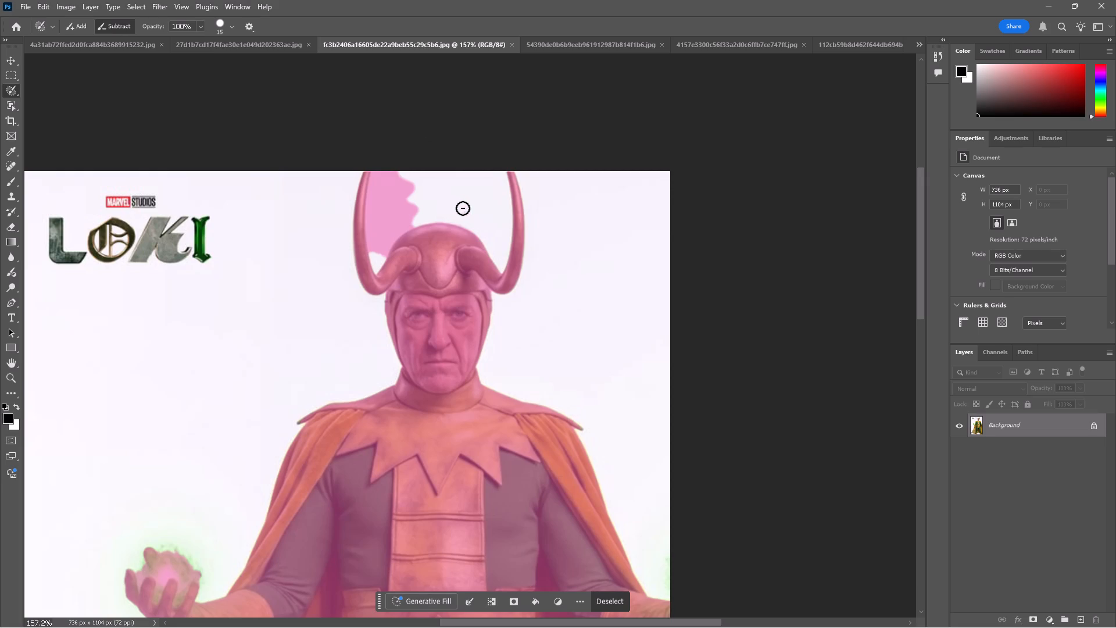
Subtract the large background patch and its leftover specks between the horns from the selection, following the horn's inner edge and the helmet top.
{"action": "left_click_drag", "start_coordinate": [463, 208], "coordinate": [377, 180]}
{"action": "left_click_drag", "start_coordinate": [377, 180], "coordinate": [375, 233]}
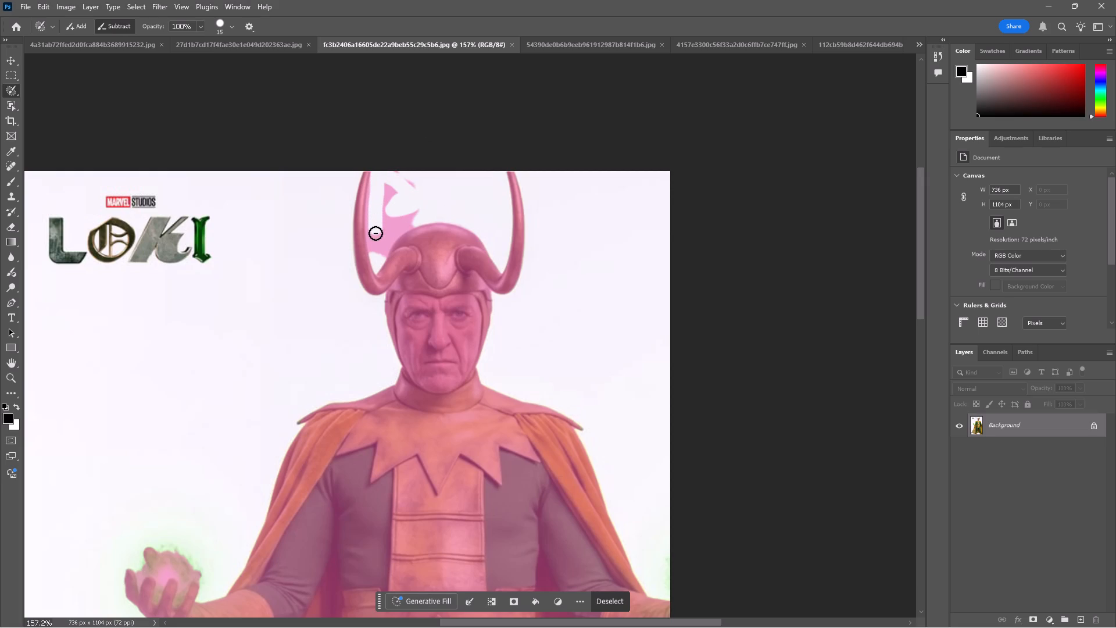
{"action": "left_click_drag", "start_coordinate": [375, 233], "coordinate": [381, 251]}
{"action": "left_click_drag", "start_coordinate": [381, 251], "coordinate": [390, 211]}
{"action": "left_click_drag", "start_coordinate": [390, 211], "coordinate": [424, 206]}
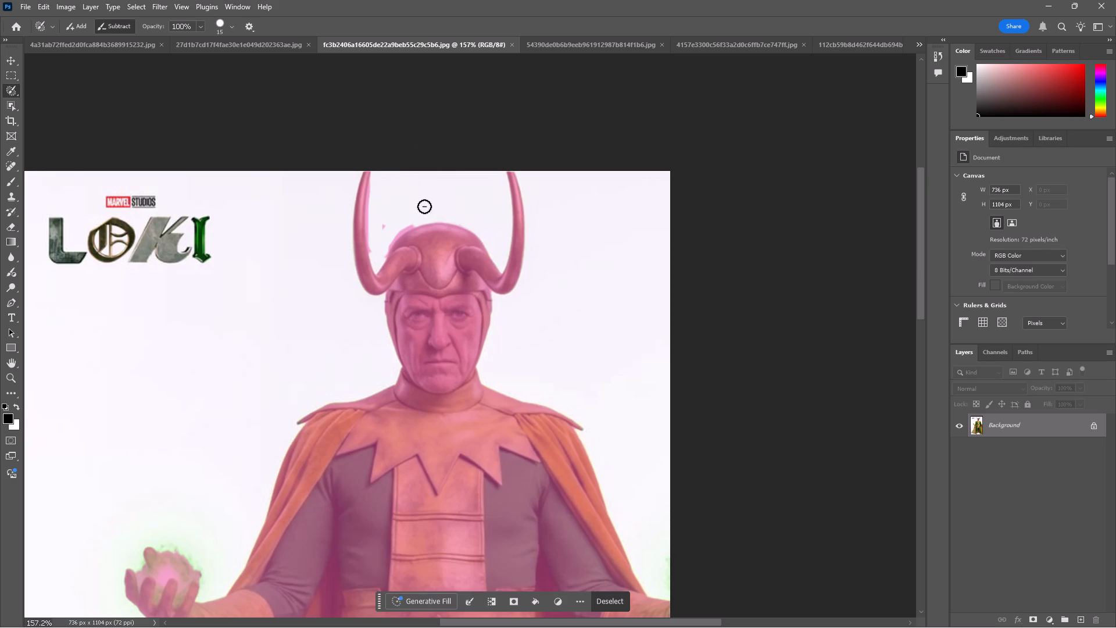
{"action": "left_click_drag", "start_coordinate": [424, 206], "coordinate": [385, 242]}
{"action": "left_click_drag", "start_coordinate": [385, 242], "coordinate": [374, 251]}
{"action": "left_click_drag", "start_coordinate": [374, 251], "coordinate": [373, 231]}
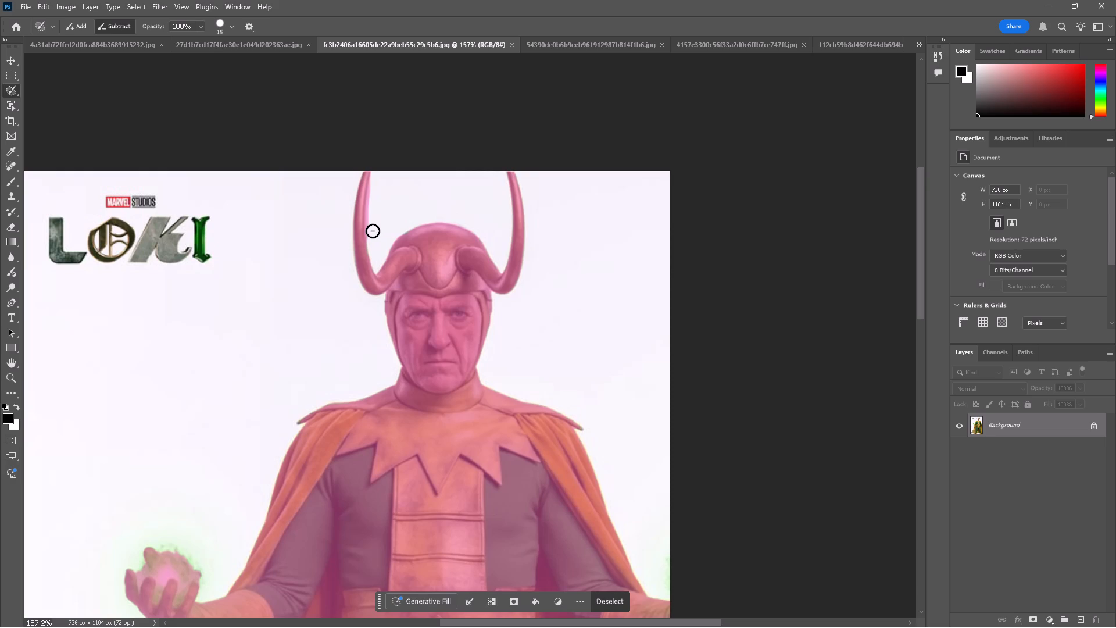
{"action": "left_click_drag", "start_coordinate": [373, 231], "coordinate": [383, 176]}
{"action": "left_click_drag", "start_coordinate": [383, 176], "coordinate": [417, 203]}
{"action": "left_click_drag", "start_coordinate": [417, 203], "coordinate": [443, 180]}
Copy the selected figure onto a new layer and delete the Background layer.
{"action": "scroll", "coordinate": [443, 180], "scroll_direction": "down", "scroll_amount": 6, "text": "ctrl"}
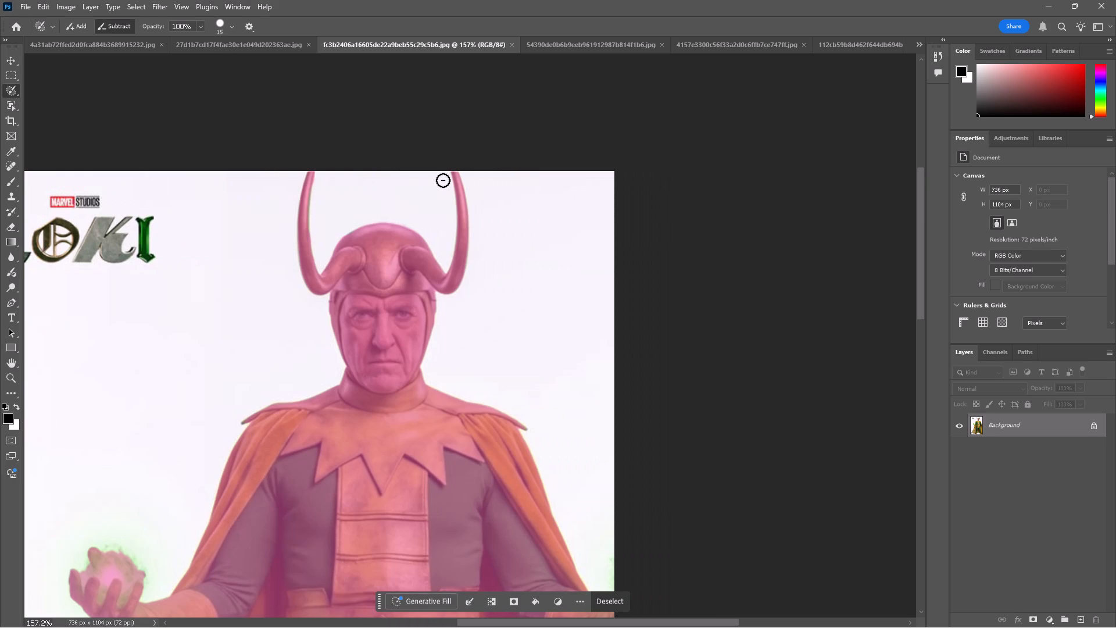
{"action": "scroll", "coordinate": [443, 180], "scroll_direction": "down", "scroll_amount": 9, "text": "ctrl+alt"}
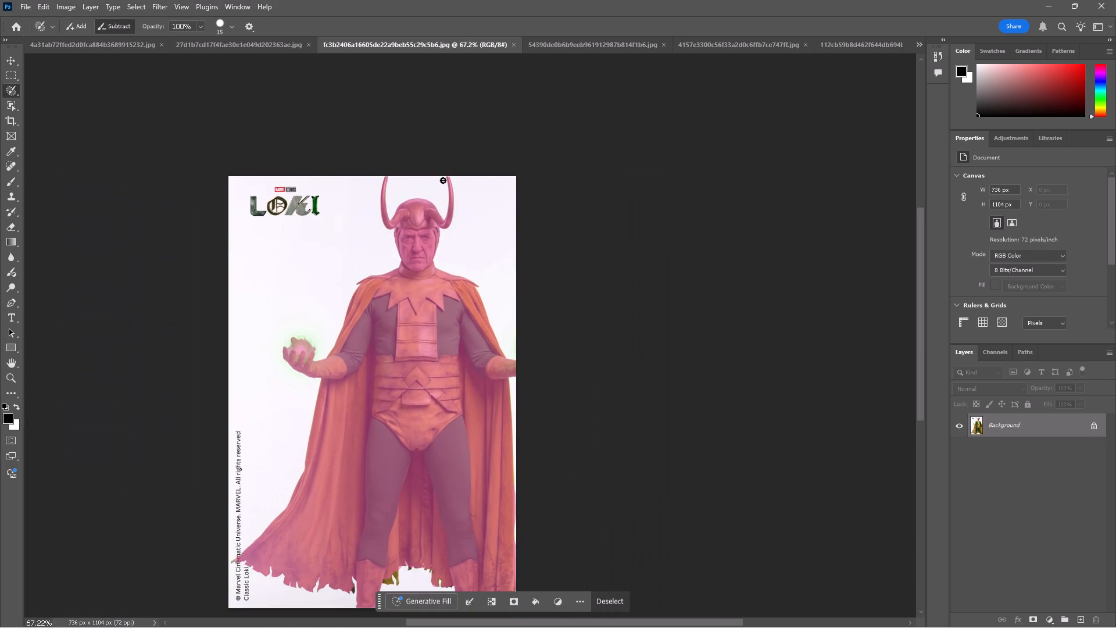
{"action": "scroll", "coordinate": [443, 180], "scroll_direction": "down", "scroll_amount": 2, "text": "ctrl+alt"}
{"action": "key", "text": "space"}
{"action": "key", "text": "space"}
{"action": "key", "text": "space"}
{"action": "key", "text": "space"}
{"action": "key", "text": "space"}
{"action": "key", "text": "space"}
{"action": "key", "text": "space"}
{"action": "key", "text": "space"}
{"action": "key", "text": "space"}
{"action": "key", "text": "space"}
{"action": "key", "text": "space"}
{"action": "key", "text": "space"}
{"action": "key", "text": "space"}
{"action": "key", "text": "space"}
{"action": "key", "text": "space"}
{"action": "key", "text": "space"}
{"action": "key", "text": "space"}
{"action": "key", "text": "space"}
{"action": "key", "text": "space"}
{"action": "key", "text": "space"}
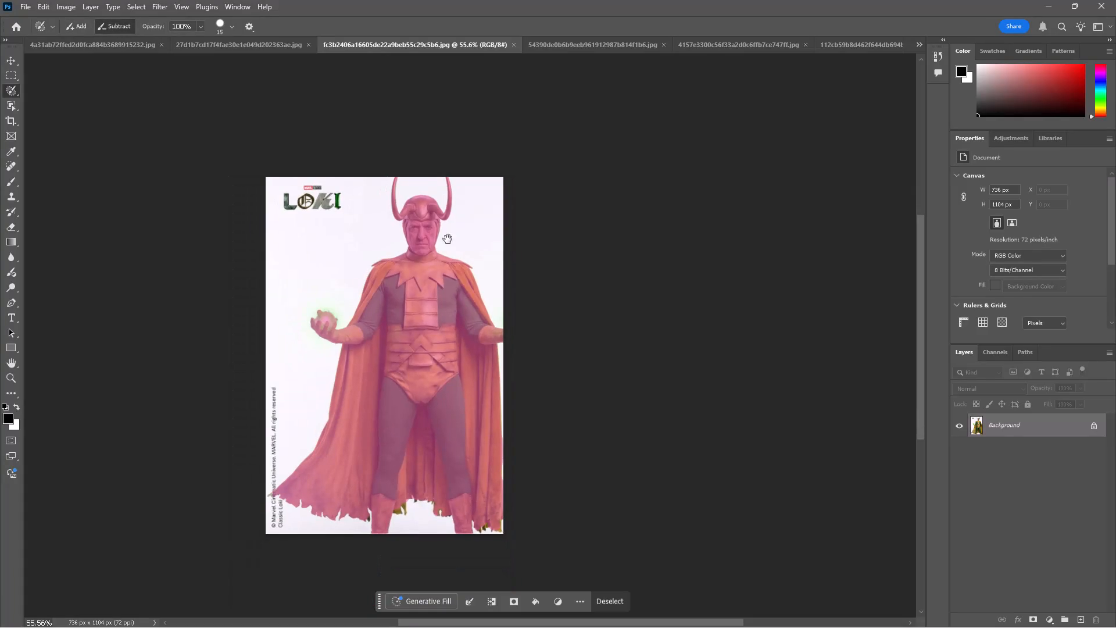
{"action": "left_click_drag", "start_coordinate": [446, 287], "coordinate": [471, 293]}
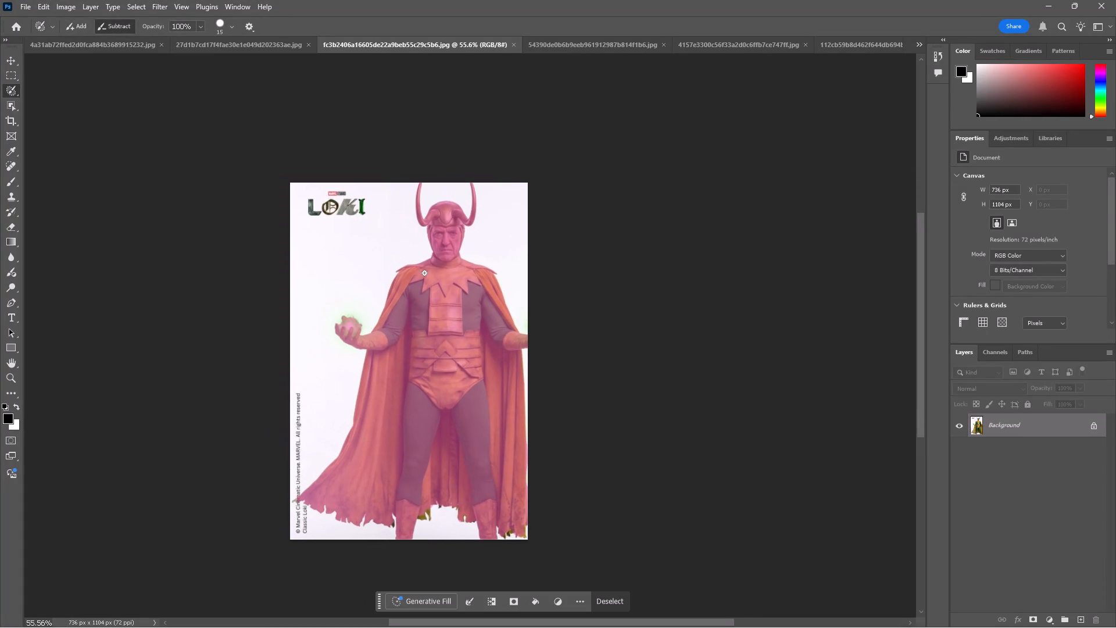
{"action": "left_click", "coordinate": [12, 62]}
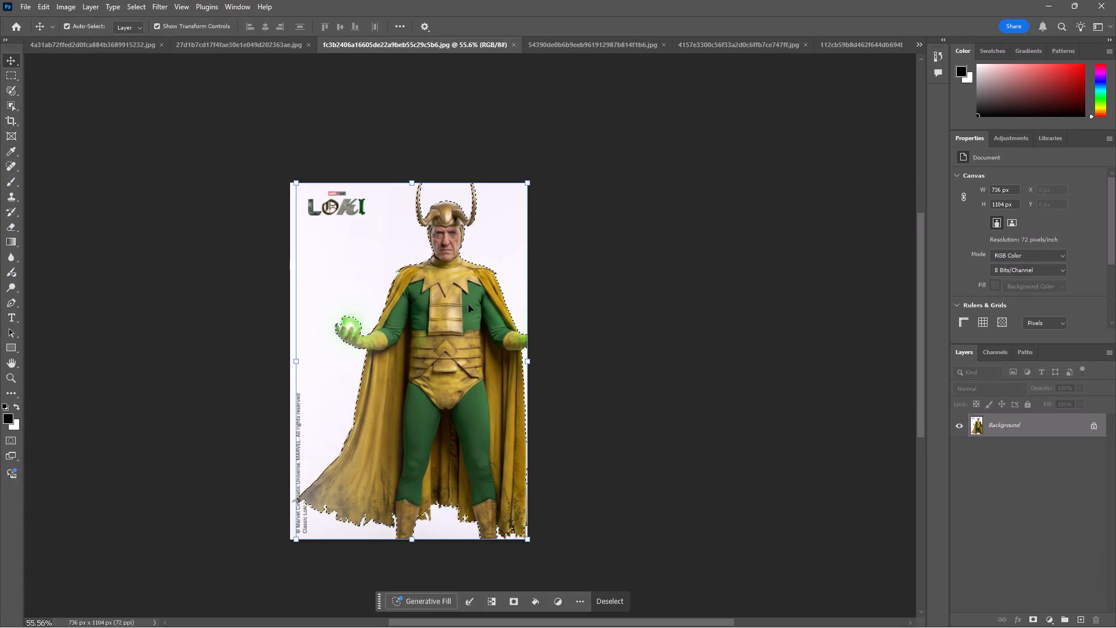
{"action": "key", "text": "ctrl+c"}
{"action": "key", "text": "ctrl+v"}
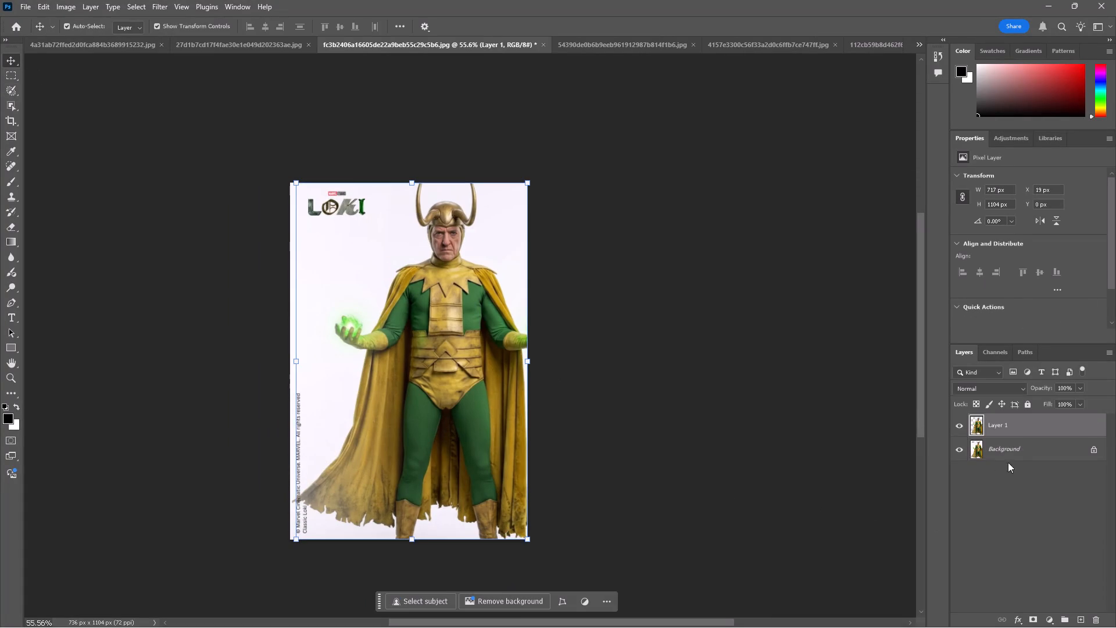
{"action": "left_click", "coordinate": [1018, 461]}
{"action": "key", "text": "Delete"}
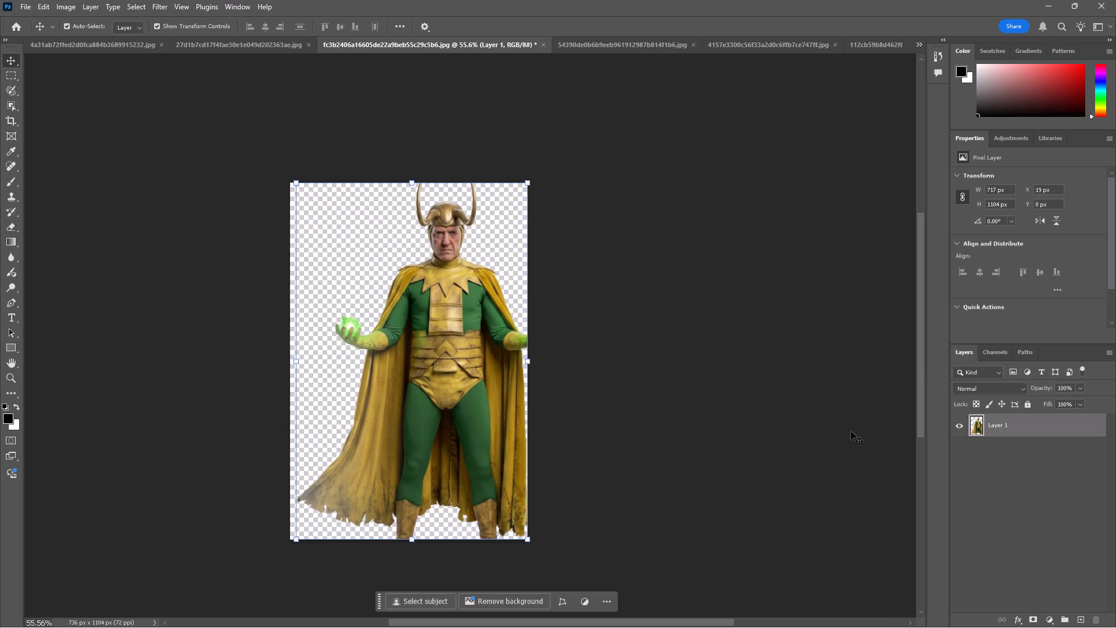
Scale the cut-out figure to about 88% and place it at about X -17, Y 86 px, leaving space above the horns and below the boots.
{"action": "left_click_drag", "start_coordinate": [432, 339], "coordinate": [419, 338]}
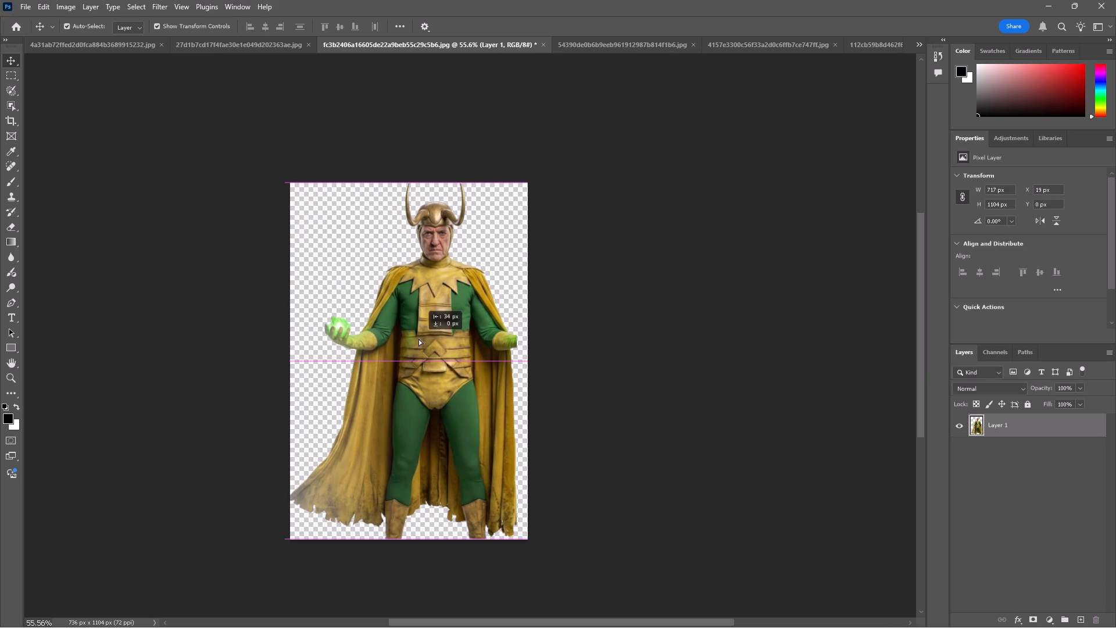
{"action": "left_click_drag", "start_coordinate": [419, 338], "coordinate": [403, 340]}
{"action": "left_click", "coordinate": [433, 347]}
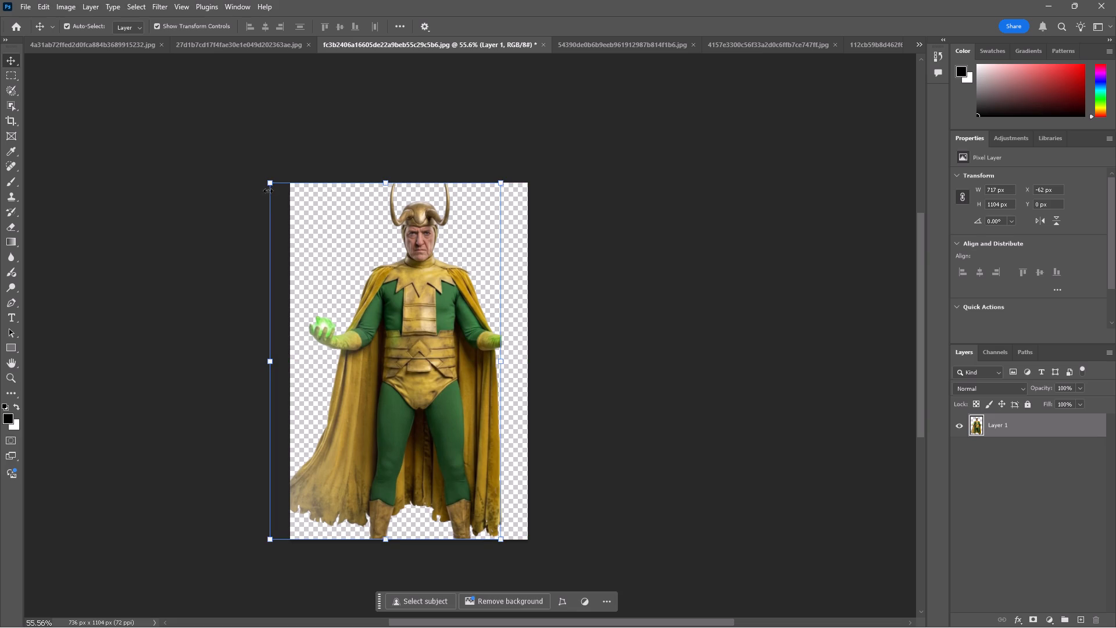
{"action": "left_click_drag", "start_coordinate": [269, 185], "coordinate": [313, 219]}
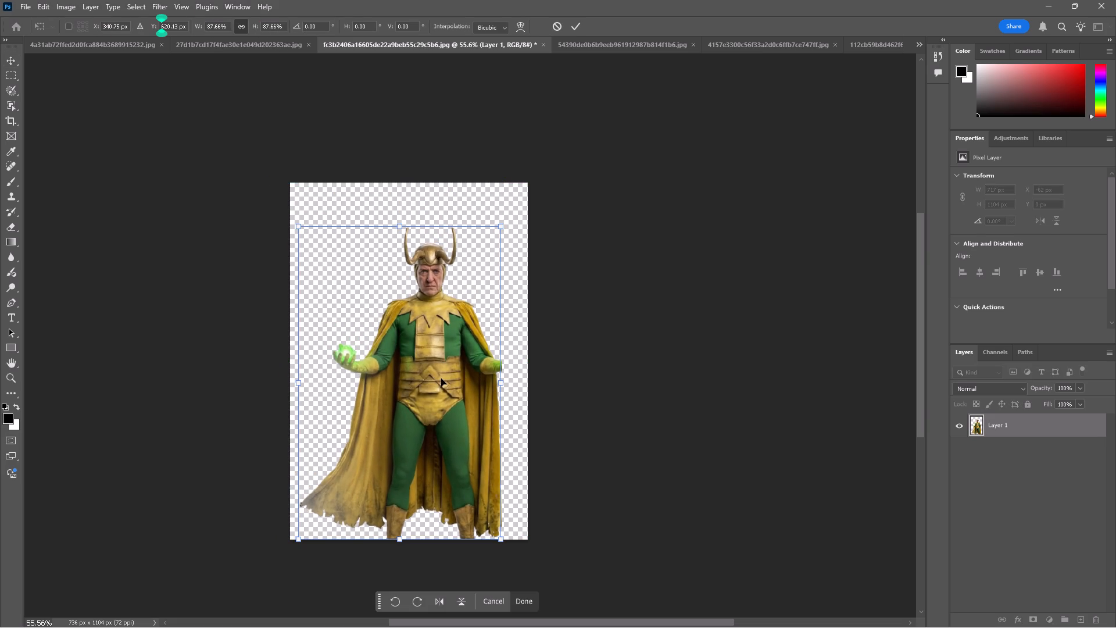
{"action": "left_click_drag", "start_coordinate": [441, 379], "coordinate": [423, 362]}
{"action": "left_click", "coordinate": [427, 362]}
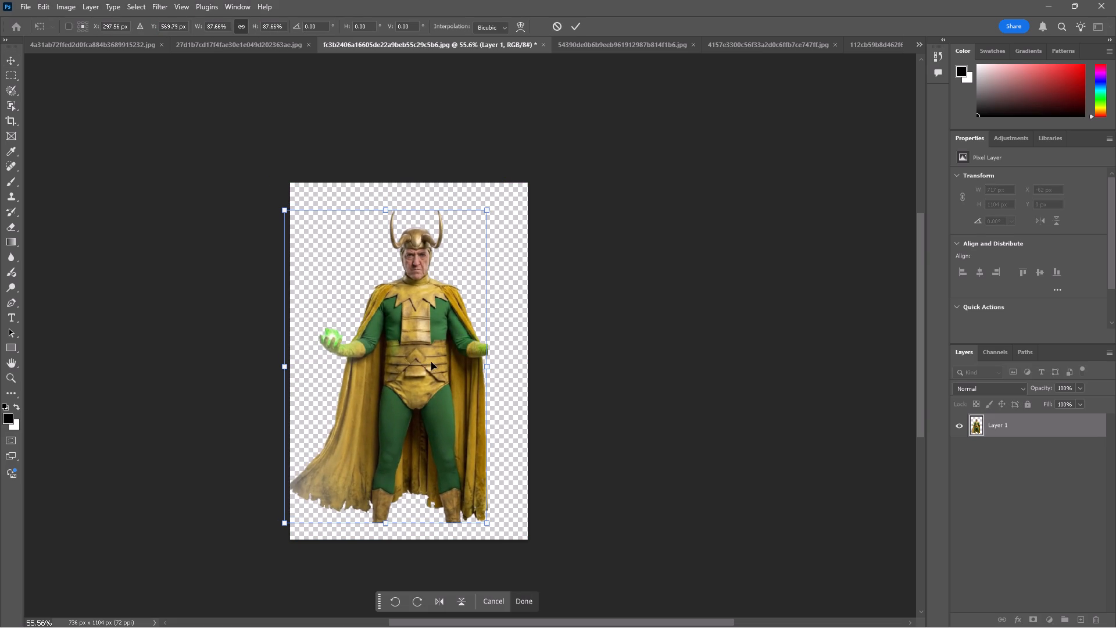
{"action": "left_click", "coordinate": [1037, 556]}
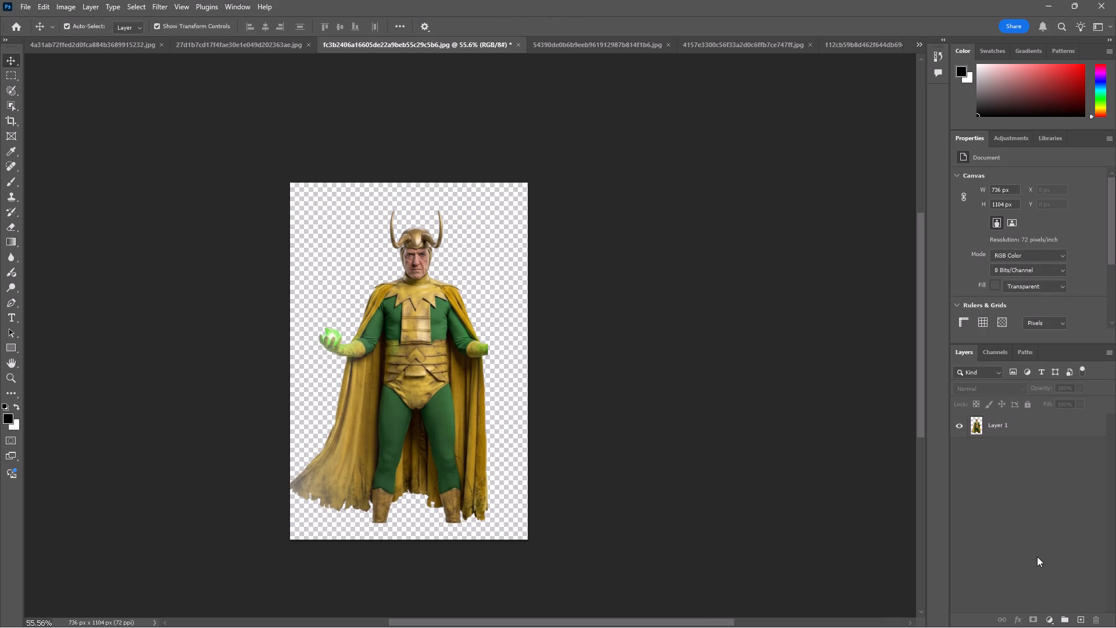
Add a layer mask to Layer 1 and fade the boots and cape hem with a linear gradient at about -90° and 32% scale.
{"action": "left_click", "coordinate": [1013, 431]}
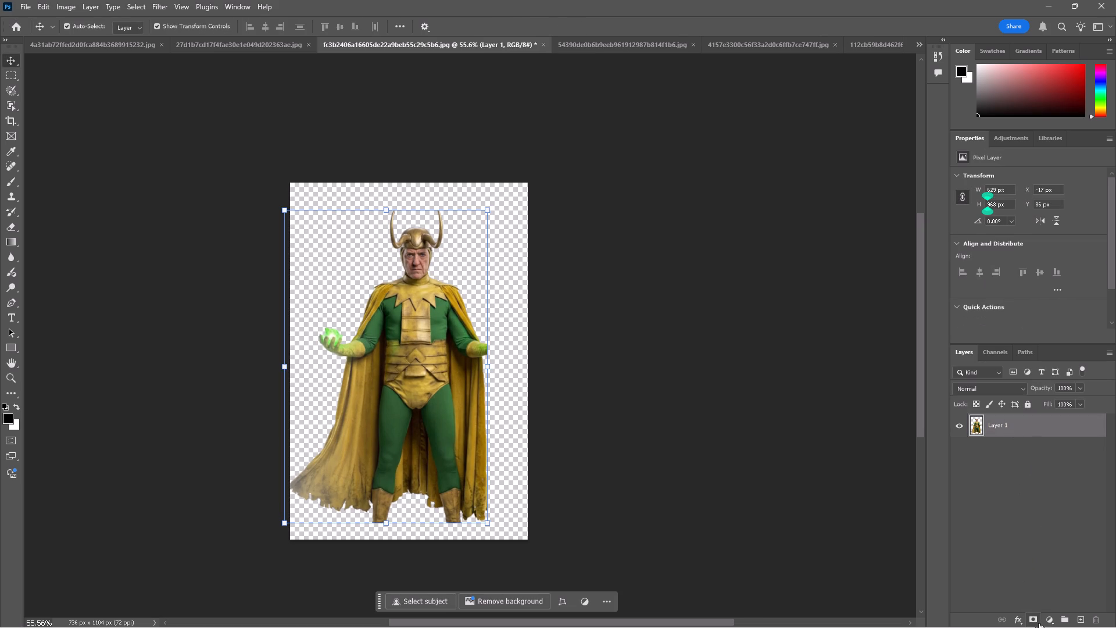
{"action": "left_click", "coordinate": [1039, 623]}
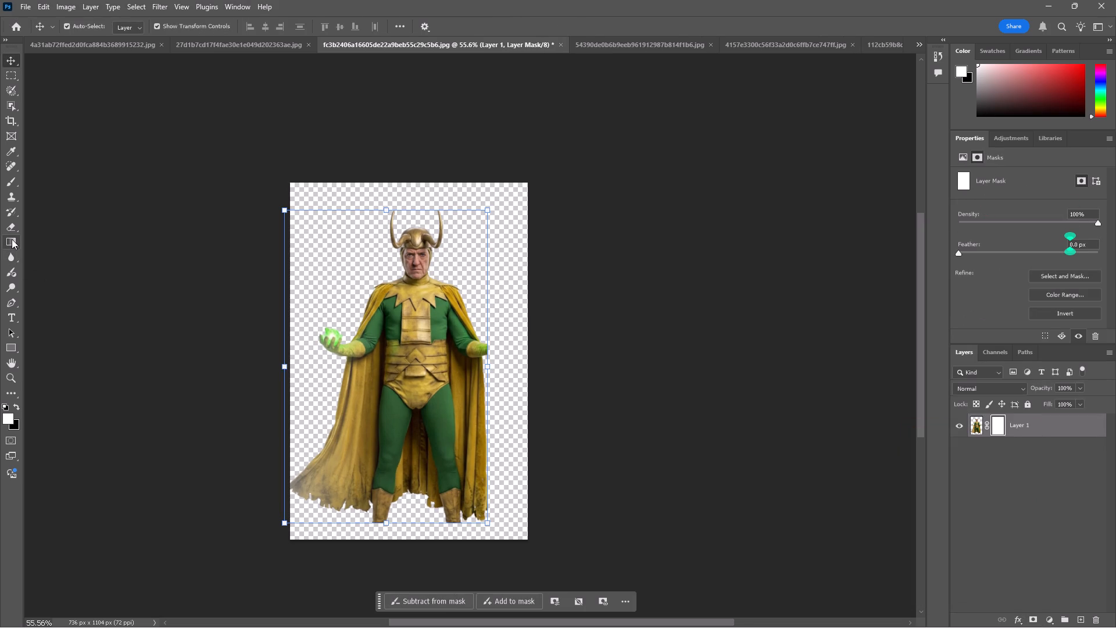
{"action": "left_click", "coordinate": [12, 238]}
{"action": "left_click_drag", "start_coordinate": [391, 551], "coordinate": [394, 455]}
{"action": "left_click_drag", "start_coordinate": [391, 553], "coordinate": [495, 438]}
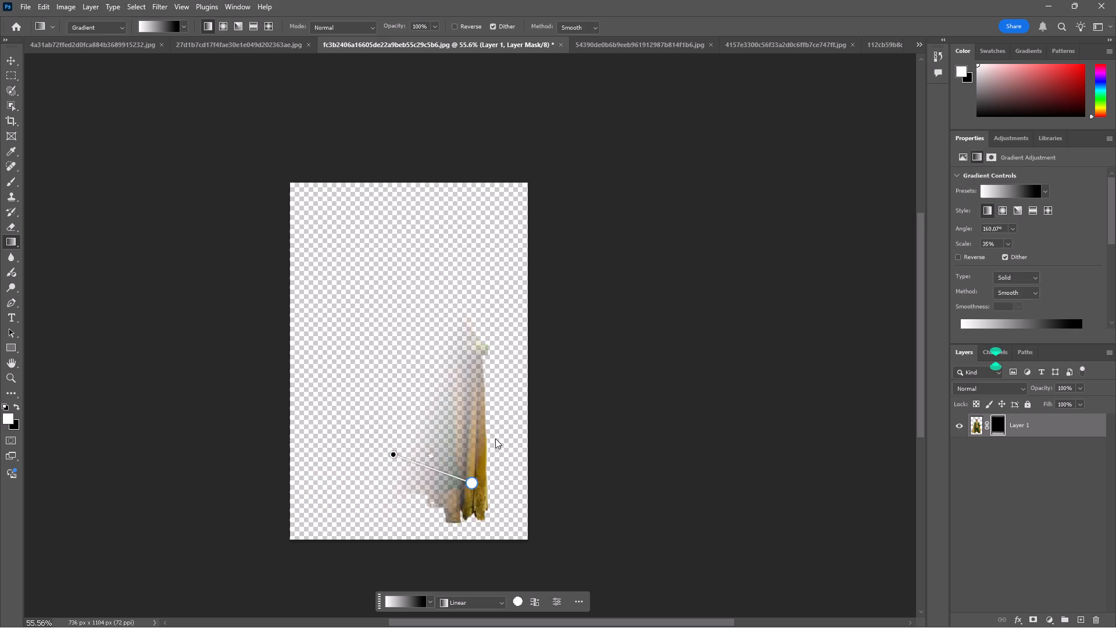
{"action": "left_click_drag", "start_coordinate": [495, 438], "coordinate": [407, 341]}
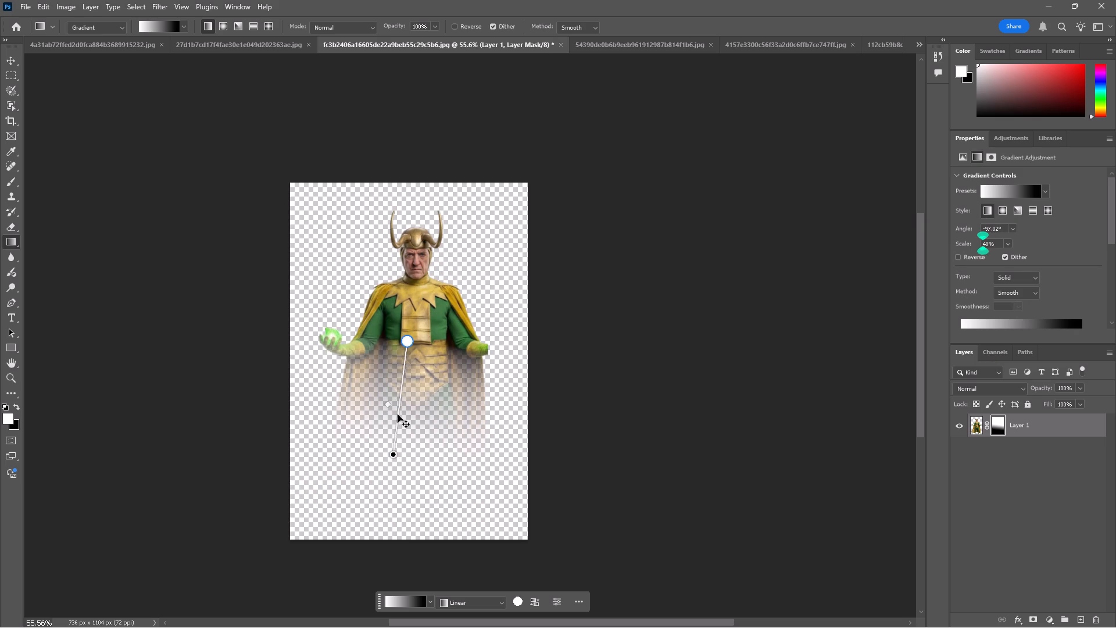
{"action": "left_click_drag", "start_coordinate": [393, 454], "coordinate": [413, 541]}
{"action": "left_click_drag", "start_coordinate": [409, 341], "coordinate": [414, 385]}
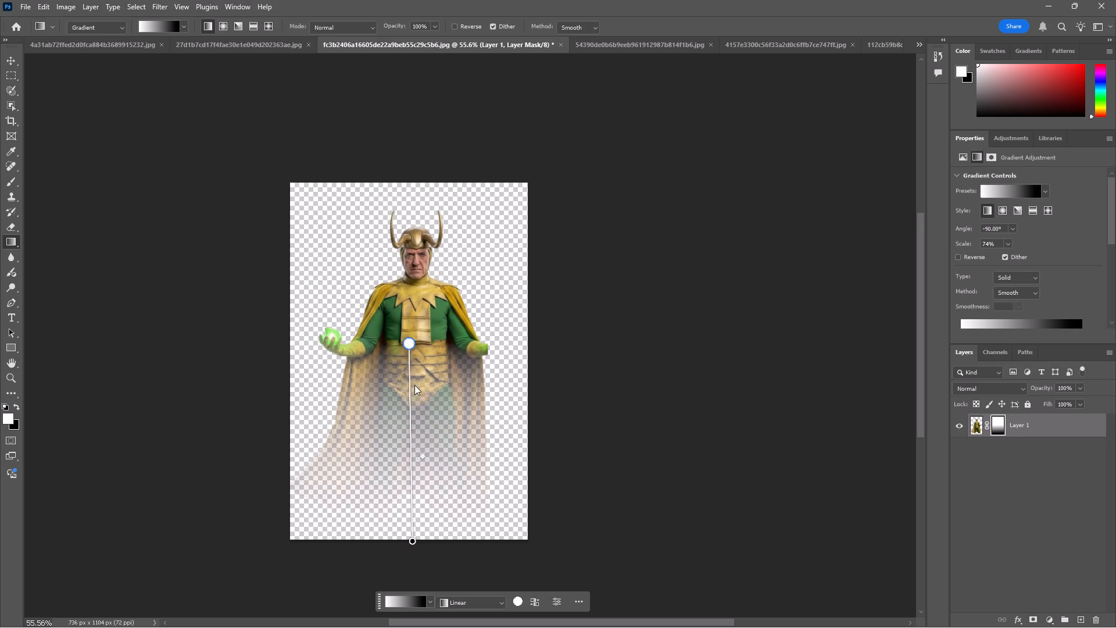
{"action": "left_click_drag", "start_coordinate": [414, 385], "coordinate": [410, 467]}
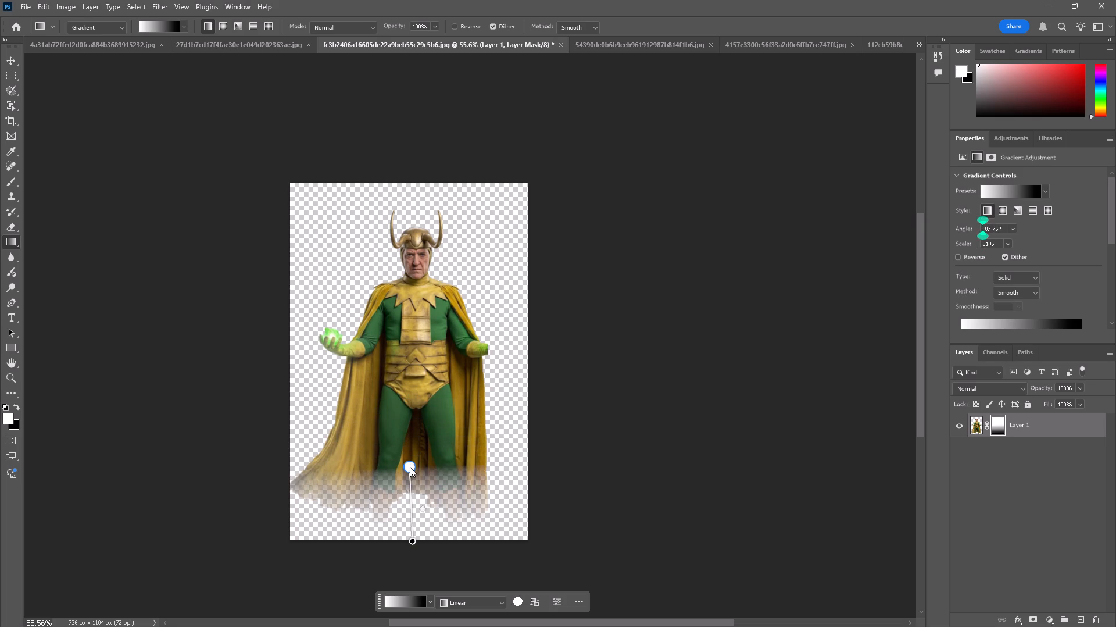
{"action": "left_click_drag", "start_coordinate": [410, 467], "coordinate": [413, 465]}
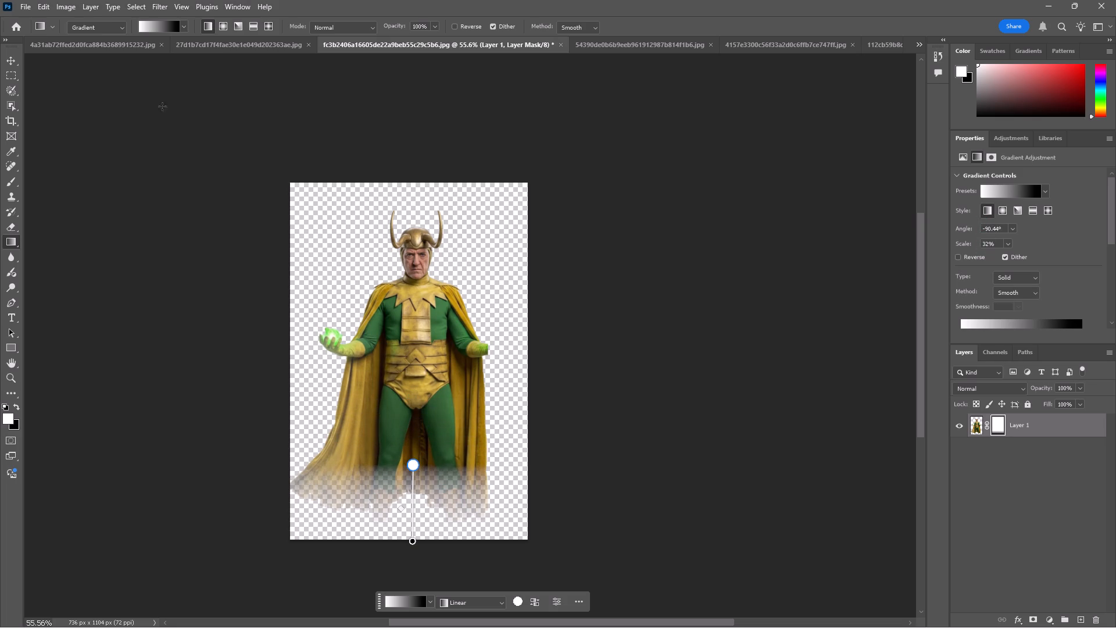
Save a PNG copy of the horned Loki cut-out as LOKI 4 in the LOKI folder.
{"action": "left_click", "coordinate": [9, 58]}
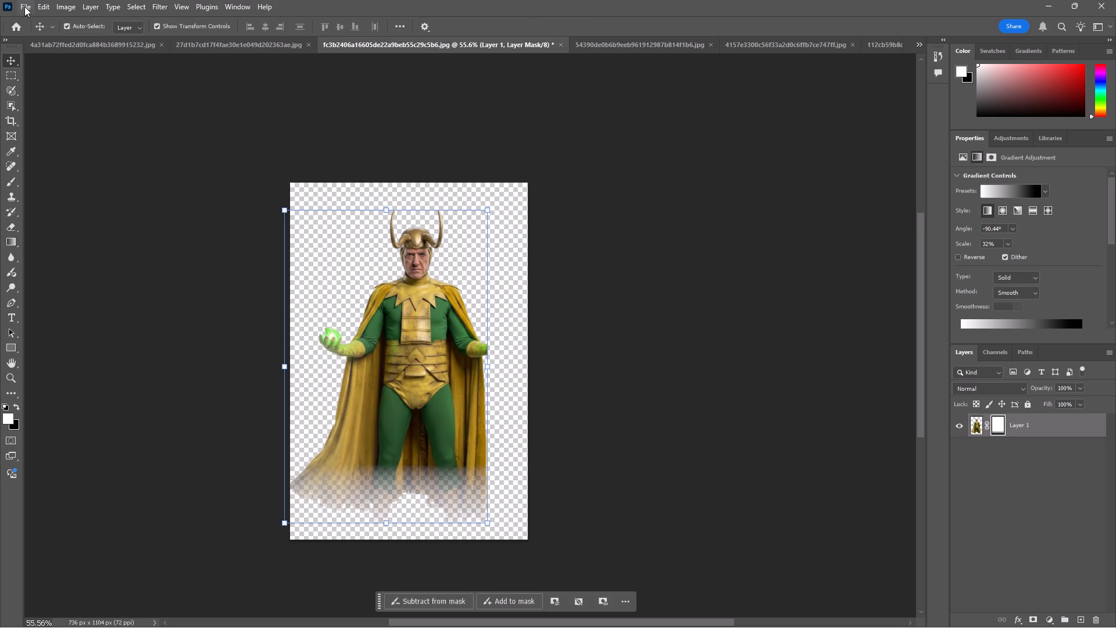
{"action": "left_click", "coordinate": [24, 6]}
{"action": "left_click", "coordinate": [178, 206]}
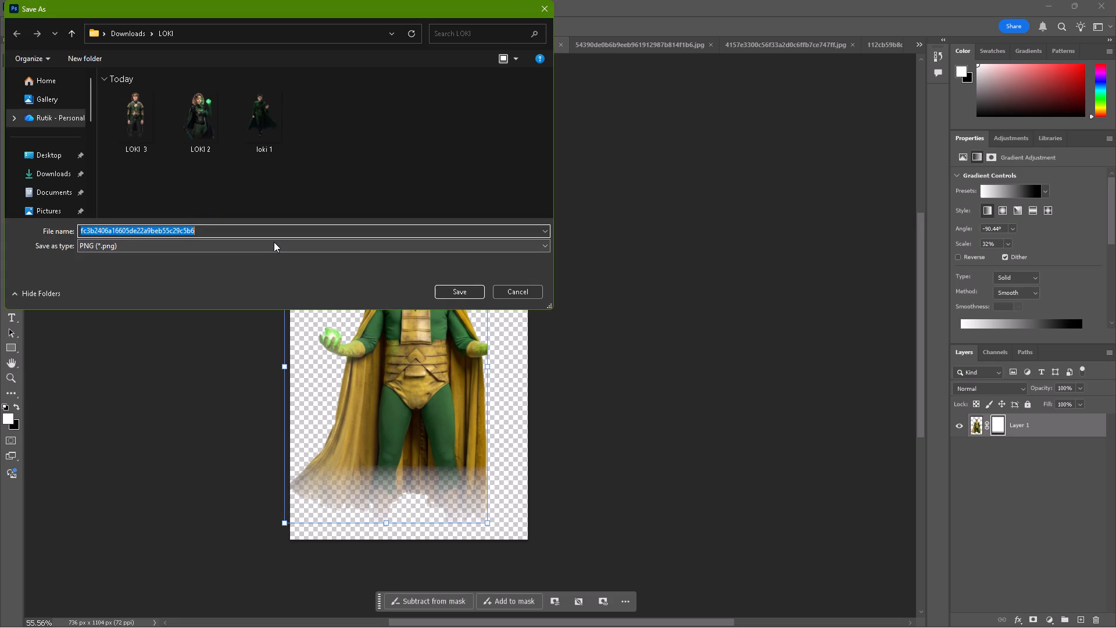
{"action": "key", "text": "BackSpace"}
{"action": "type", "text": "KI"}
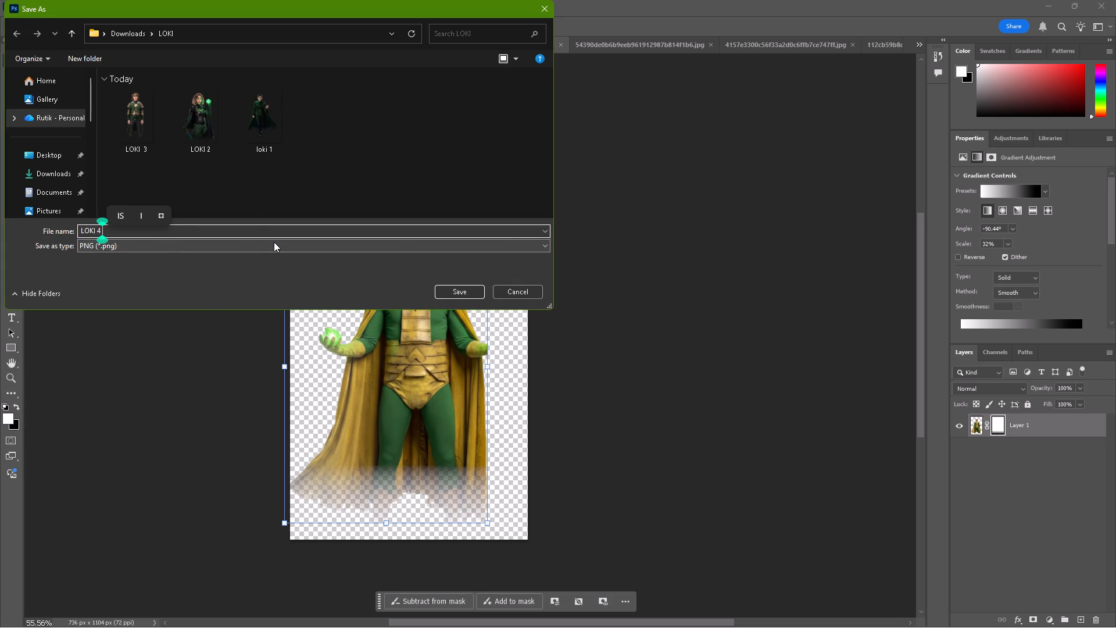
{"action": "left_click", "coordinate": [465, 295]}
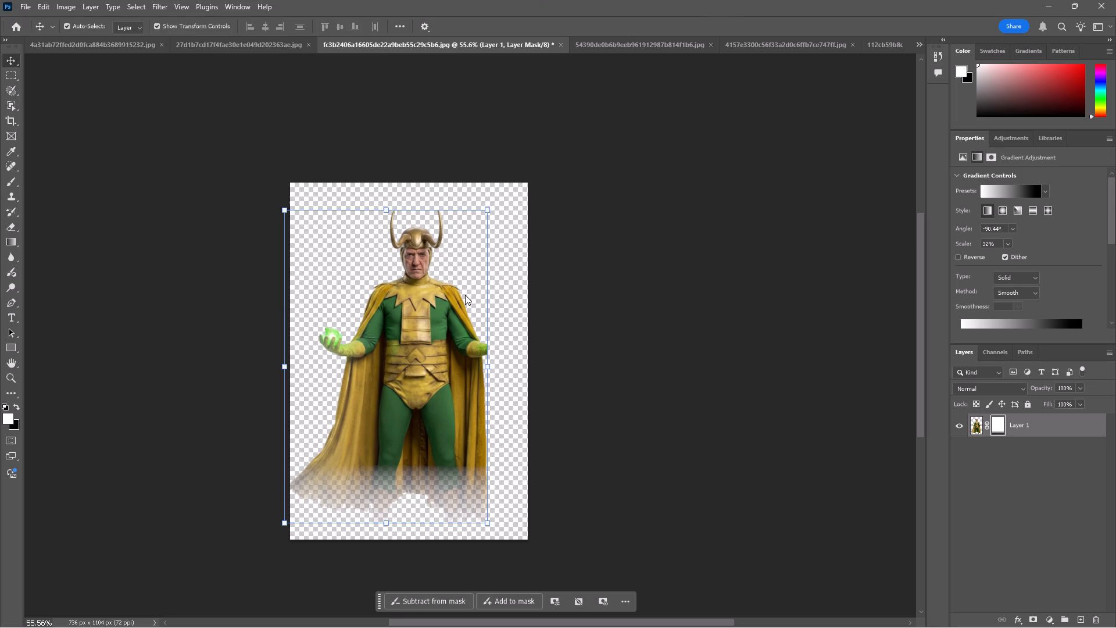
In the 27d1b7cd17f4fae30e1e049d202363ae.jpg document, automatically select the hammer-wielding figure as the subject.
{"action": "left_click", "coordinate": [256, 52]}
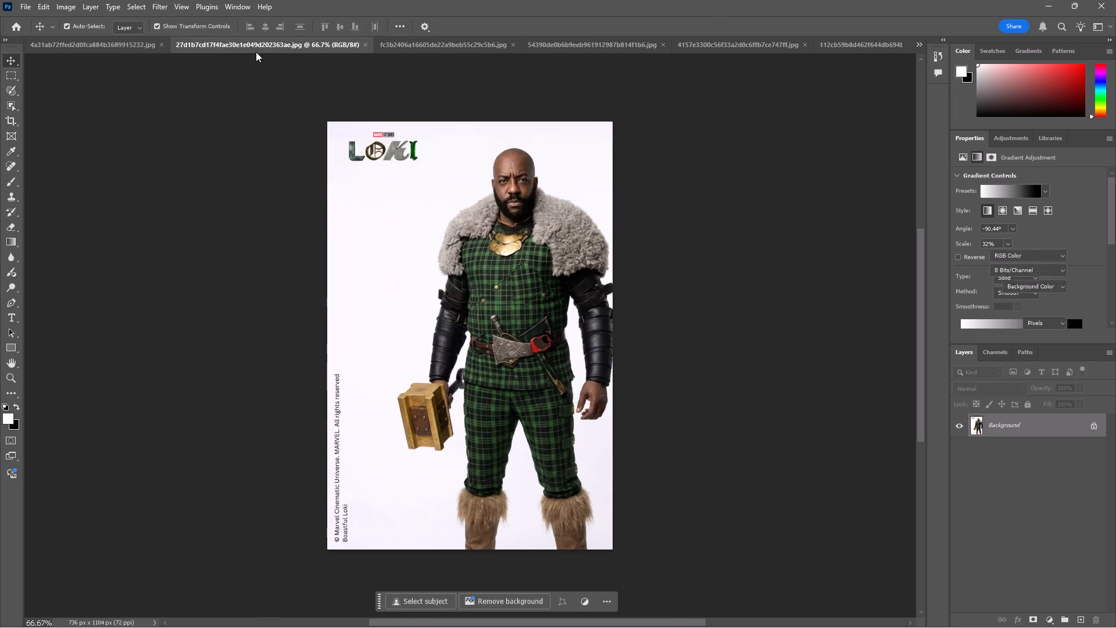
{"action": "left_click", "coordinate": [430, 598]}
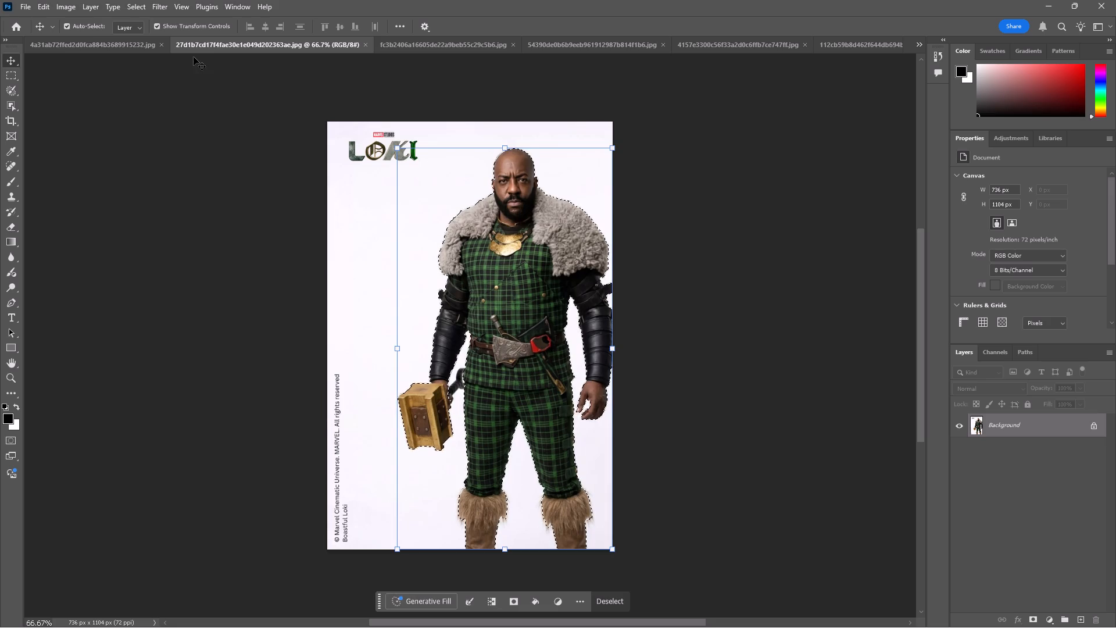
Add the unselected black hammer handle and its curved end beside the hip to the selection with the Selection Brush.
{"action": "left_click", "coordinate": [9, 83]}
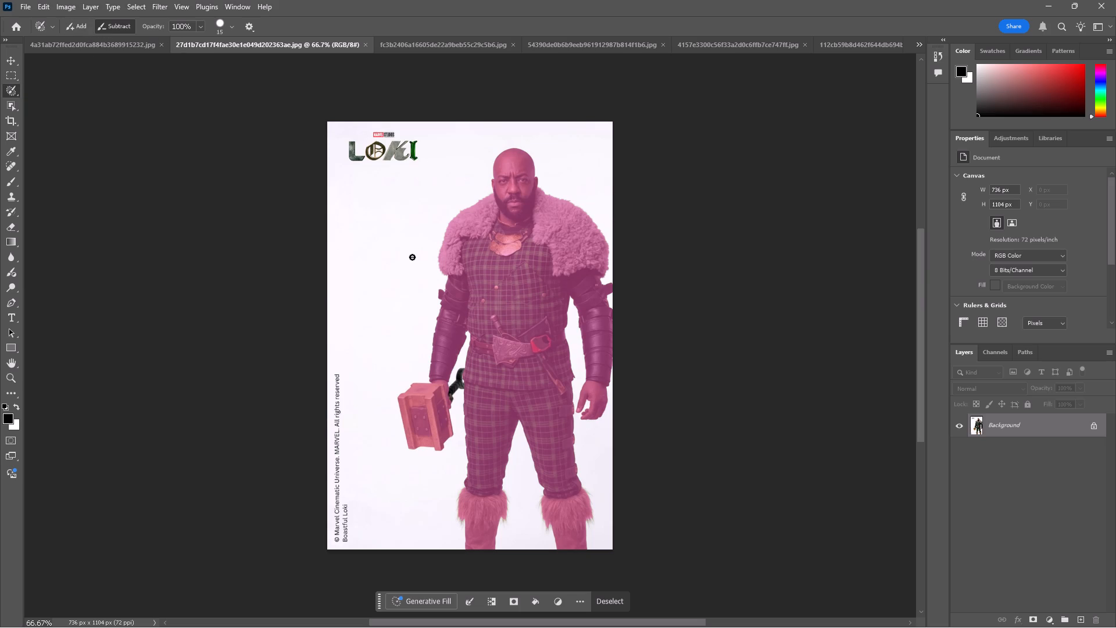
{"action": "left_click", "coordinate": [70, 30]}
{"action": "scroll", "coordinate": [462, 370], "scroll_direction": "up", "scroll_amount": 6, "text": "ctrl"}
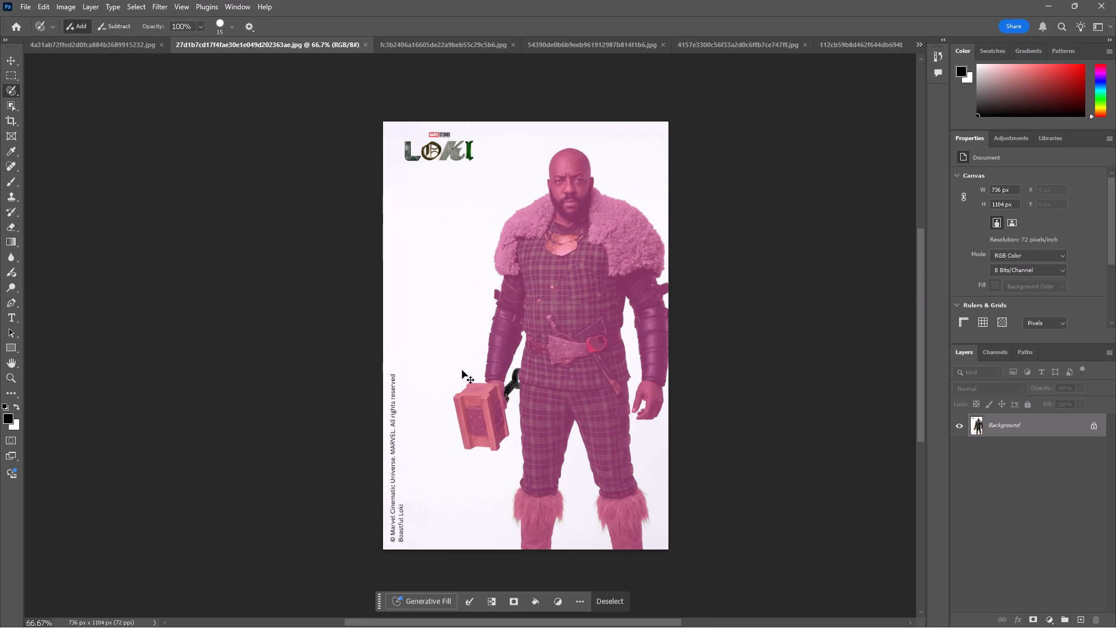
{"action": "scroll", "coordinate": [462, 370], "scroll_direction": "up", "scroll_amount": 2, "text": "ctrl"}
{"action": "scroll", "coordinate": [462, 370], "scroll_direction": "left", "scroll_amount": 1}
{"action": "scroll", "coordinate": [462, 370], "scroll_direction": "up", "scroll_amount": 8, "text": "ctrl+alt"}
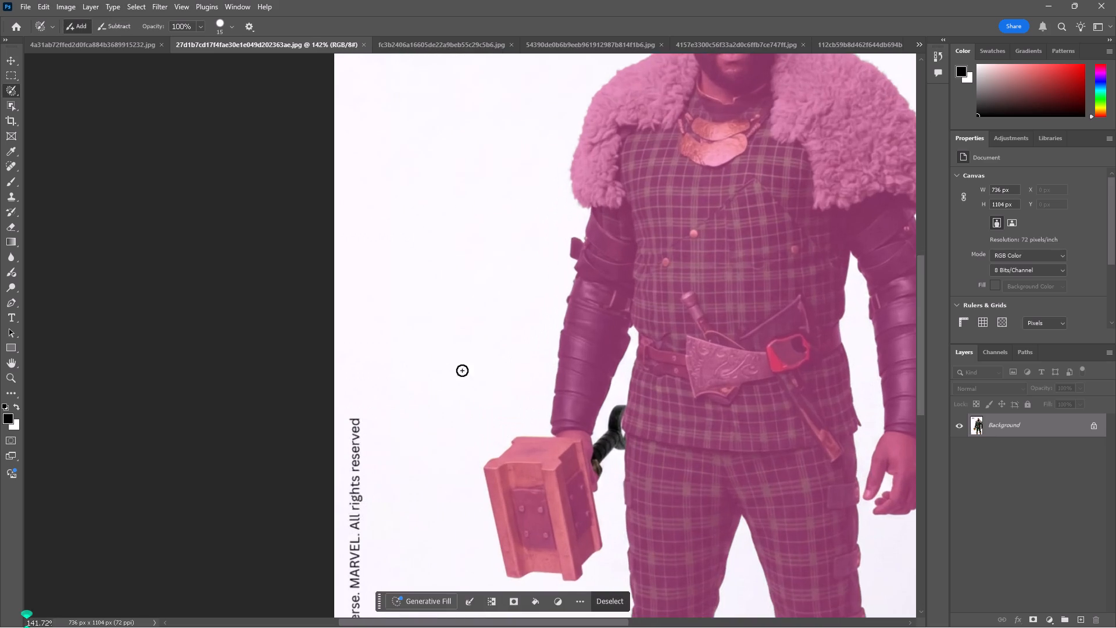
{"action": "key", "text": "space"}
{"action": "key", "text": "space"}
{"action": "key", "text": "space"}
{"action": "key", "text": "space"}
{"action": "key", "text": "space"}
{"action": "key", "text": "space"}
{"action": "key", "text": "space"}
{"action": "key", "text": "space"}
{"action": "key", "text": "space"}
{"action": "key", "text": "space"}
{"action": "key", "text": "space"}
{"action": "key", "text": "space"}
{"action": "left_click_drag", "start_coordinate": [462, 370], "coordinate": [292, 254]}
{"action": "scroll", "coordinate": [377, 298], "scroll_direction": "up", "scroll_amount": 4, "text": "ctrl+alt"}
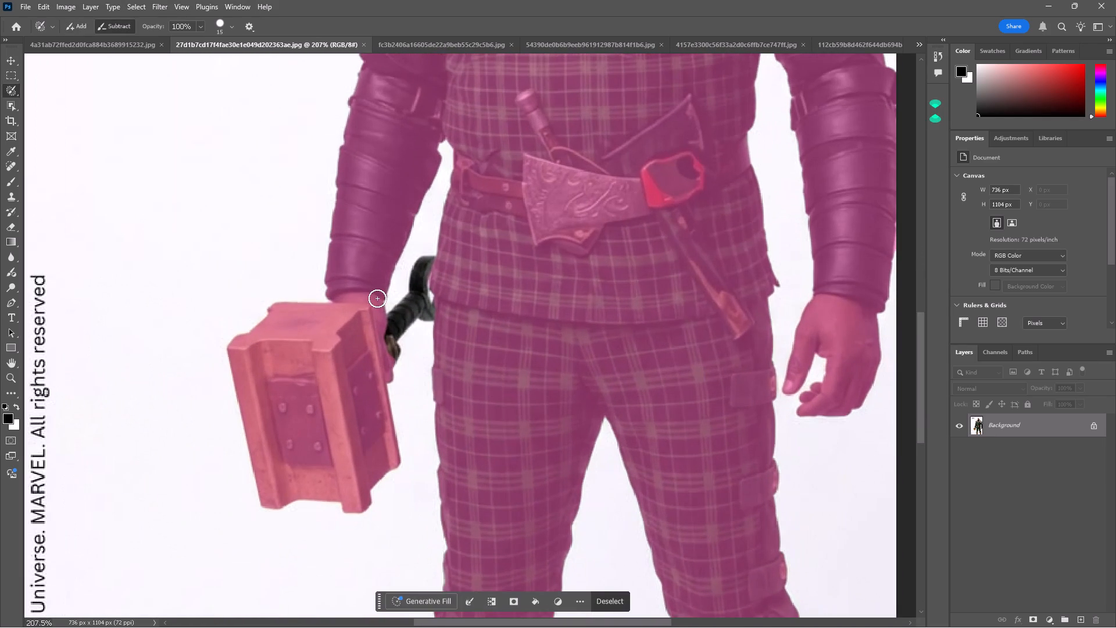
{"action": "key", "text": "space"}
{"action": "key", "text": "space"}
{"action": "key", "text": "space"}
{"action": "key", "text": "space"}
{"action": "key", "text": "space"}
{"action": "key", "text": "space"}
{"action": "key", "text": "space"}
{"action": "key", "text": "space"}
{"action": "key", "text": "space"}
{"action": "key", "text": "space"}
{"action": "key", "text": "space"}
{"action": "key", "text": "space"}
{"action": "left_click_drag", "start_coordinate": [377, 298], "coordinate": [331, 291]}
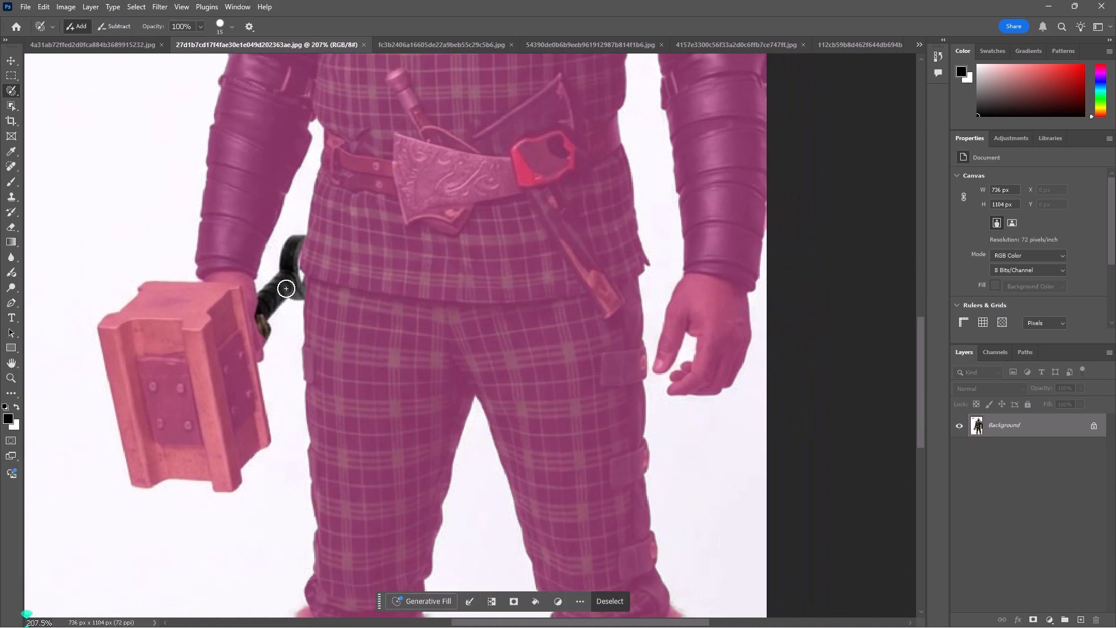
{"action": "left_click_drag", "start_coordinate": [286, 288], "coordinate": [258, 321]}
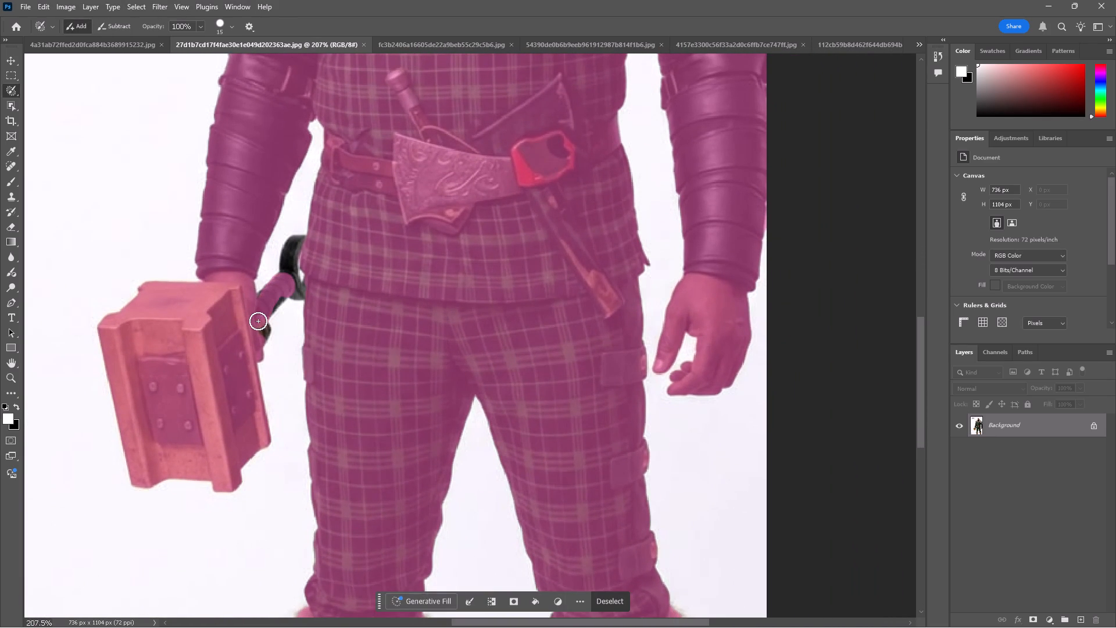
{"action": "left_click_drag", "start_coordinate": [258, 321], "coordinate": [264, 299]}
{"action": "left_click_drag", "start_coordinate": [264, 299], "coordinate": [300, 289]}
{"action": "left_click_drag", "start_coordinate": [300, 289], "coordinate": [289, 272]}
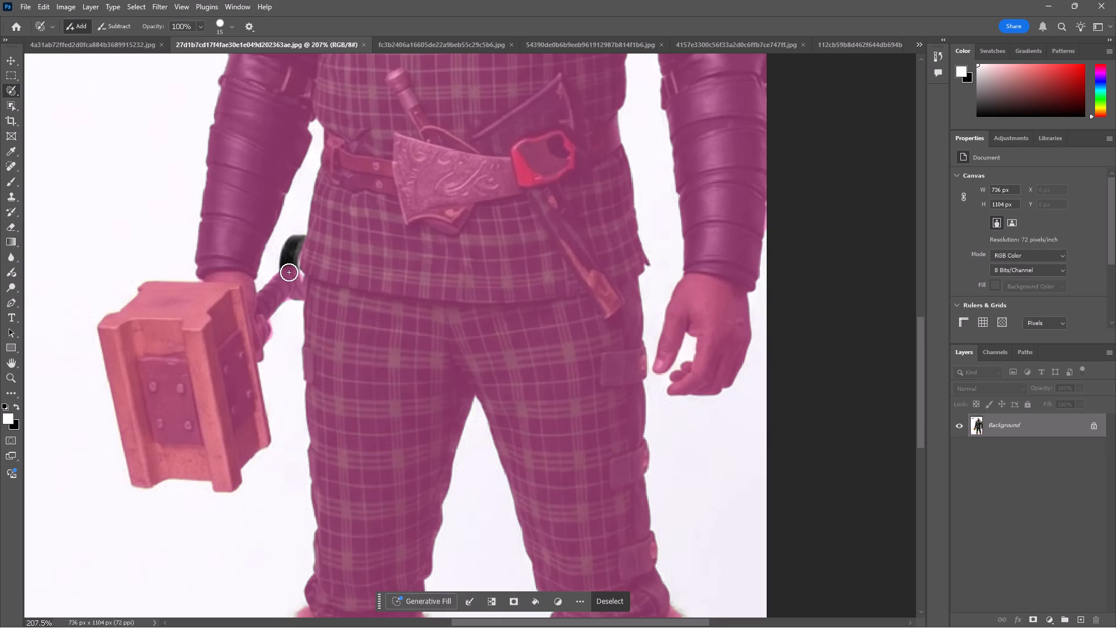
{"action": "left_click_drag", "start_coordinate": [289, 272], "coordinate": [299, 244]}
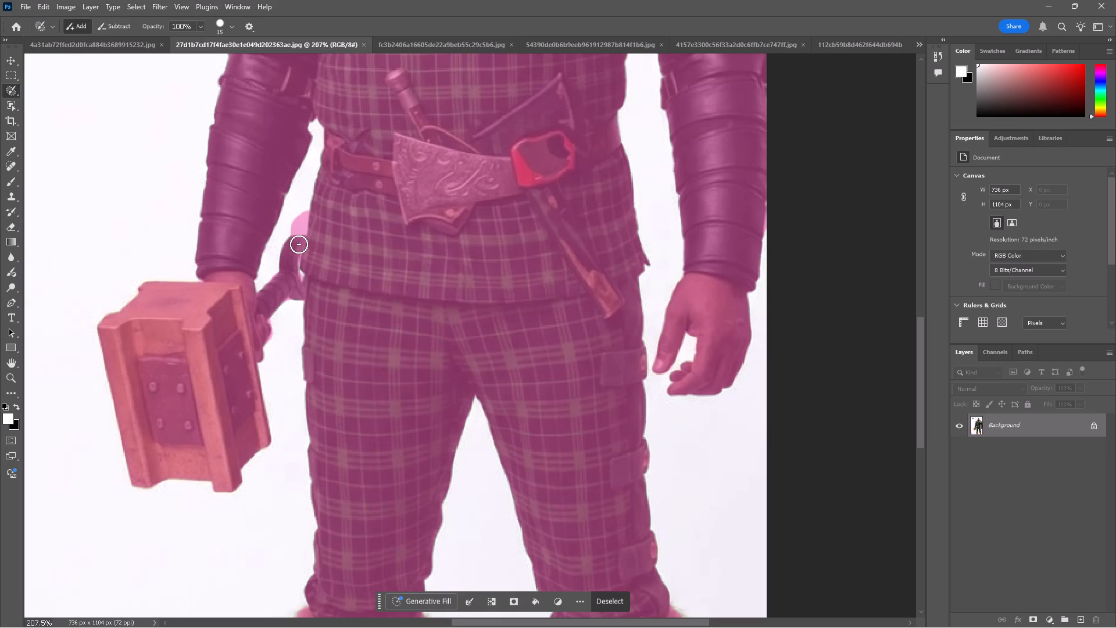
{"action": "left_click_drag", "start_coordinate": [299, 244], "coordinate": [316, 295]}
Subtract the excess background patch above the hammer handle's curved end from the selection.
{"action": "left_click", "coordinate": [124, 23]}
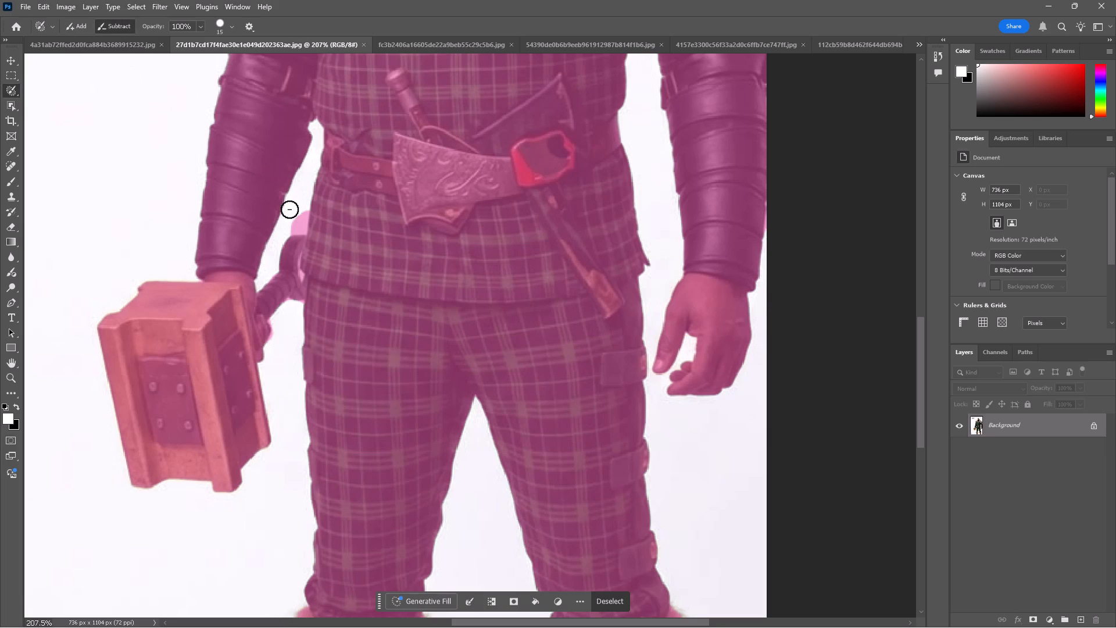
{"action": "left_click", "coordinate": [298, 213]}
{"action": "left_click_drag", "start_coordinate": [301, 216], "coordinate": [299, 223]}
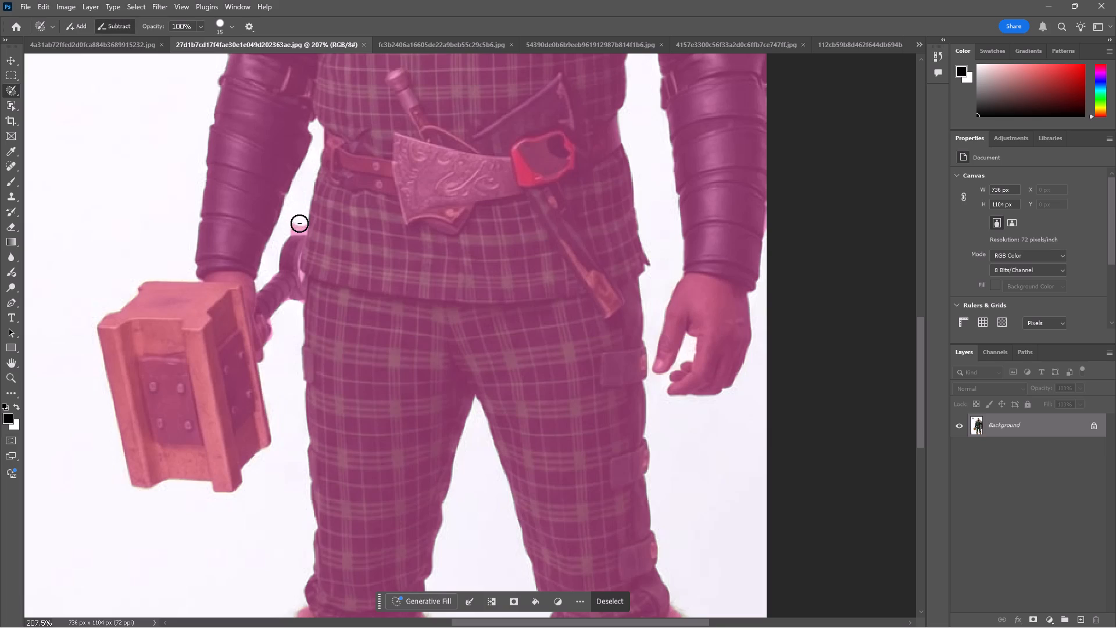
{"action": "left_click_drag", "start_coordinate": [299, 223], "coordinate": [291, 226]}
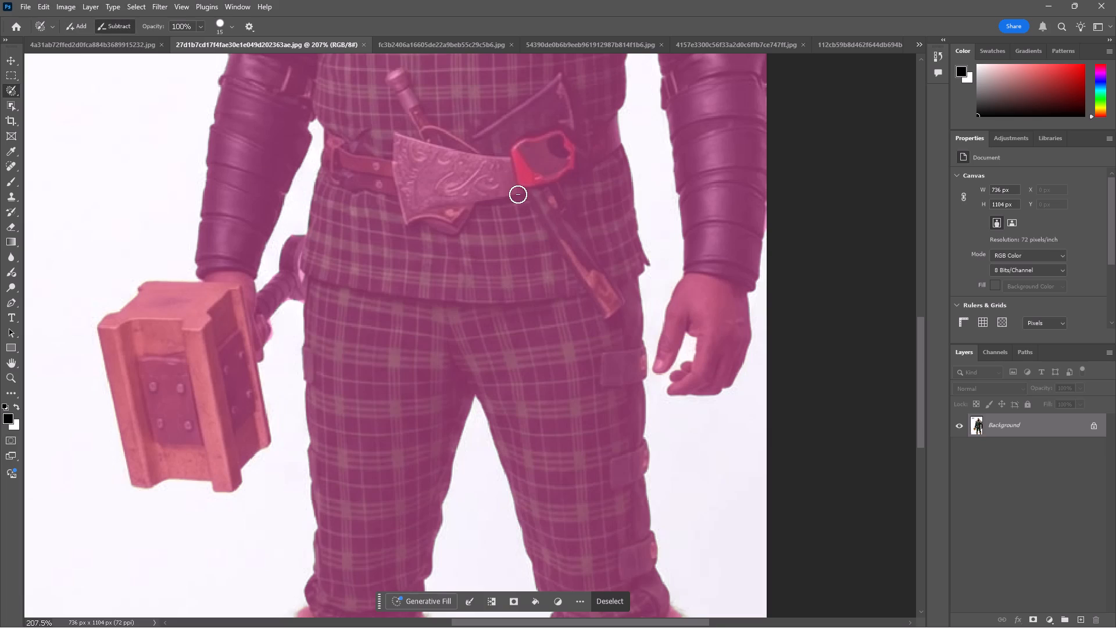
Copy the selected figure onto a new layer and delete the Background layer.
{"action": "scroll", "coordinate": [518, 194], "scroll_direction": "down", "scroll_amount": 7, "text": "ctrl+alt"}
{"action": "scroll", "coordinate": [518, 194], "scroll_direction": "down", "scroll_amount": 3, "text": "ctrl"}
{"action": "key", "text": "space"}
{"action": "key", "text": "space"}
{"action": "key", "text": "space"}
{"action": "key", "text": "space"}
{"action": "key", "text": "space"}
{"action": "key", "text": "space"}
{"action": "key", "text": "space"}
{"action": "key", "text": "space"}
{"action": "key", "text": "space"}
{"action": "key", "text": "space"}
{"action": "key", "text": "space"}
{"action": "key", "text": "space"}
{"action": "key", "text": "space"}
{"action": "key", "text": "space"}
{"action": "key", "text": "space"}
{"action": "key", "text": "space"}
{"action": "key", "text": "space"}
{"action": "key", "text": "space"}
{"action": "key", "text": "space"}
{"action": "key", "text": "space"}
{"action": "right_click", "coordinate": [518, 194]}
{"action": "scroll", "coordinate": [518, 194], "scroll_direction": "down", "scroll_amount": 1, "text": "ctrl"}
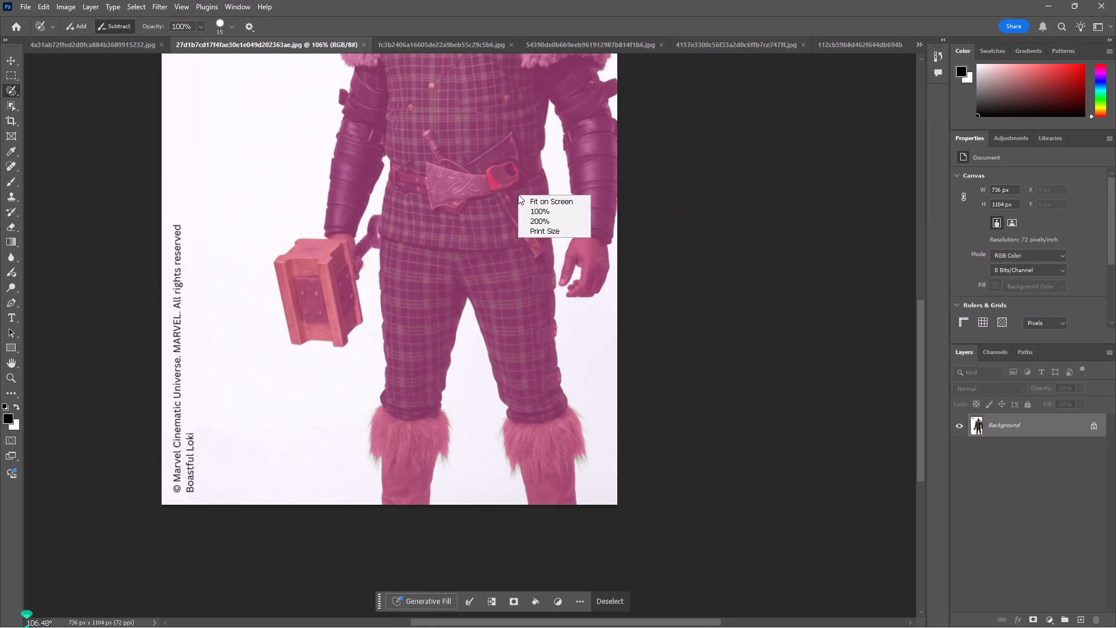
{"action": "scroll", "coordinate": [518, 194], "scroll_direction": "down", "scroll_amount": 4, "text": "ctrl"}
{"action": "left_click", "coordinate": [759, 198]}
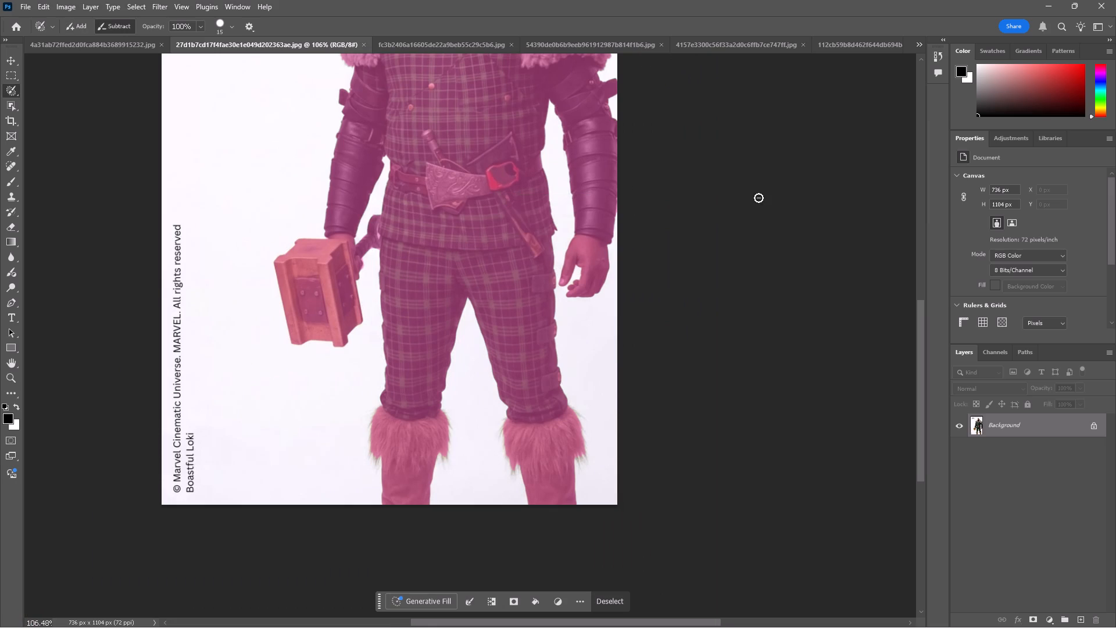
{"action": "key", "text": "space"}
{"action": "key", "text": "space"}
{"action": "key", "text": "space"}
{"action": "key", "text": "space"}
{"action": "key", "text": "space"}
{"action": "key", "text": "space"}
{"action": "key", "text": "space"}
{"action": "key", "text": "space"}
{"action": "key", "text": "space"}
{"action": "key", "text": "space"}
{"action": "key", "text": "space"}
{"action": "key", "text": "space"}
{"action": "key", "text": "space"}
{"action": "key", "text": "space"}
{"action": "key", "text": "space"}
{"action": "key", "text": "space"}
{"action": "key", "text": "space"}
{"action": "key", "text": "space"}
{"action": "key", "text": "space"}
{"action": "key", "text": "space"}
{"action": "scroll", "coordinate": [489, 177], "scroll_direction": "down", "scroll_amount": 2, "text": "ctrl"}
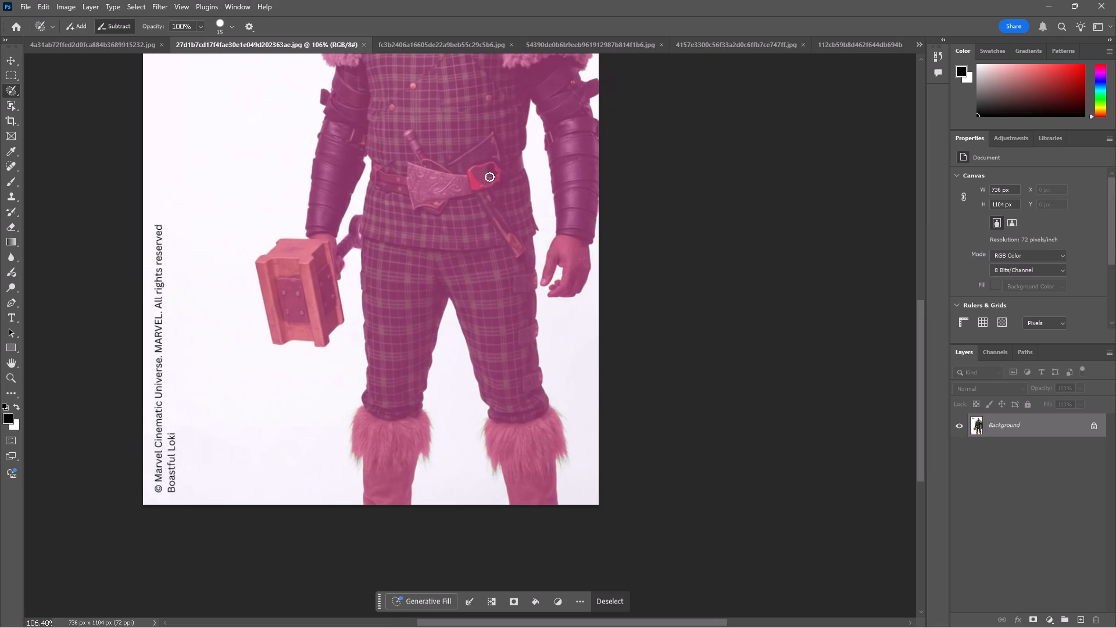
{"action": "scroll", "coordinate": [489, 177], "scroll_direction": "down", "scroll_amount": 7, "text": "ctrl+alt"}
{"action": "key", "text": "space"}
{"action": "key", "text": "space"}
{"action": "key", "text": "space"}
{"action": "key", "text": "space"}
{"action": "key", "text": "space"}
{"action": "key", "text": "space"}
{"action": "key", "text": "space"}
{"action": "key", "text": "space"}
{"action": "key", "text": "space"}
{"action": "key", "text": "space"}
{"action": "key", "text": "space"}
{"action": "key", "text": "space"}
{"action": "key", "text": "space"}
{"action": "key", "text": "space"}
{"action": "key", "text": "space"}
{"action": "key", "text": "space"}
{"action": "key", "text": "space"}
{"action": "key", "text": "space"}
{"action": "key", "text": "space"}
{"action": "left_click_drag", "start_coordinate": [489, 177], "coordinate": [482, 352]}
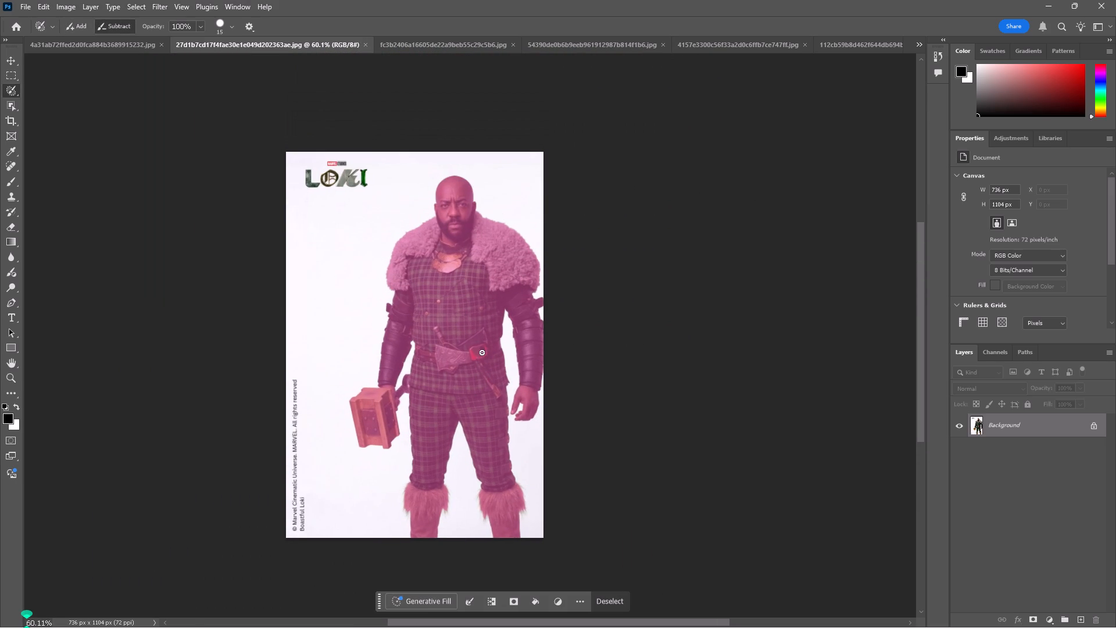
{"action": "left_click", "coordinate": [8, 64]}
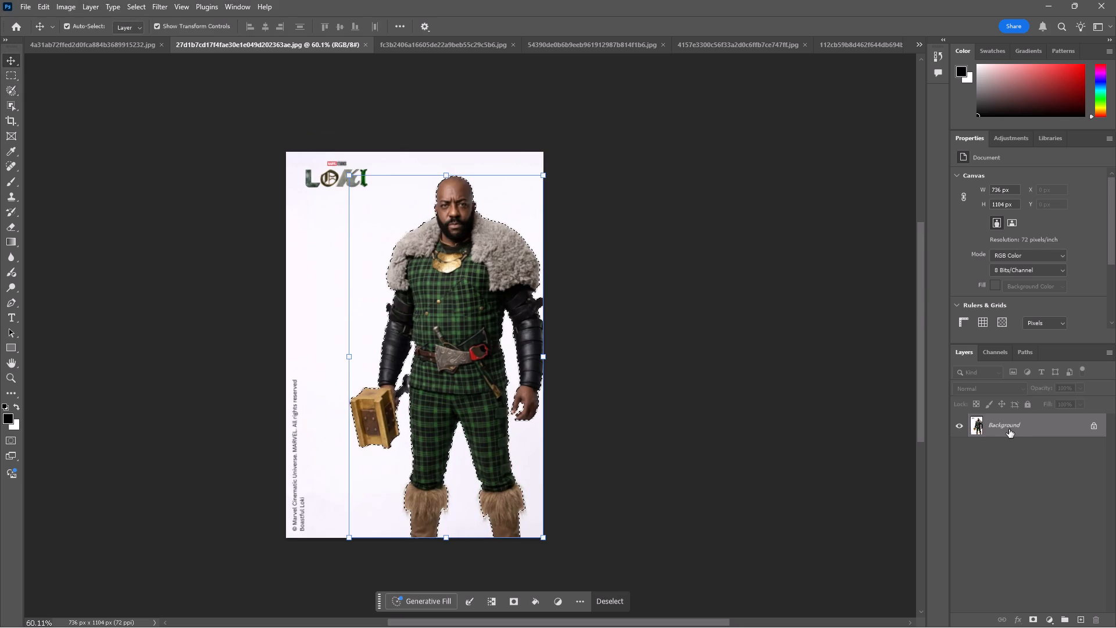
{"action": "key", "text": "ctrl+c"}
{"action": "key", "text": "ctrl+v"}
{"action": "left_click", "coordinate": [1011, 440]}
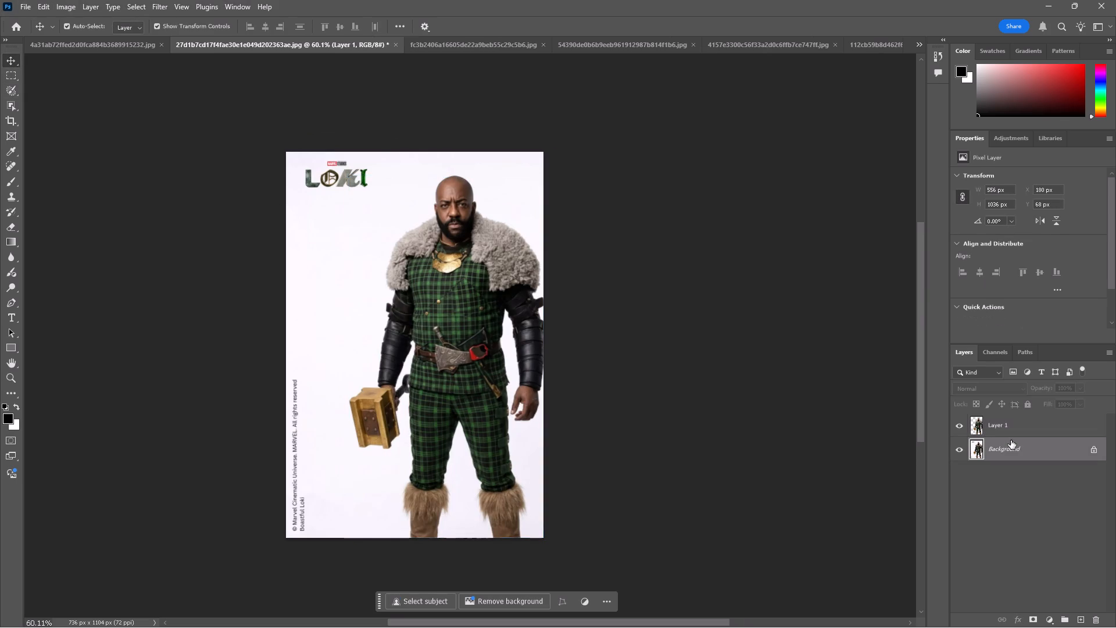
{"action": "key", "text": "Delete"}
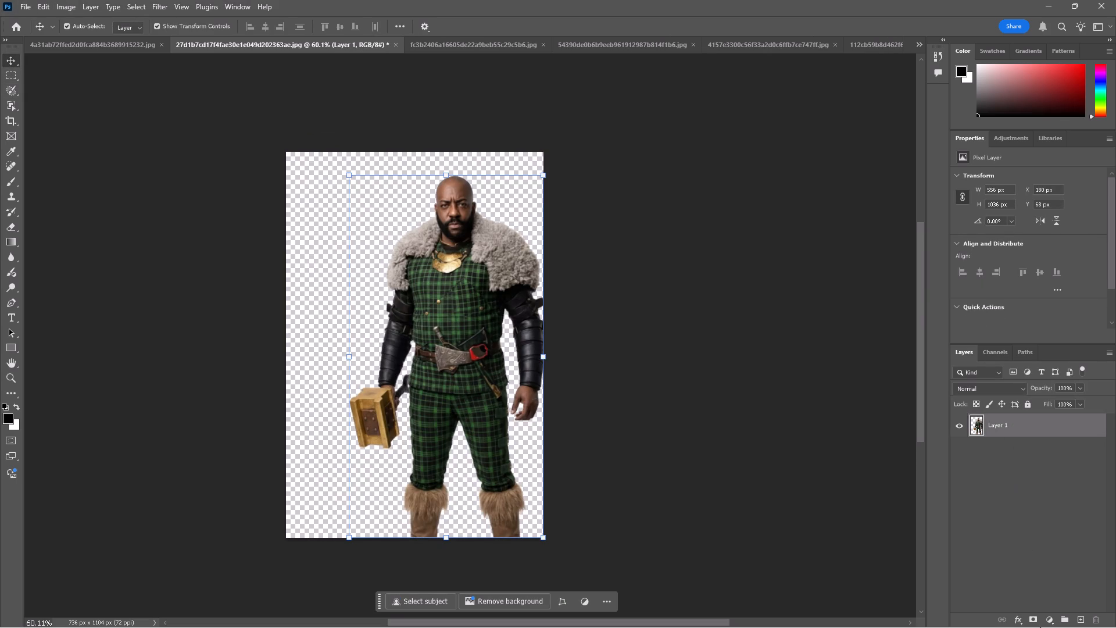
Add a layer mask to Layer 1.
{"action": "left_click", "coordinate": [1035, 618]}
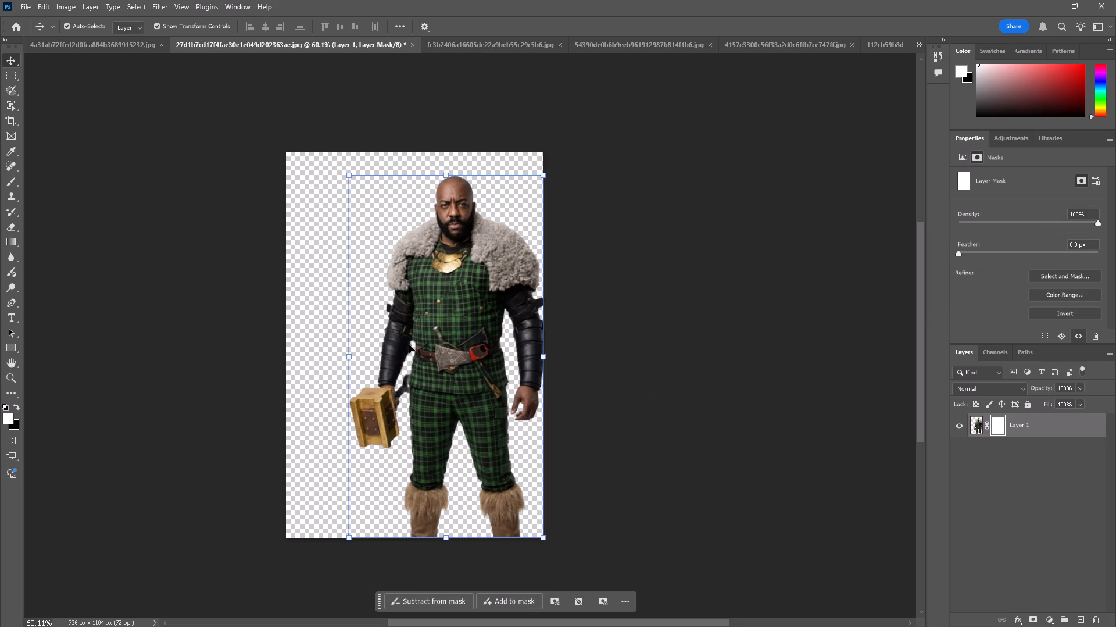
Move the cut-out figure left and about 34 px up, leaving similar gaps above the head and below the boots.
{"action": "left_click_drag", "start_coordinate": [487, 342], "coordinate": [455, 339]}
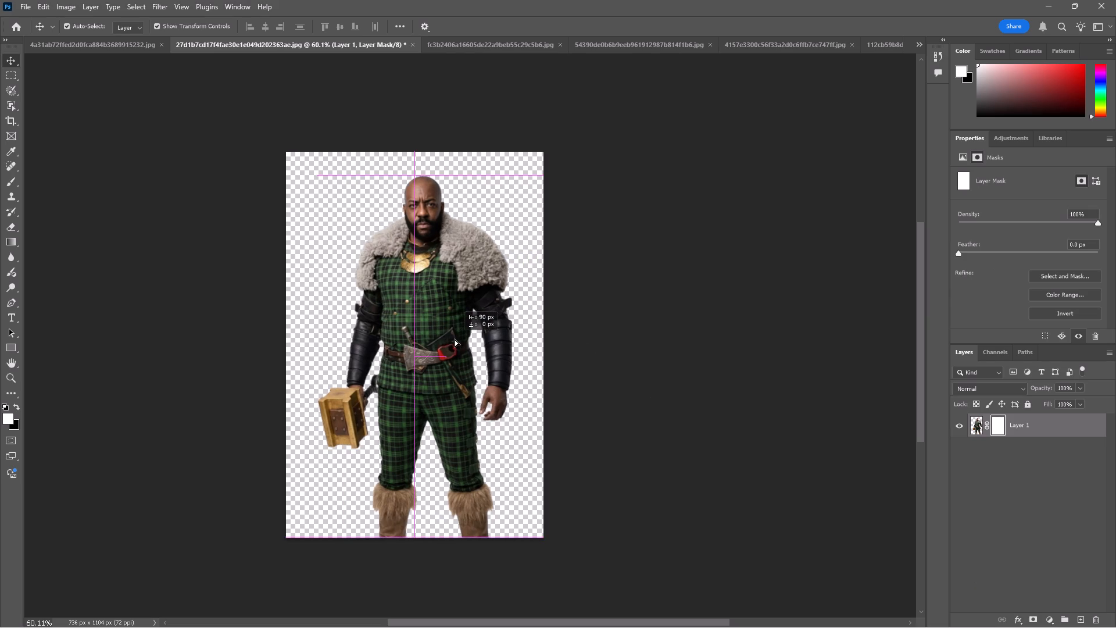
{"action": "left_click_drag", "start_coordinate": [455, 339], "coordinate": [445, 332]}
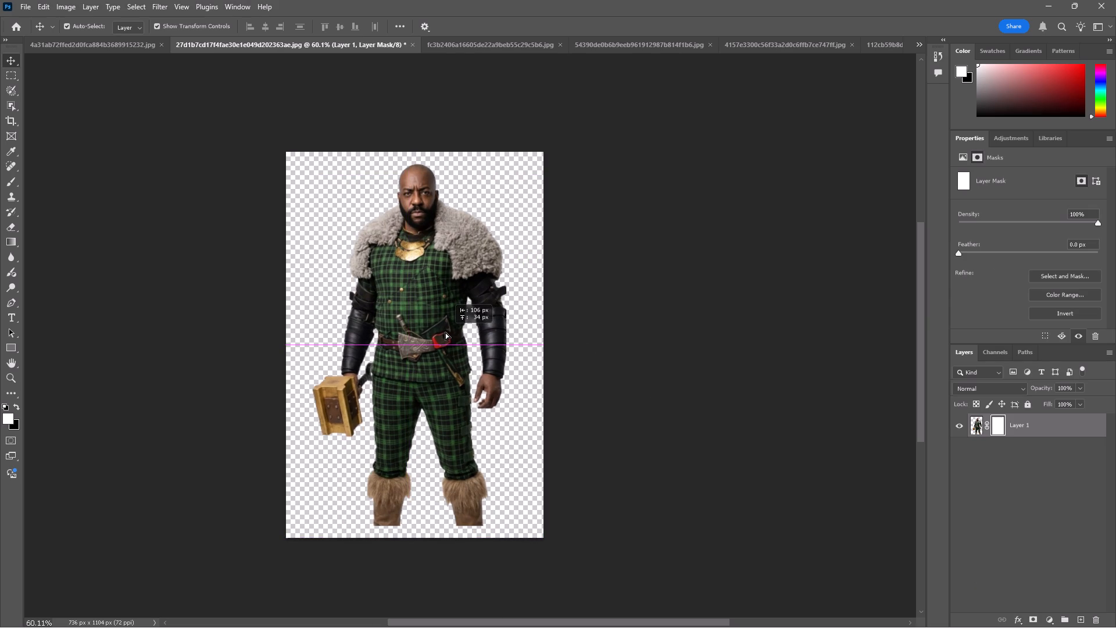
{"action": "left_click_drag", "start_coordinate": [445, 332], "coordinate": [439, 334]}
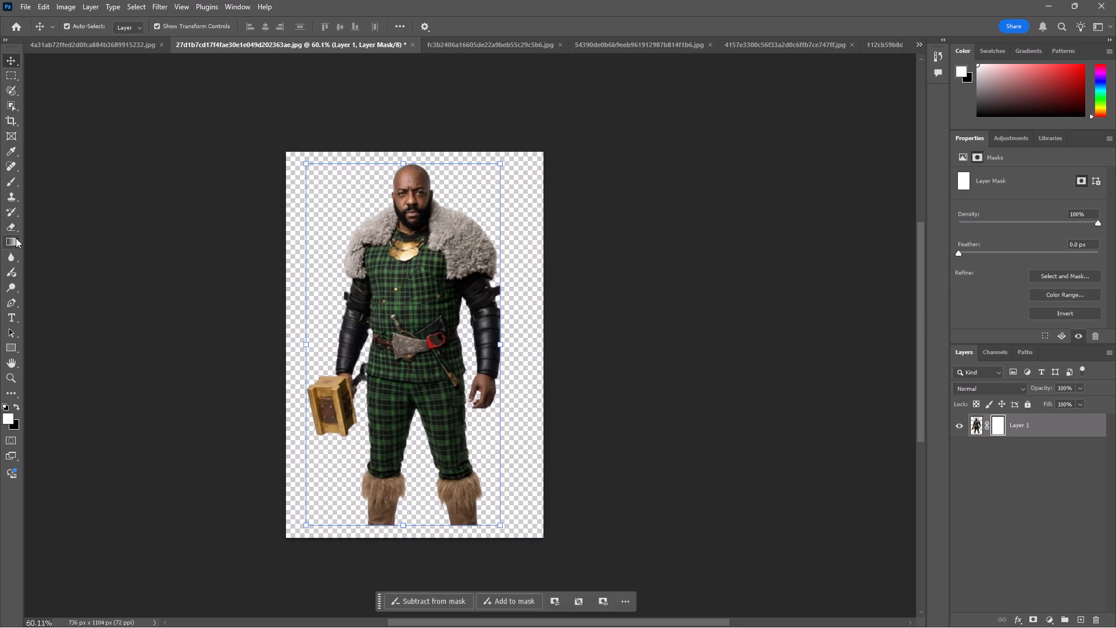
Fade the figure's legs with a linear white-to-black gradient on the layer mask, from the upper thighs downward, angle about -87°, scale about 40%.
{"action": "left_click", "coordinate": [16, 238]}
{"action": "left_click_drag", "start_coordinate": [433, 241], "coordinate": [437, 361]}
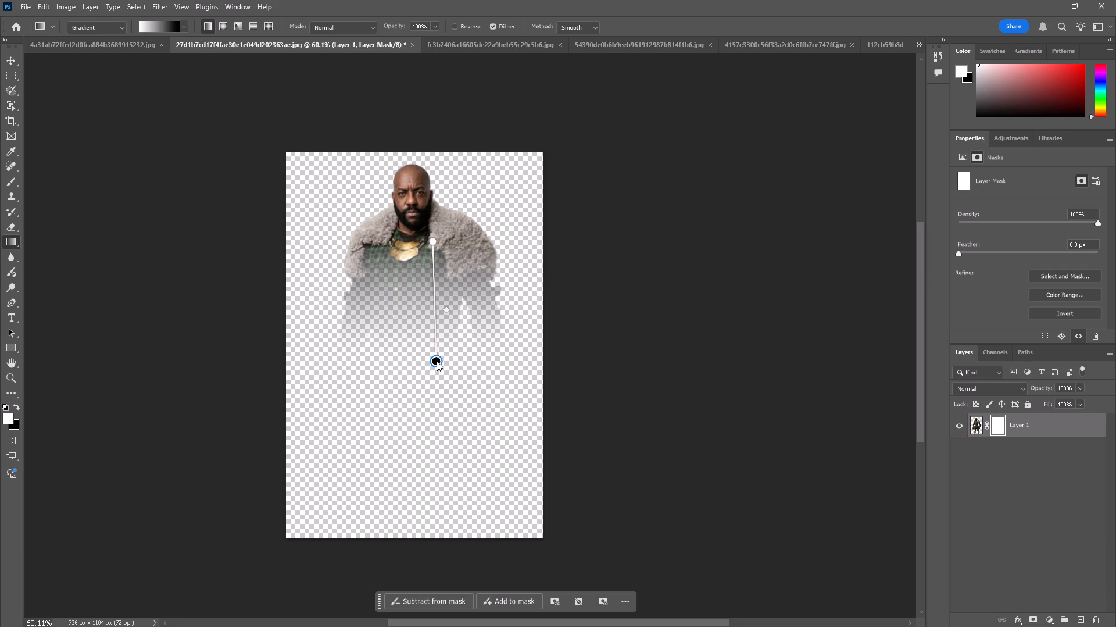
{"action": "left_click_drag", "start_coordinate": [437, 361], "coordinate": [428, 519]}
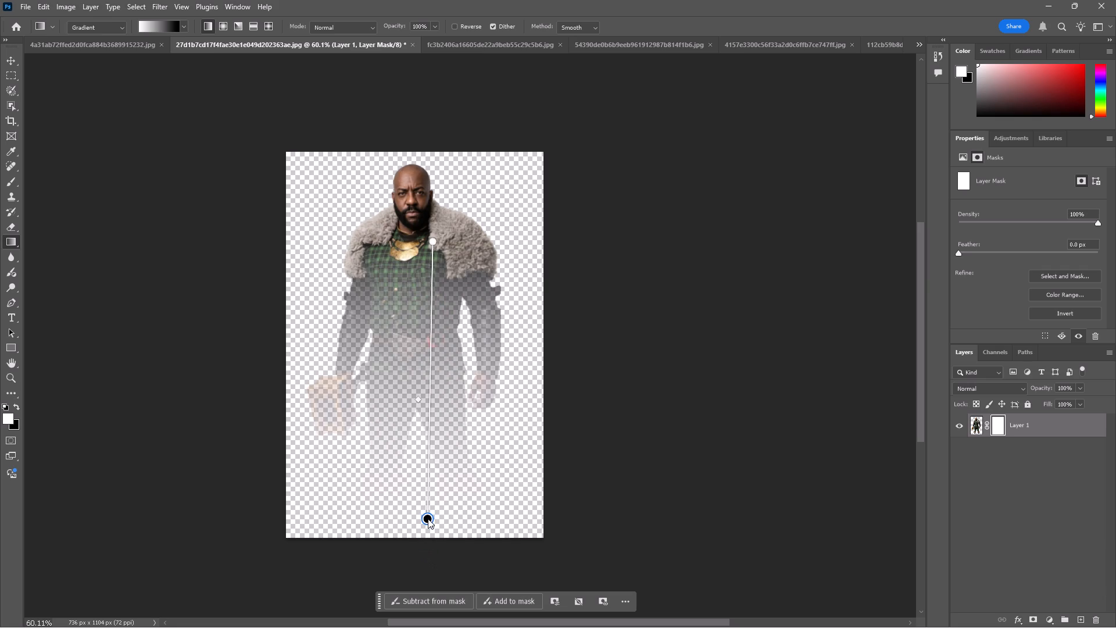
{"action": "left_click_drag", "start_coordinate": [428, 519], "coordinate": [428, 522]}
{"action": "left_click_drag", "start_coordinate": [431, 239], "coordinate": [430, 260]}
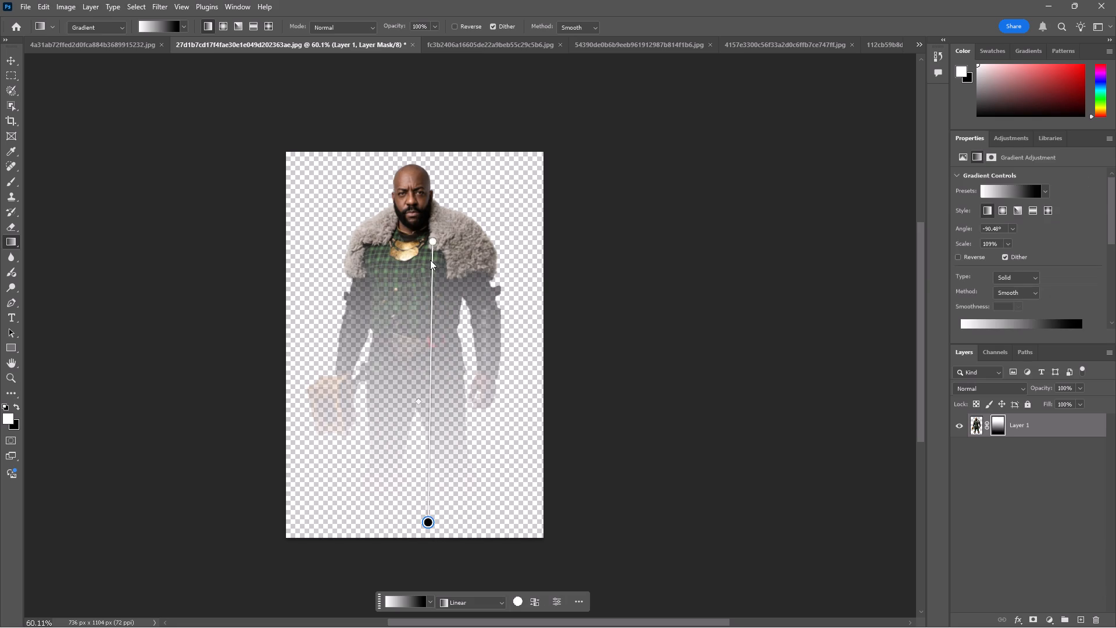
{"action": "left_click_drag", "start_coordinate": [430, 260], "coordinate": [416, 414]}
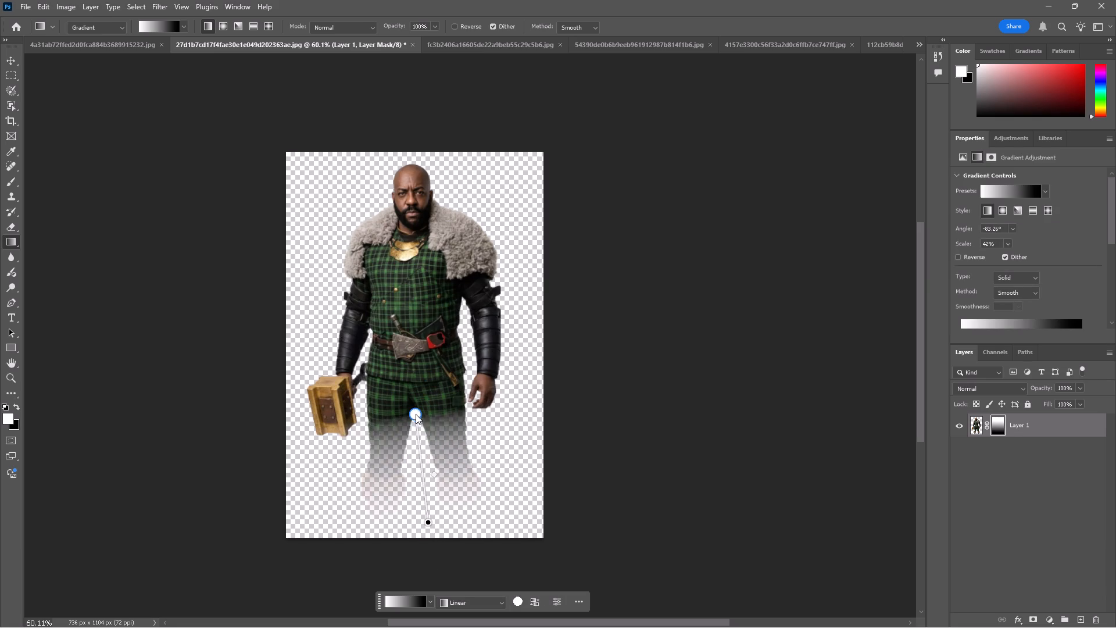
{"action": "left_click_drag", "start_coordinate": [416, 414], "coordinate": [423, 419]}
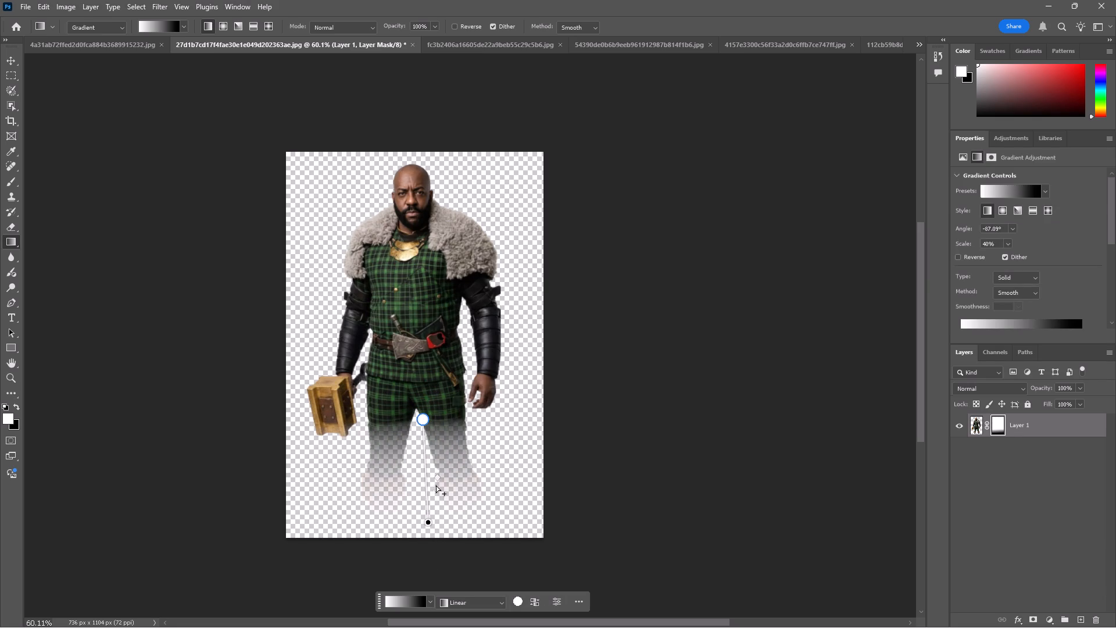
{"action": "left_click_drag", "start_coordinate": [438, 481], "coordinate": [438, 456]}
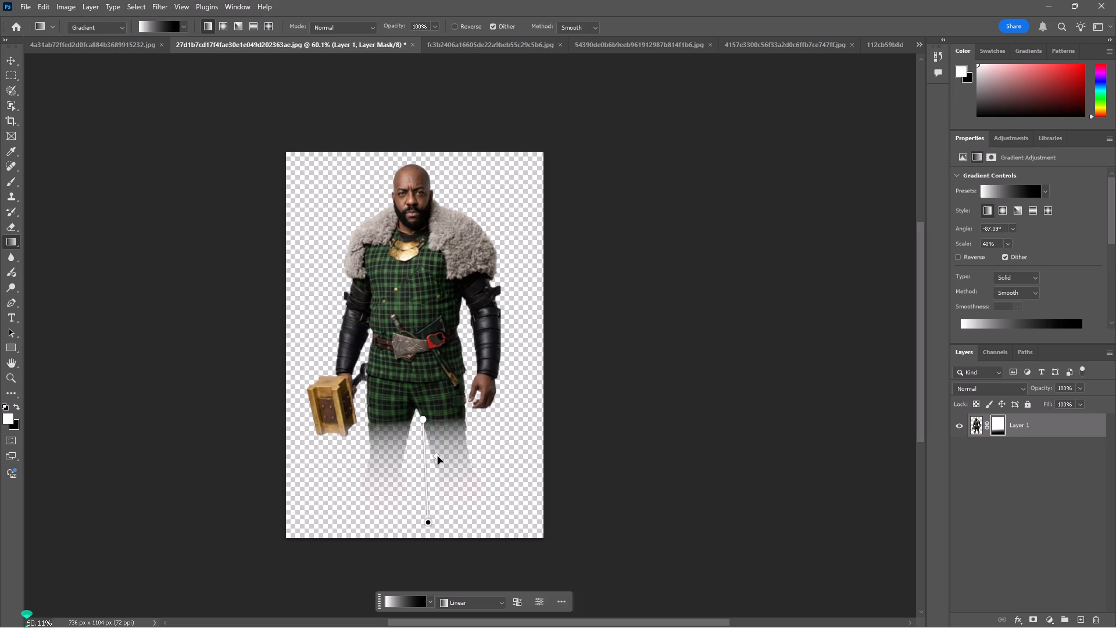
Export the faded hammer-holding figure as a PNG named LOKI 5 in the LOKI folder.
{"action": "left_click", "coordinate": [26, 0]}
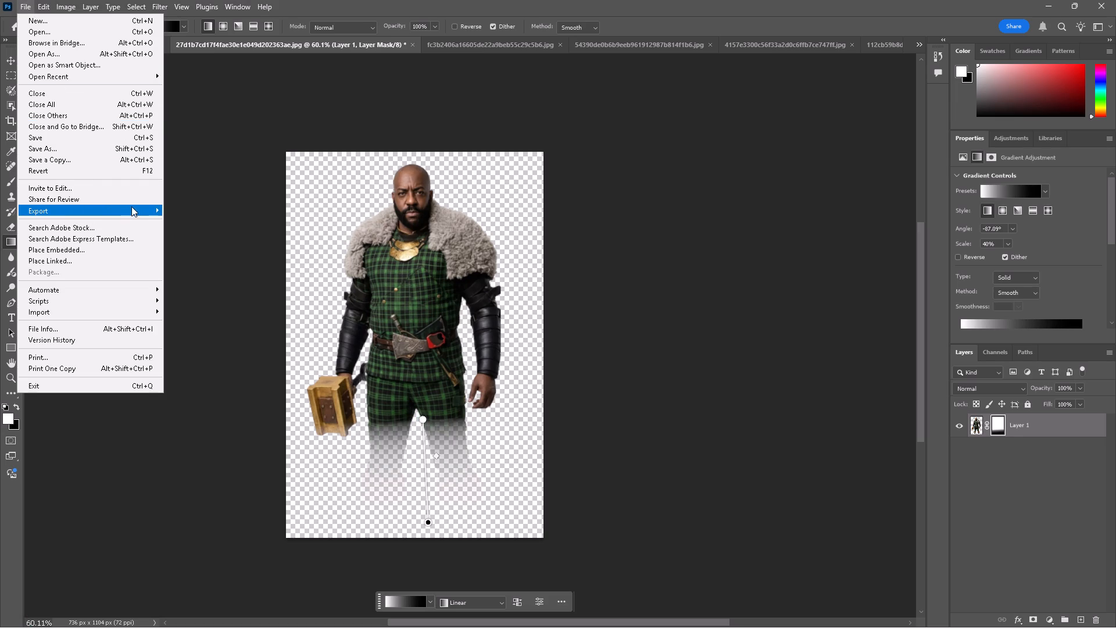
{"action": "left_click", "coordinate": [182, 205]}
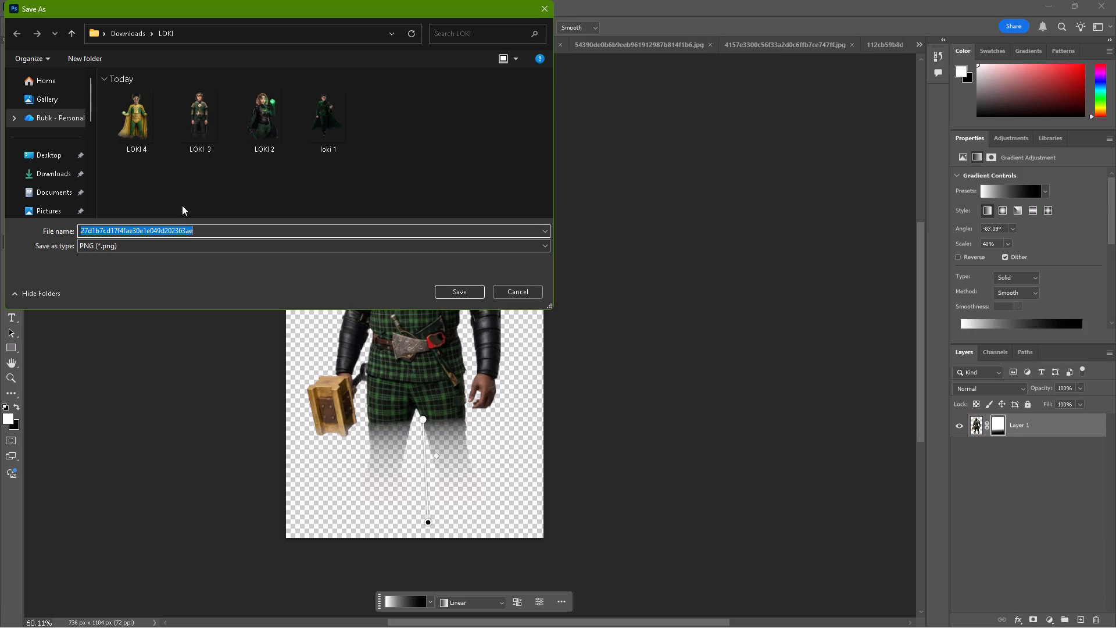
{"action": "type", "text": "LOKI"}
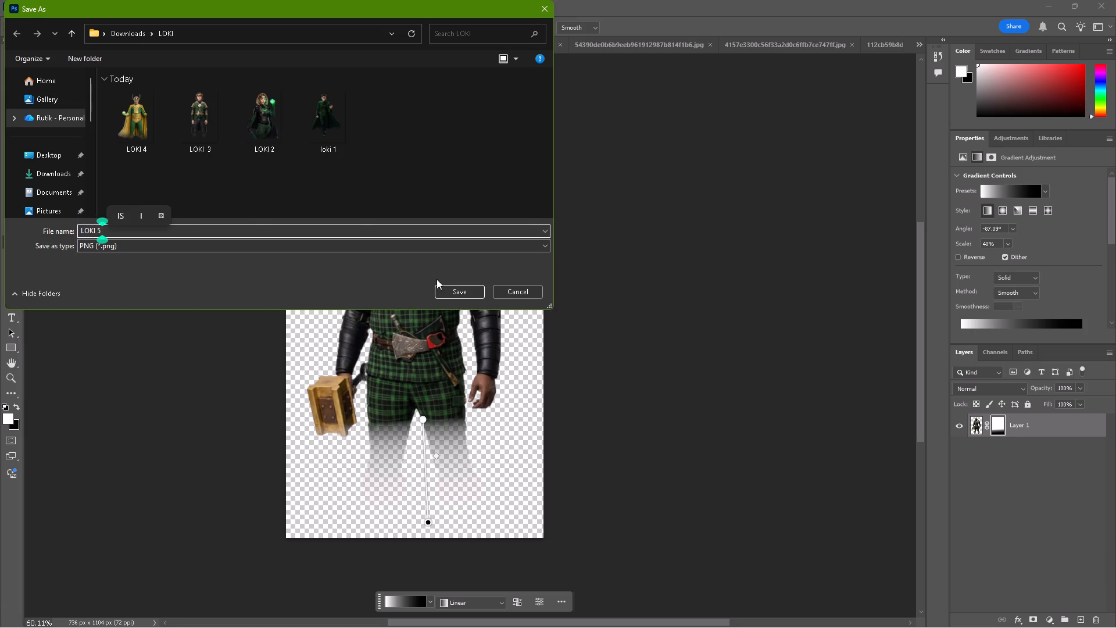
{"action": "left_click", "coordinate": [449, 288]}
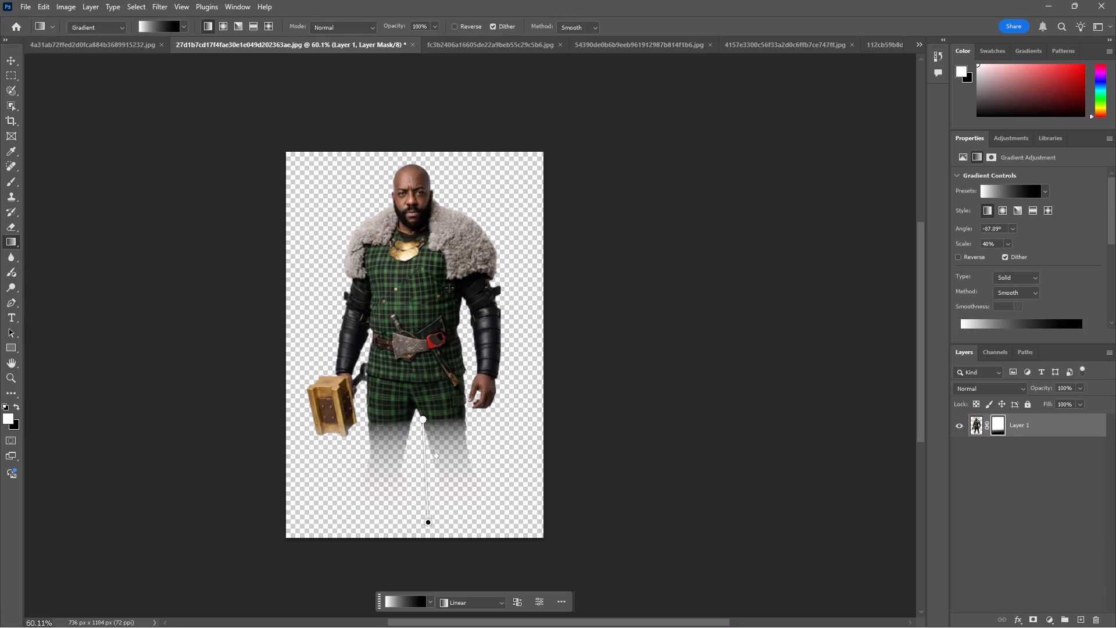
In the purple-robed man's image, copy the automatically selected subject onto a new layer and delete the Background layer.
{"action": "left_click", "coordinate": [136, 45]}
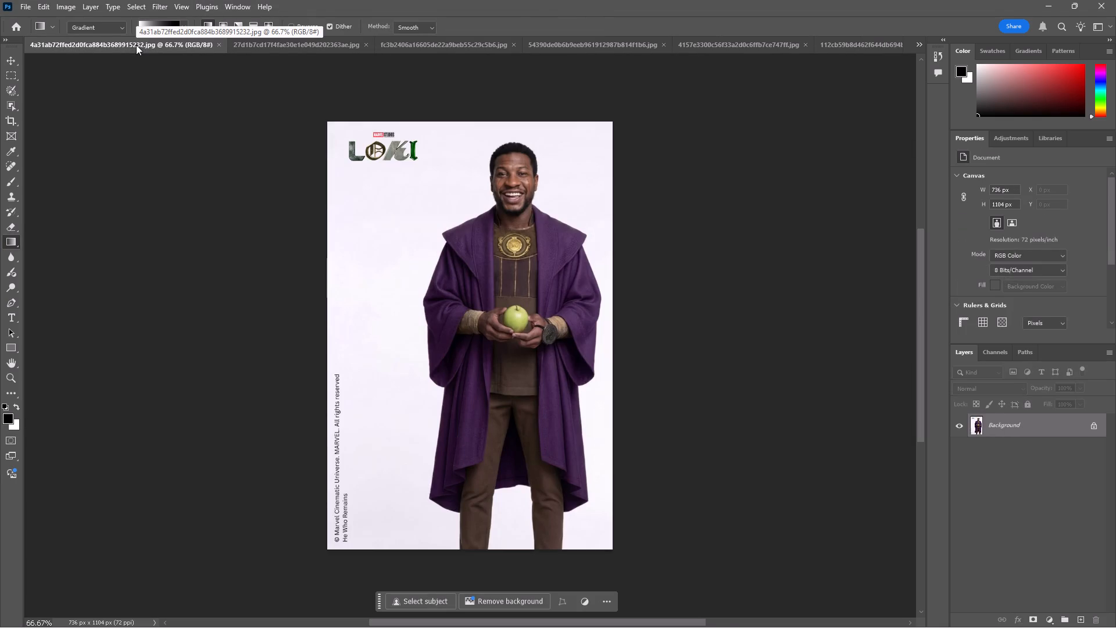
{"action": "left_click", "coordinate": [439, 606]}
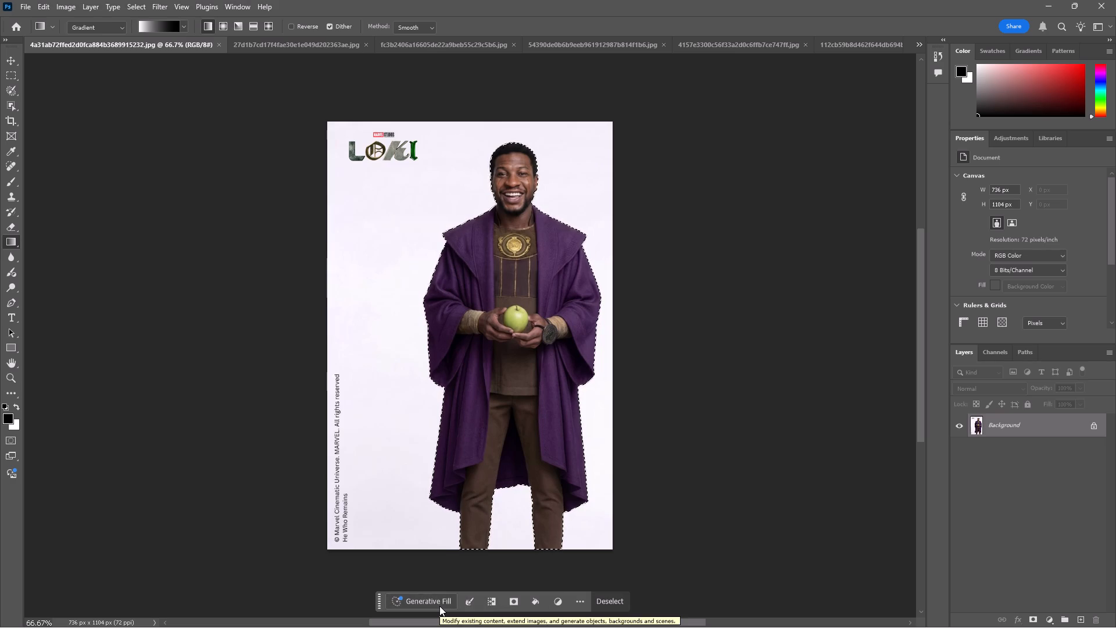
{"action": "key", "text": "ctrl+c"}
{"action": "key", "text": "ctrl+v"}
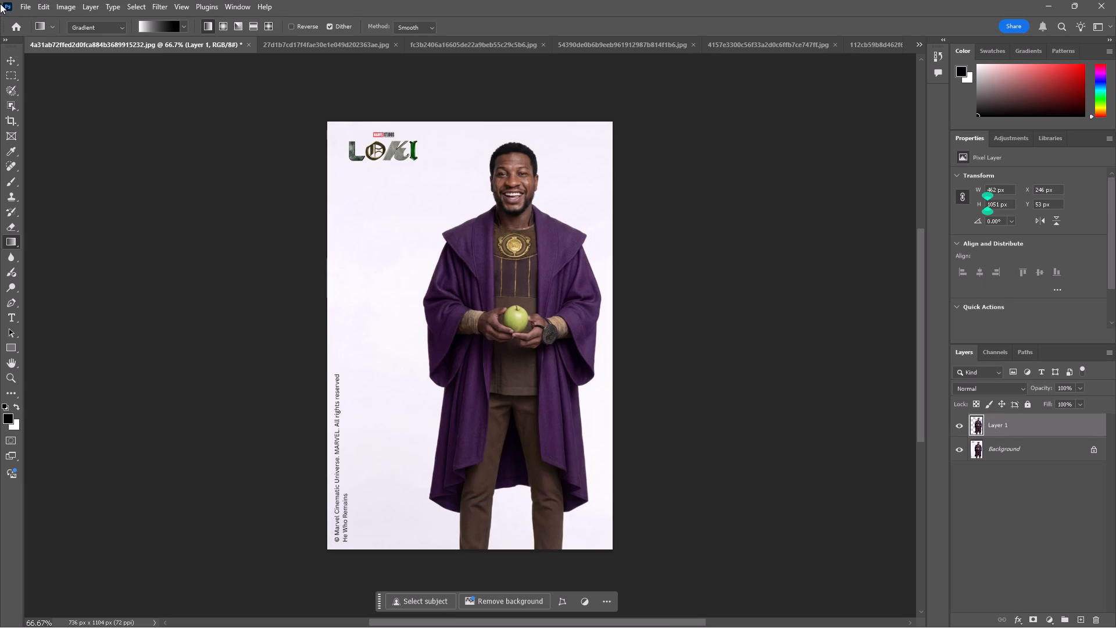
{"action": "left_click", "coordinate": [4, 61]}
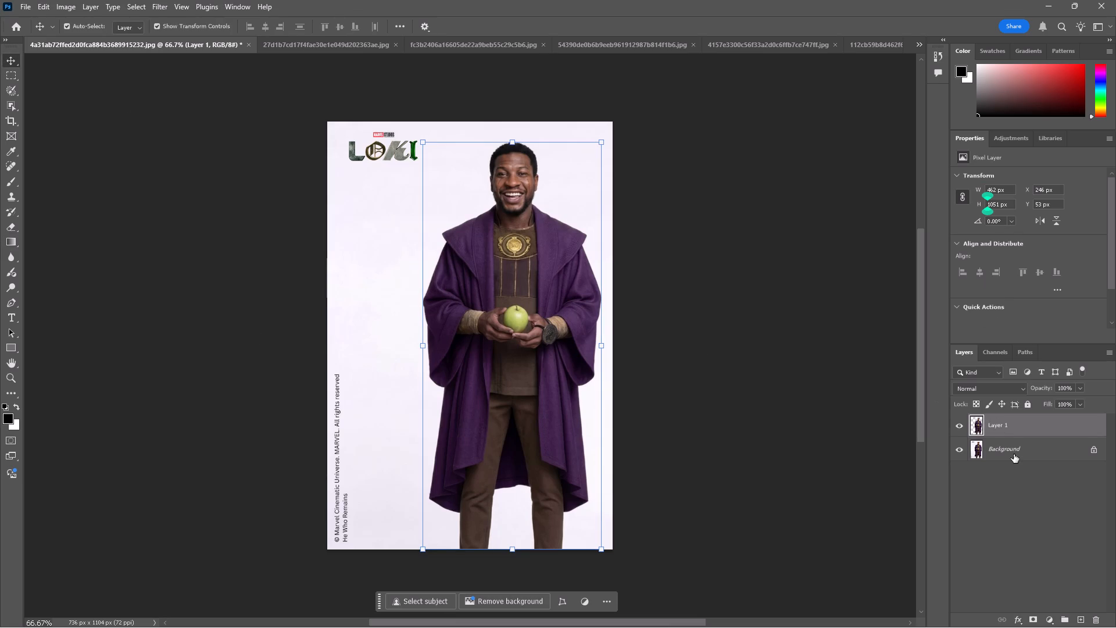
{"action": "left_click", "coordinate": [1014, 455]}
{"action": "key", "text": "Delete"}
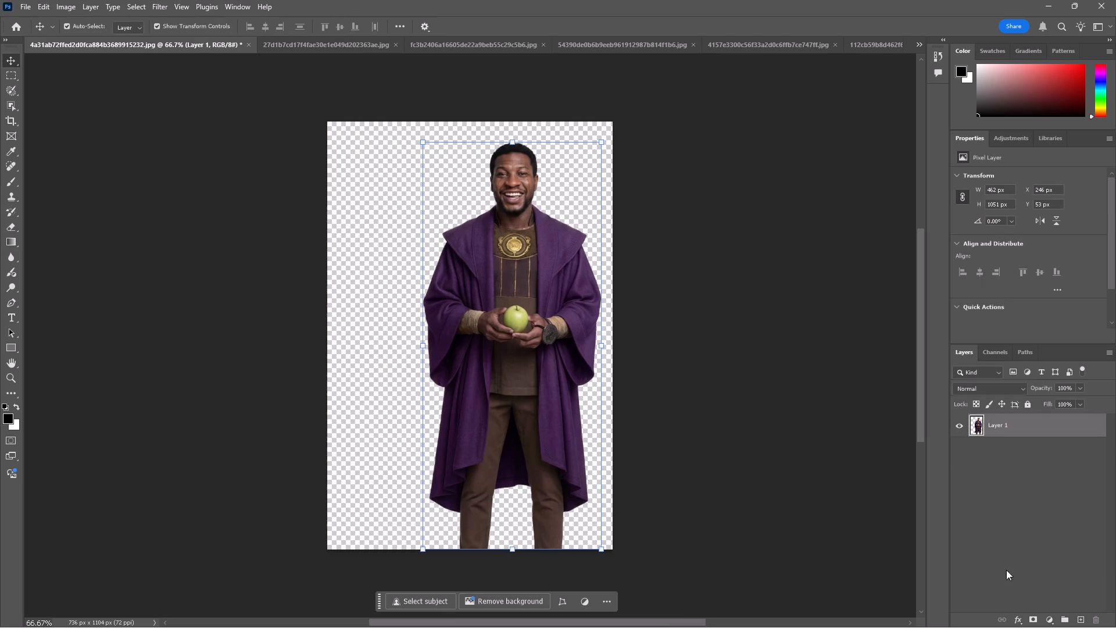
Add a layer mask to the purple-robed figure's Layer 1.
{"action": "left_click", "coordinate": [1032, 623]}
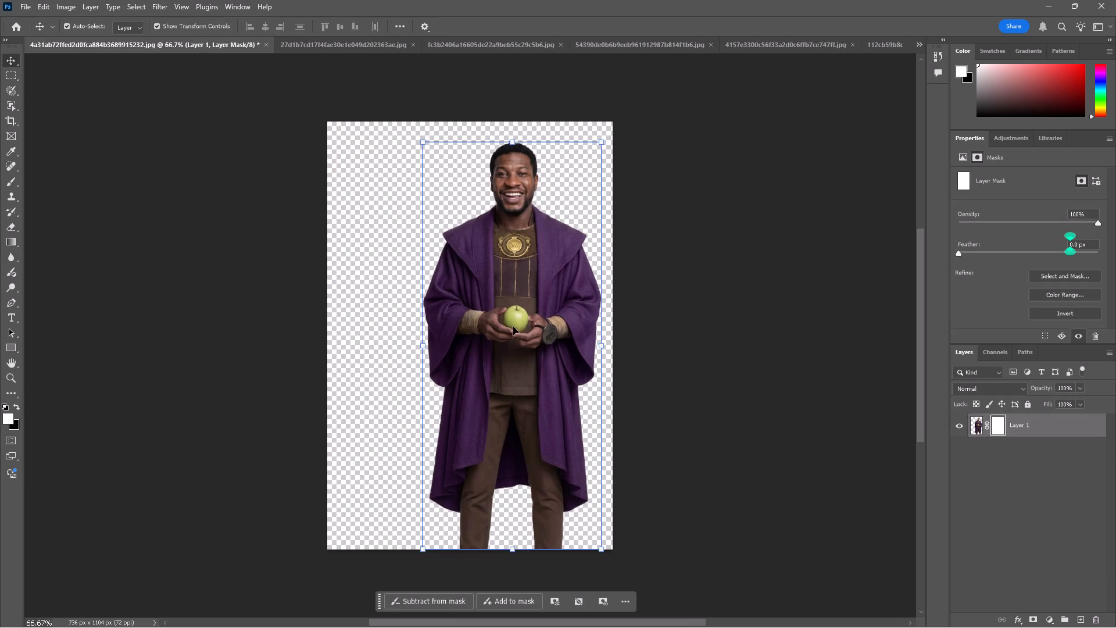
Move the purple-robed figure about 90 px left and 26 px up to centre it on the canvas.
{"action": "left_click_drag", "start_coordinate": [513, 327], "coordinate": [477, 319]}
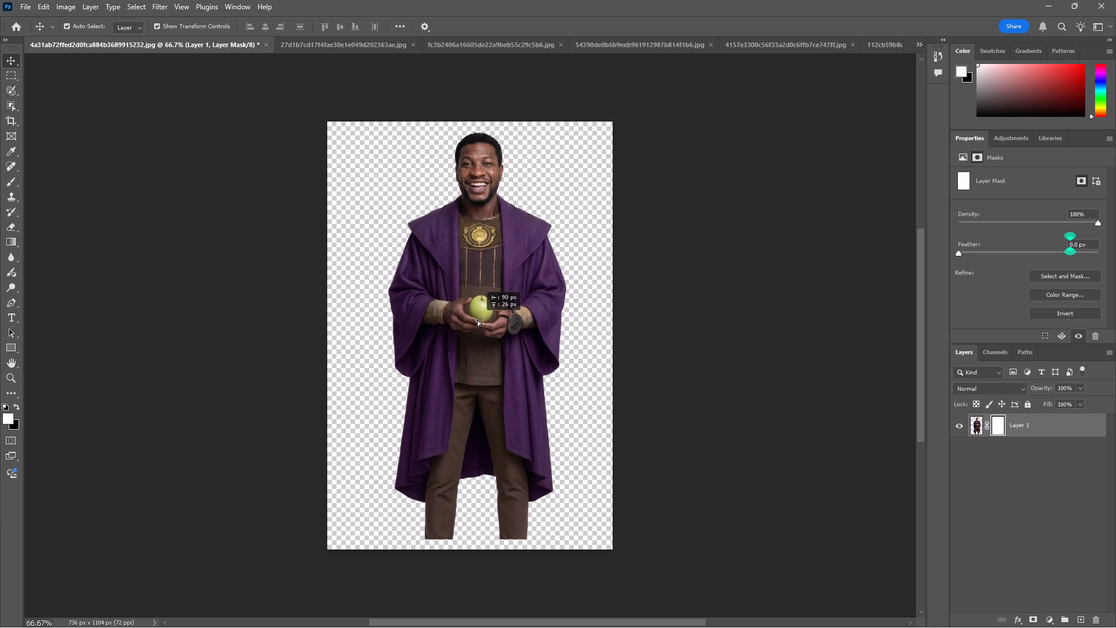
{"action": "left_click_drag", "start_coordinate": [477, 319], "coordinate": [475, 319]}
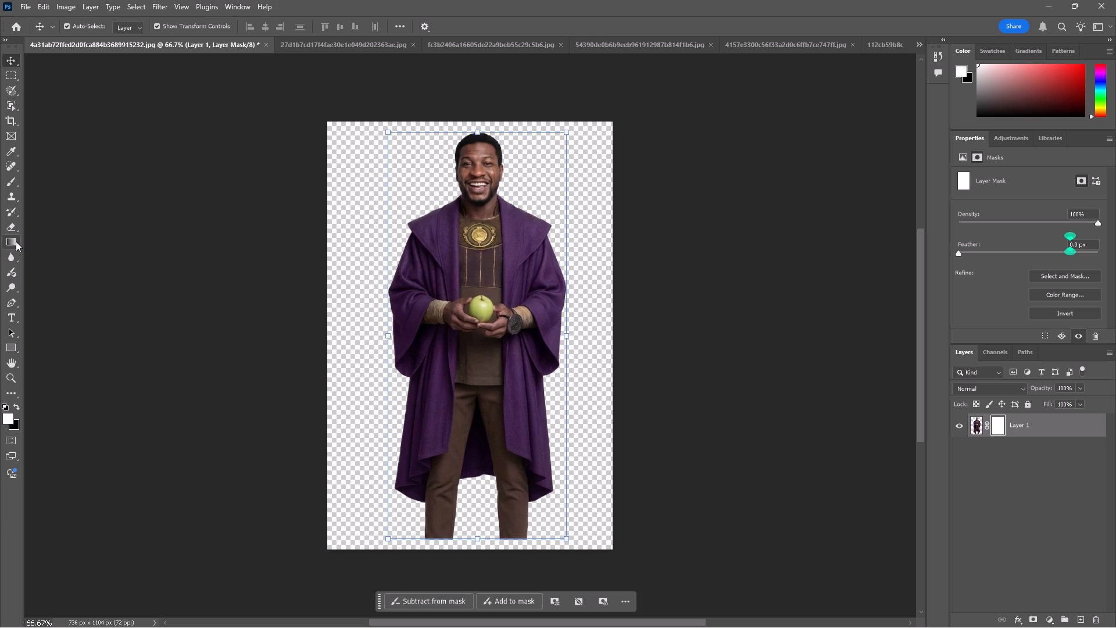
Fade the robe's hem and lower legs with a linear white-to-black gradient on the layer mask, angle about -90°, scale about 32%.
{"action": "left_click", "coordinate": [16, 241]}
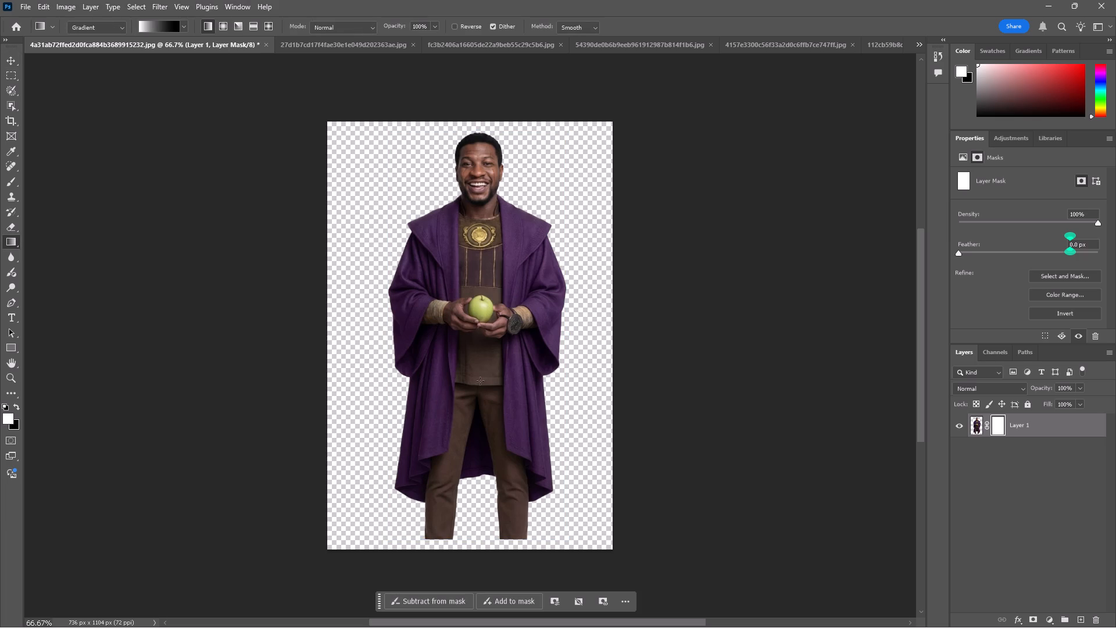
{"action": "left_click_drag", "start_coordinate": [480, 384], "coordinate": [486, 526]}
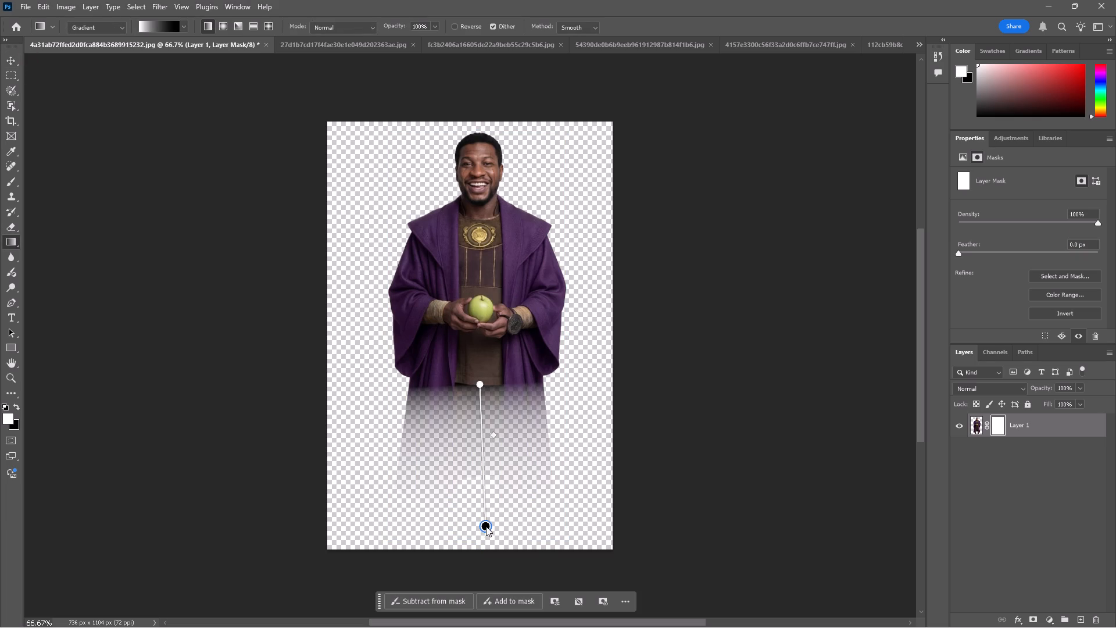
{"action": "left_click_drag", "start_coordinate": [486, 526], "coordinate": [485, 533]}
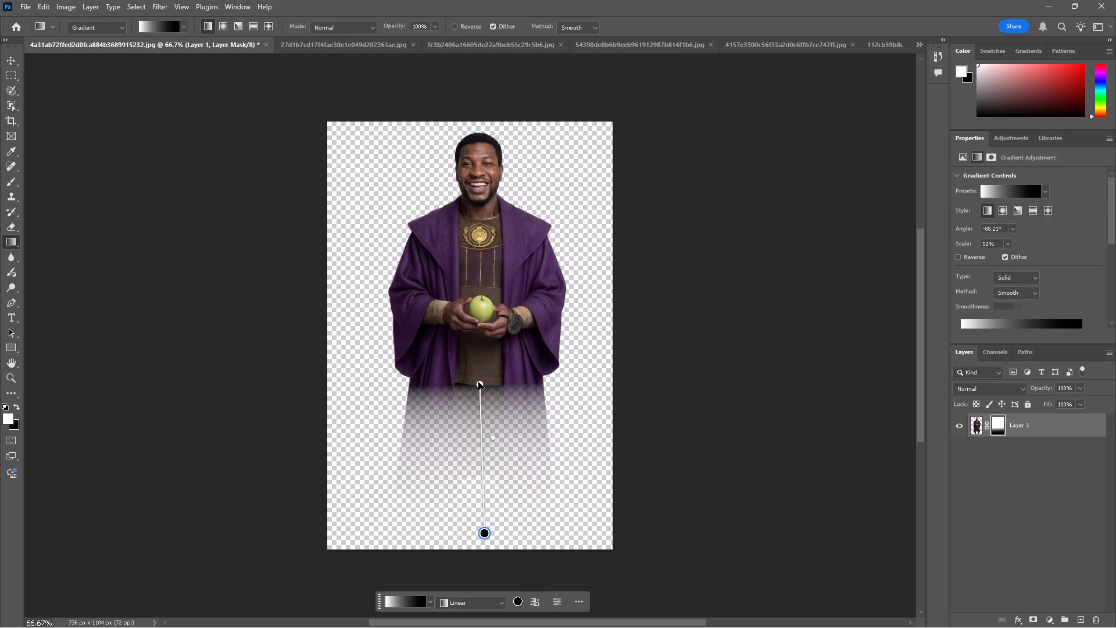
{"action": "left_click_drag", "start_coordinate": [478, 382], "coordinate": [483, 466]}
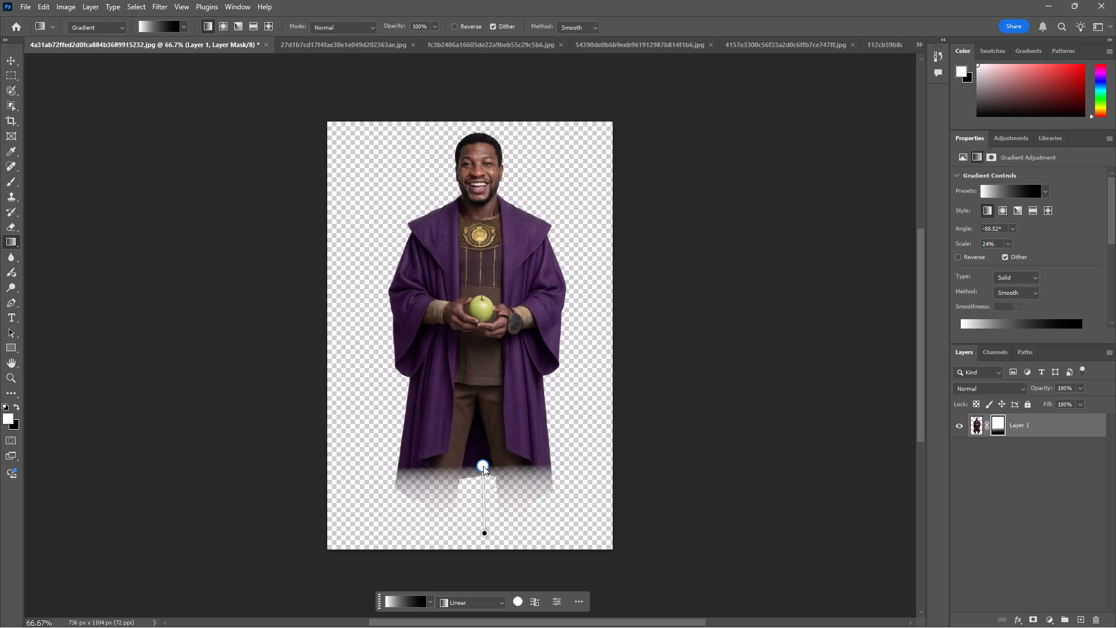
{"action": "left_click_drag", "start_coordinate": [483, 466], "coordinate": [484, 459]}
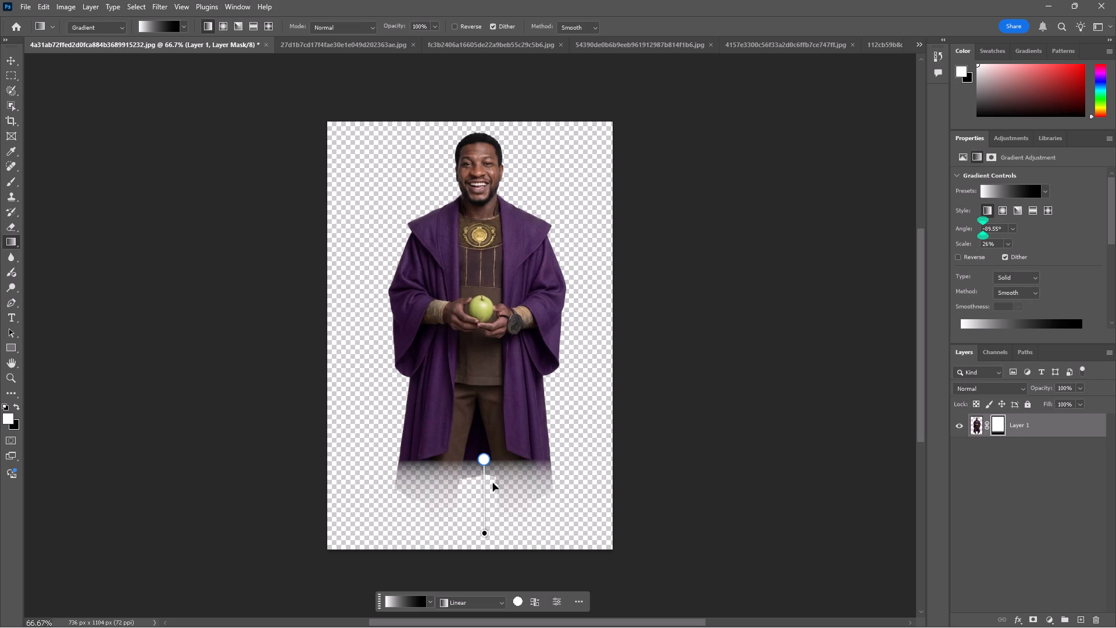
{"action": "left_click_drag", "start_coordinate": [496, 486], "coordinate": [496, 510]}
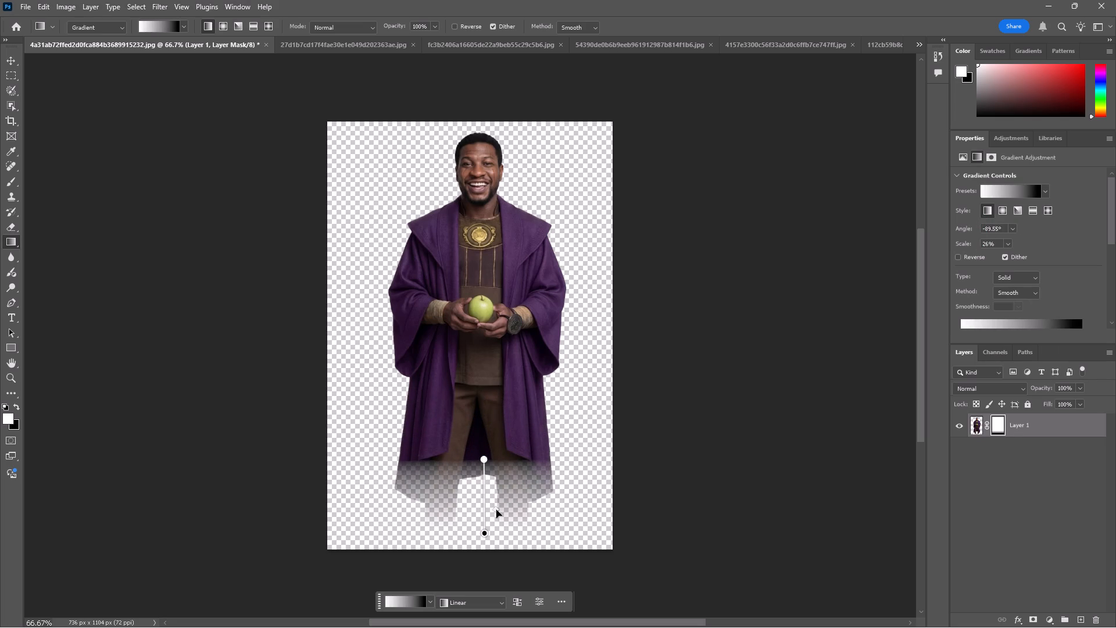
{"action": "left_click_drag", "start_coordinate": [485, 459], "coordinate": [487, 445]}
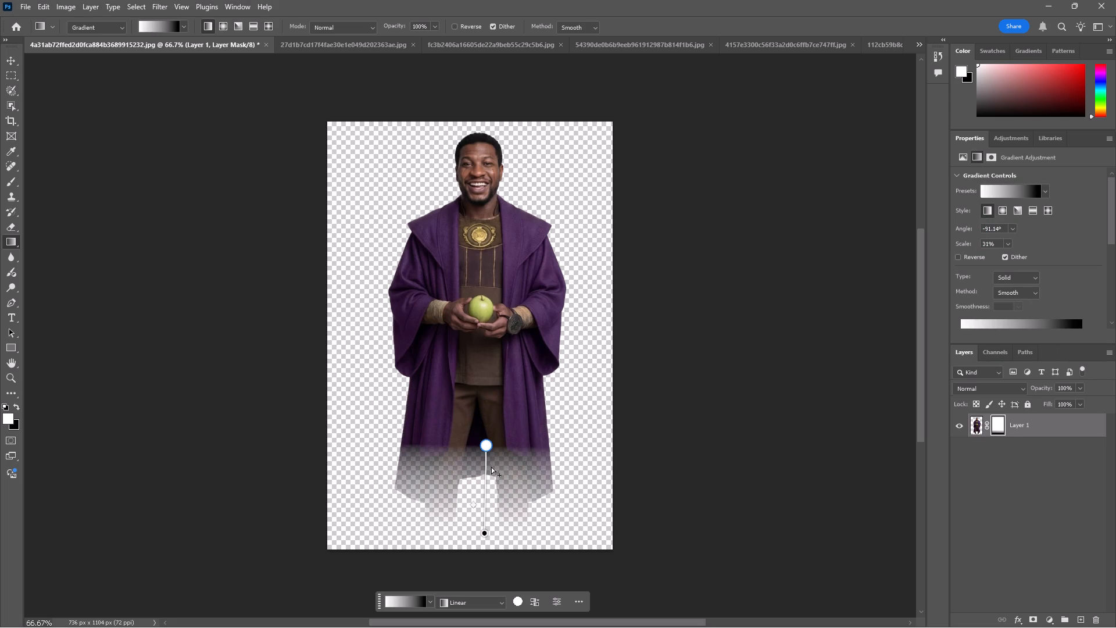
{"action": "left_click_drag", "start_coordinate": [475, 504], "coordinate": [475, 497]}
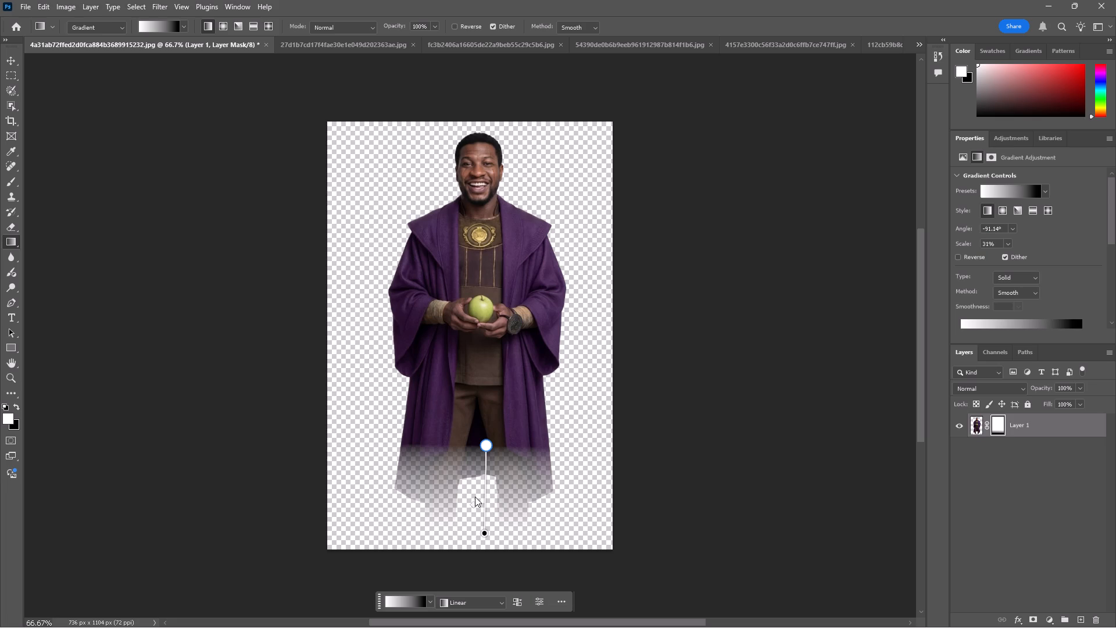
{"action": "left_click_drag", "start_coordinate": [475, 497], "coordinate": [475, 496]}
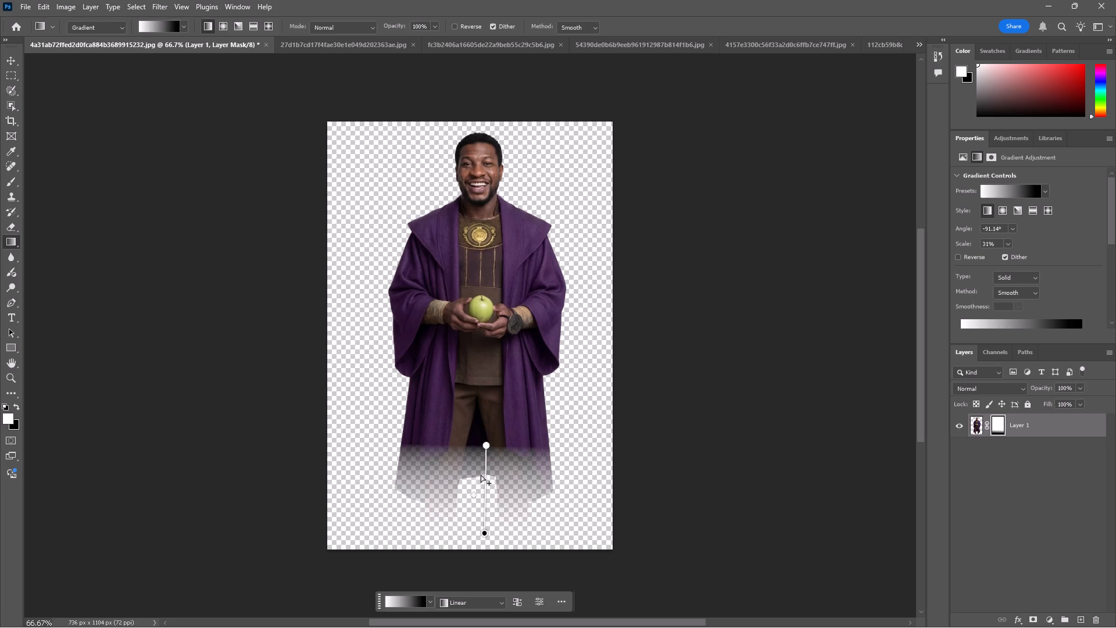
{"action": "left_click", "coordinate": [486, 445]}
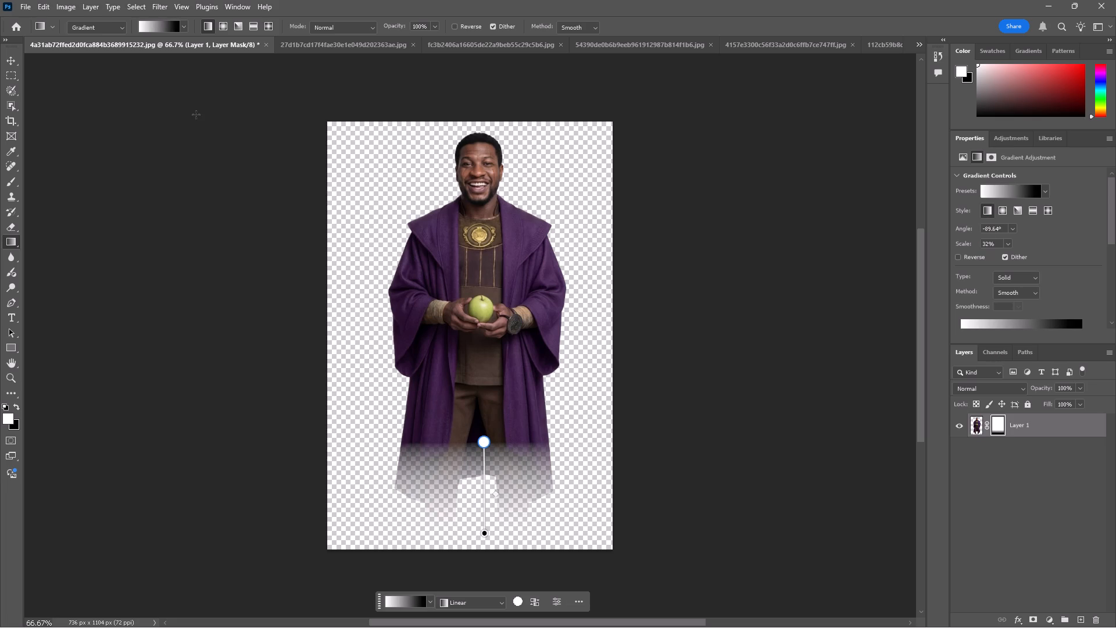
Export the faded purple-robed figure as a PNG named KANG in the LOKI folder.
{"action": "left_click", "coordinate": [22, 5]}
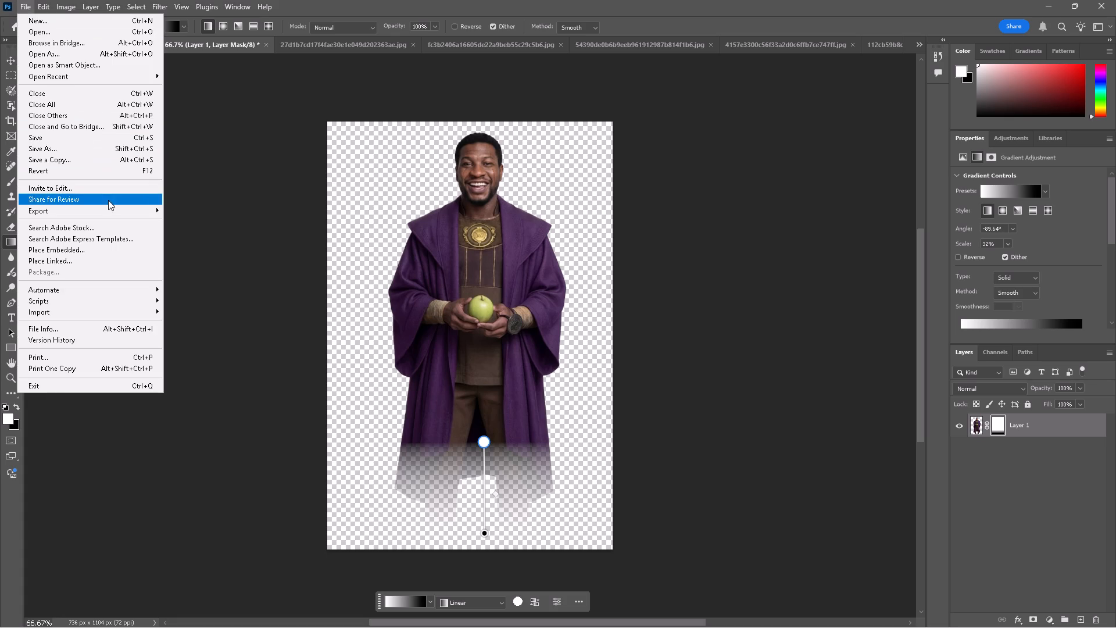
{"action": "left_click", "coordinate": [174, 205]}
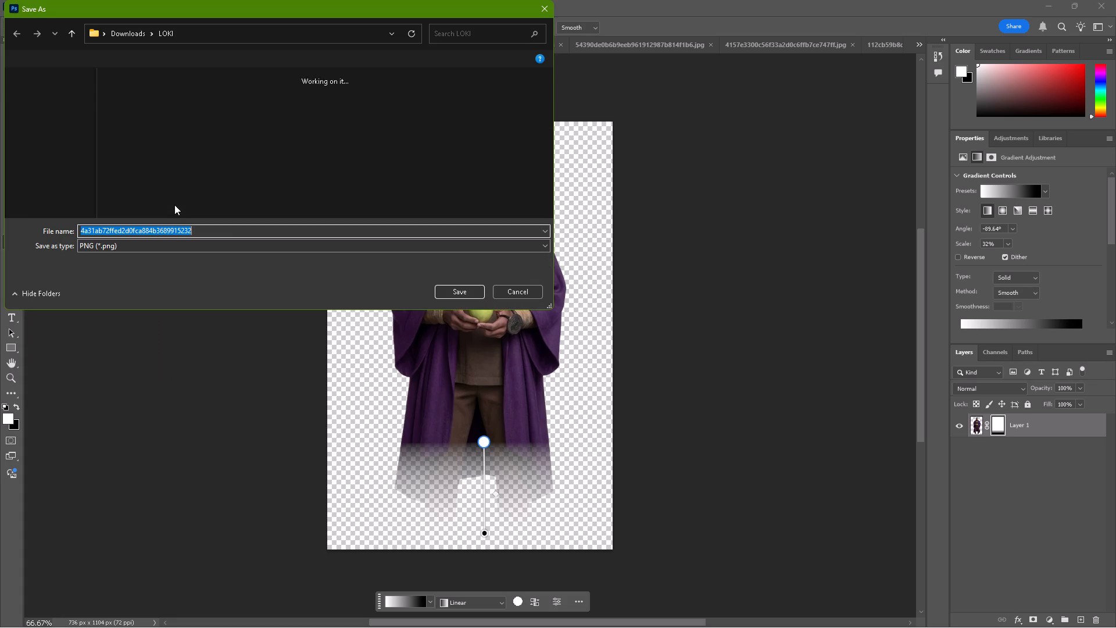
{"action": "type", "text": "KANG"}
{"action": "key", "text": "space"}
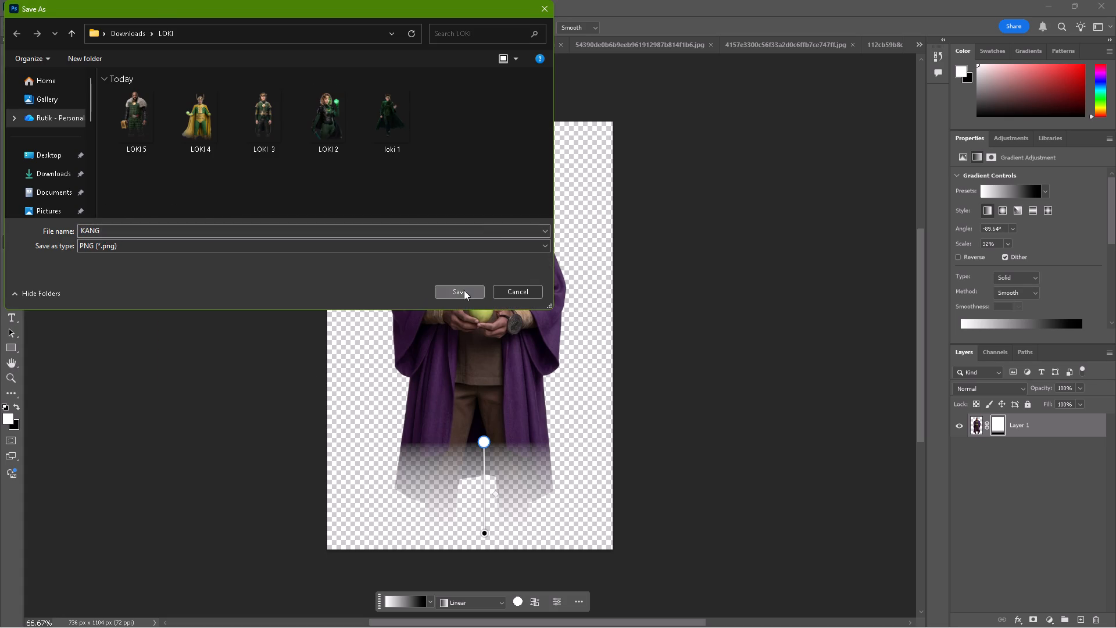
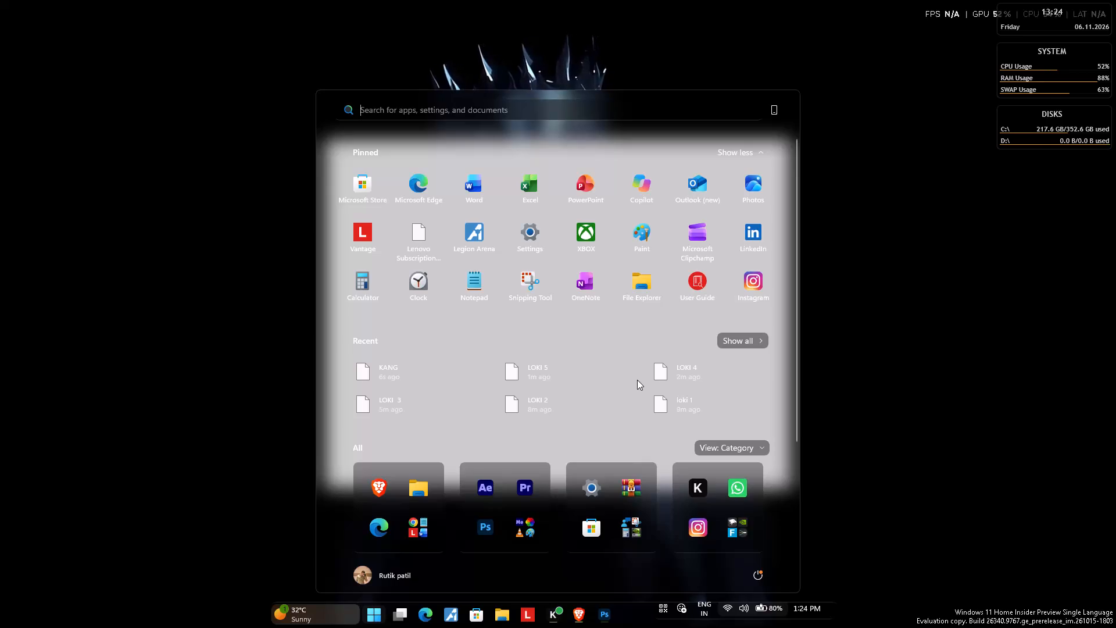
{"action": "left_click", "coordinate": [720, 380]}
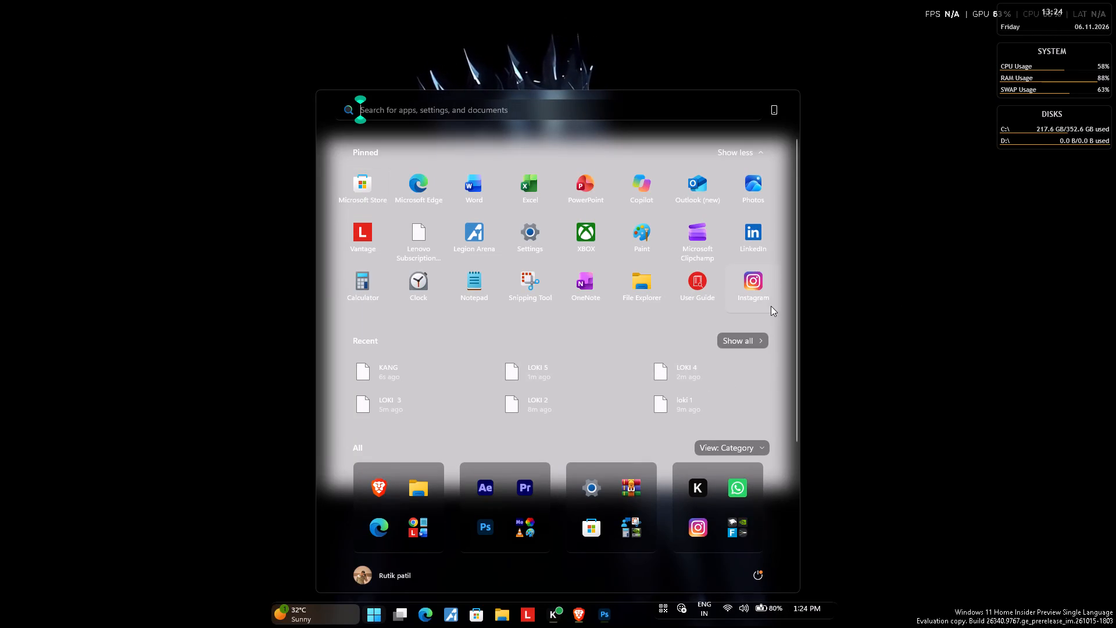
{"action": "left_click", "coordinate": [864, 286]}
Turn off the computer's Wi-Fi connection.
{"action": "key", "text": "super+a"}
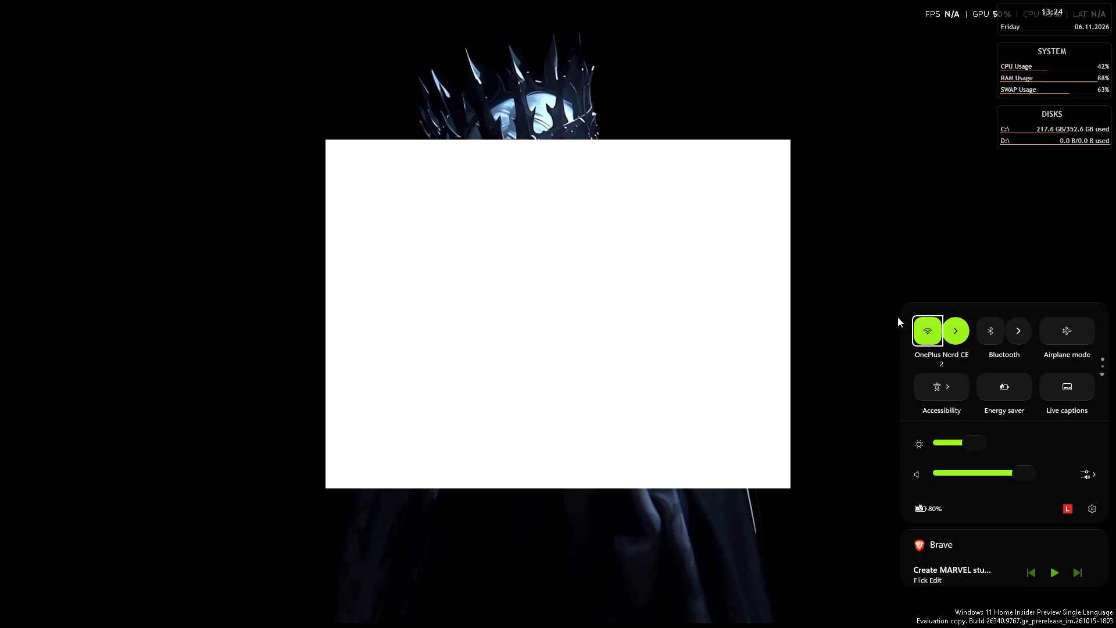
{"action": "left_click", "coordinate": [926, 323]}
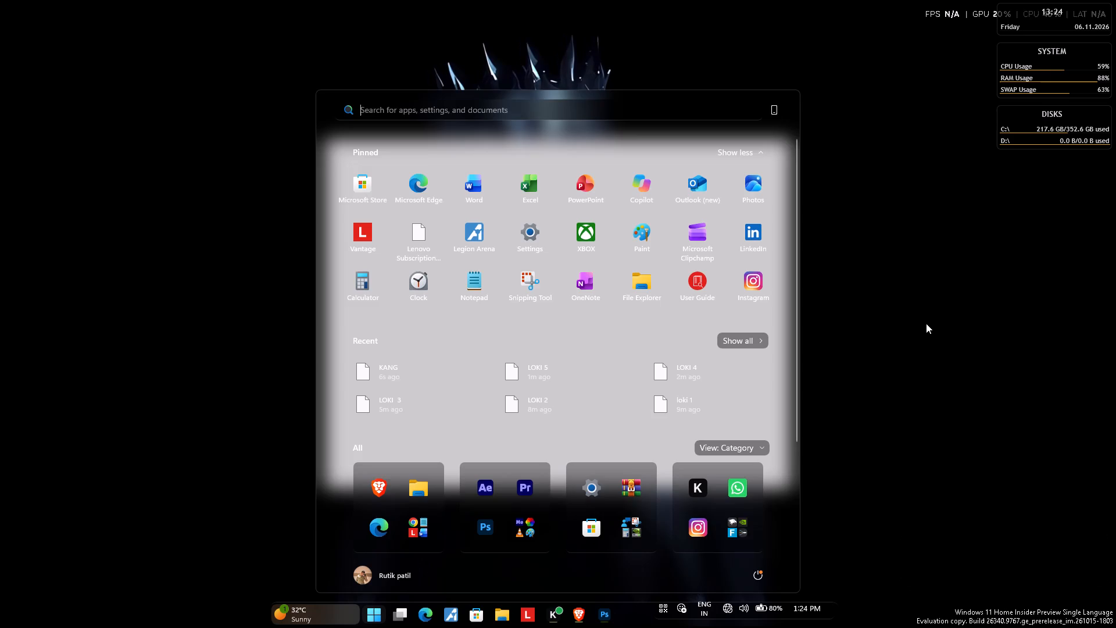
Search the installed apps for "after" and launch After Effects.
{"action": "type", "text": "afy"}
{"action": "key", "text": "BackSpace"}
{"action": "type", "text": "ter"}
{"action": "left_click", "coordinate": [492, 208]}
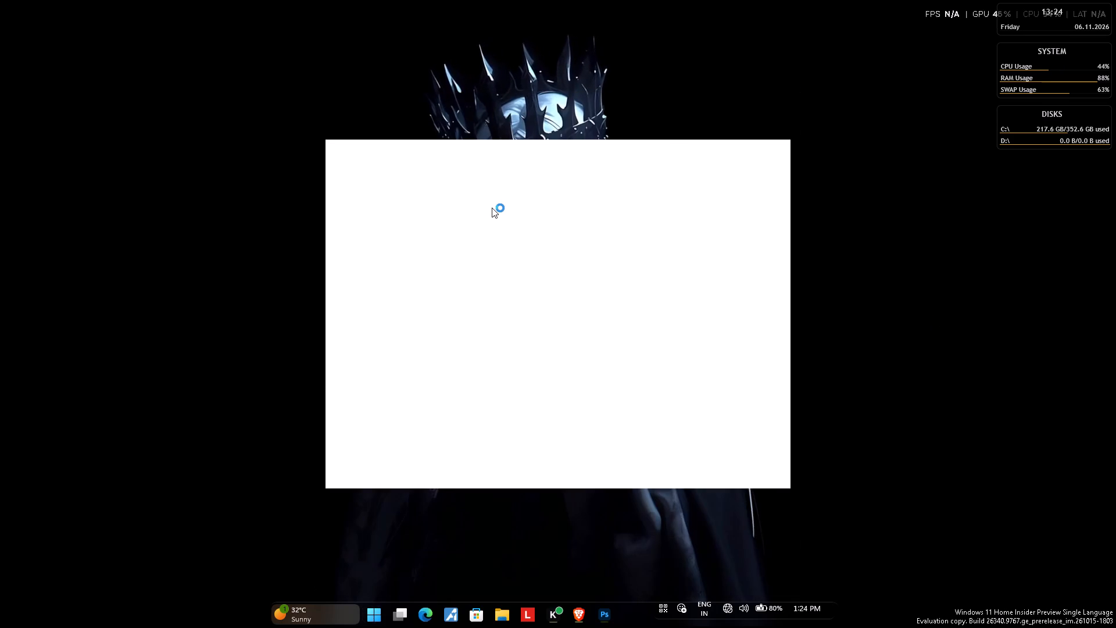
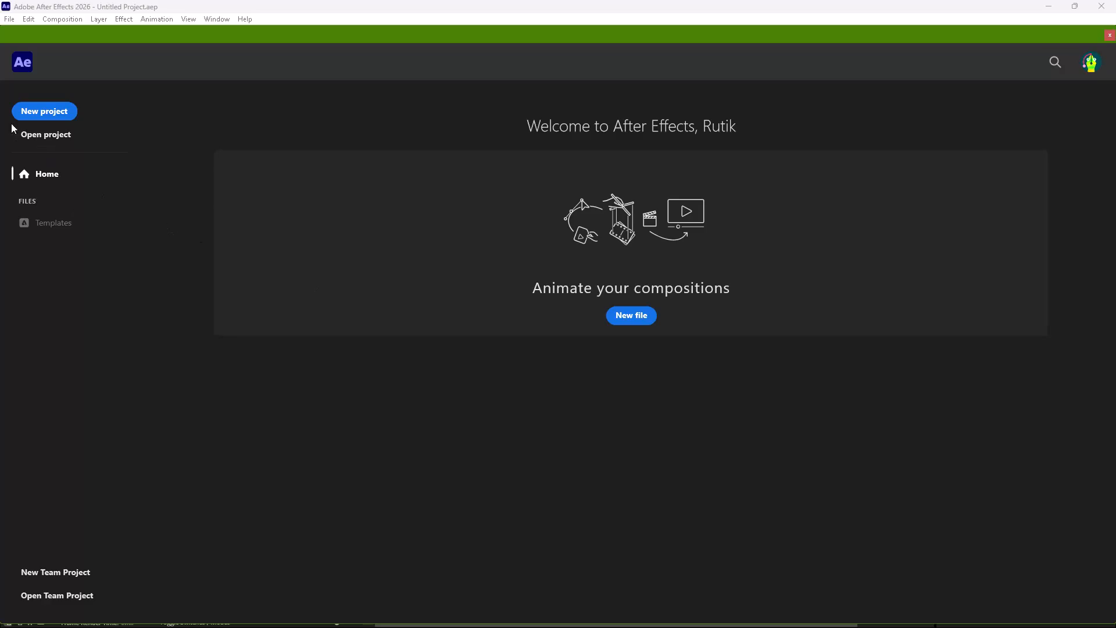
Switch to After Effects, open the MARVEL 3 project and scrub through Comp 1 to examine its footage and titles.
{"action": "left_click", "coordinate": [23, 135]}
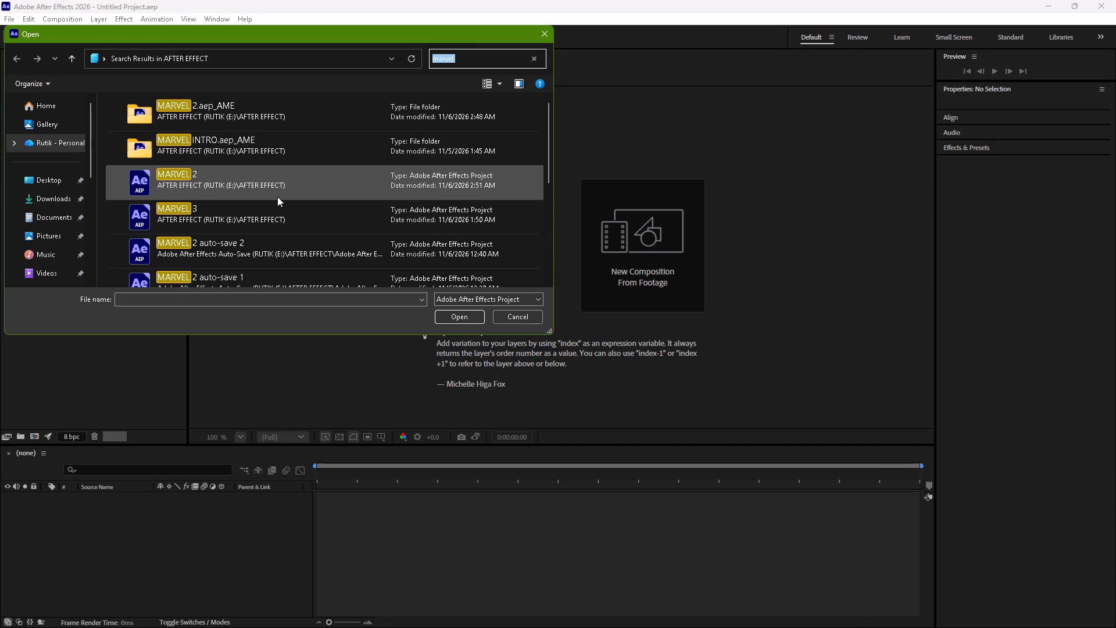
{"action": "left_click", "coordinate": [309, 233]}
{"action": "left_click", "coordinate": [470, 317]}
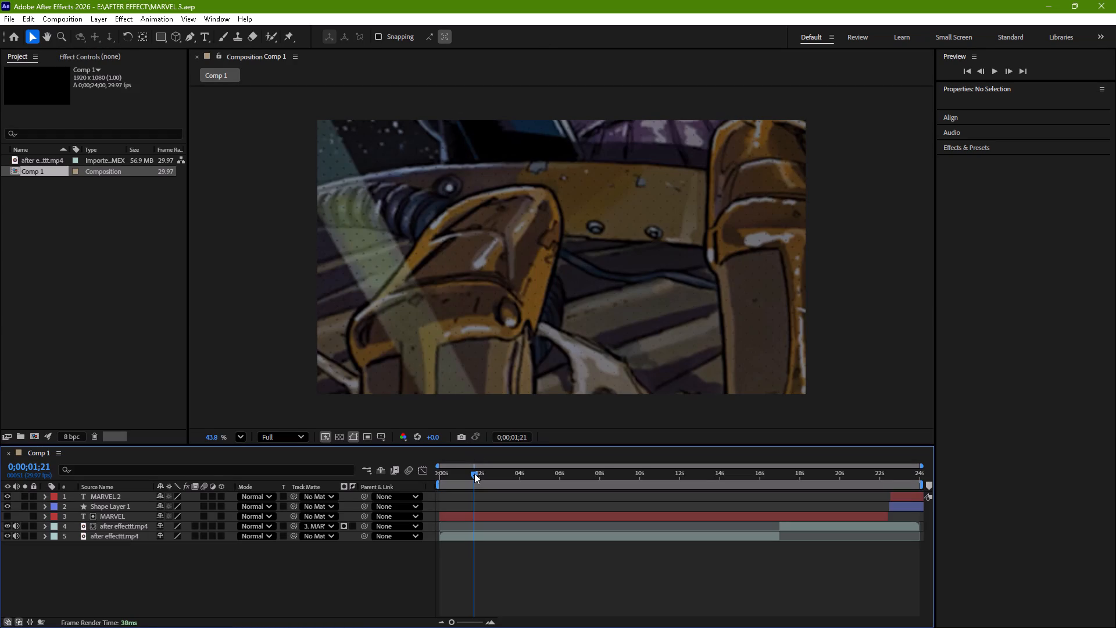
{"action": "left_click_drag", "start_coordinate": [474, 474], "coordinate": [811, 496]}
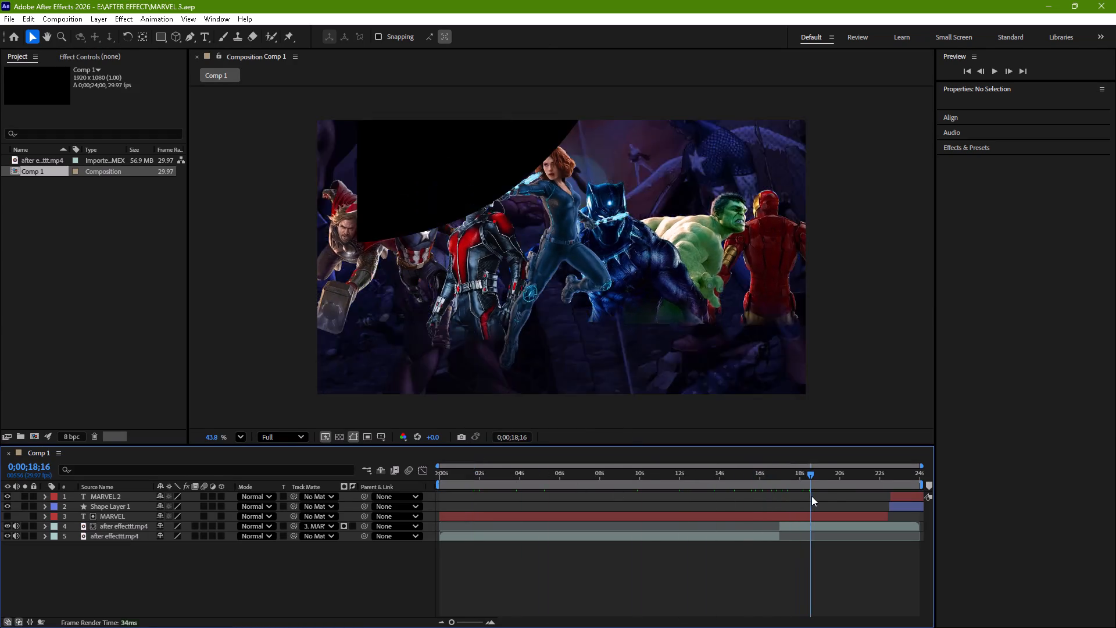
{"action": "left_click_drag", "start_coordinate": [811, 496], "coordinate": [912, 497]}
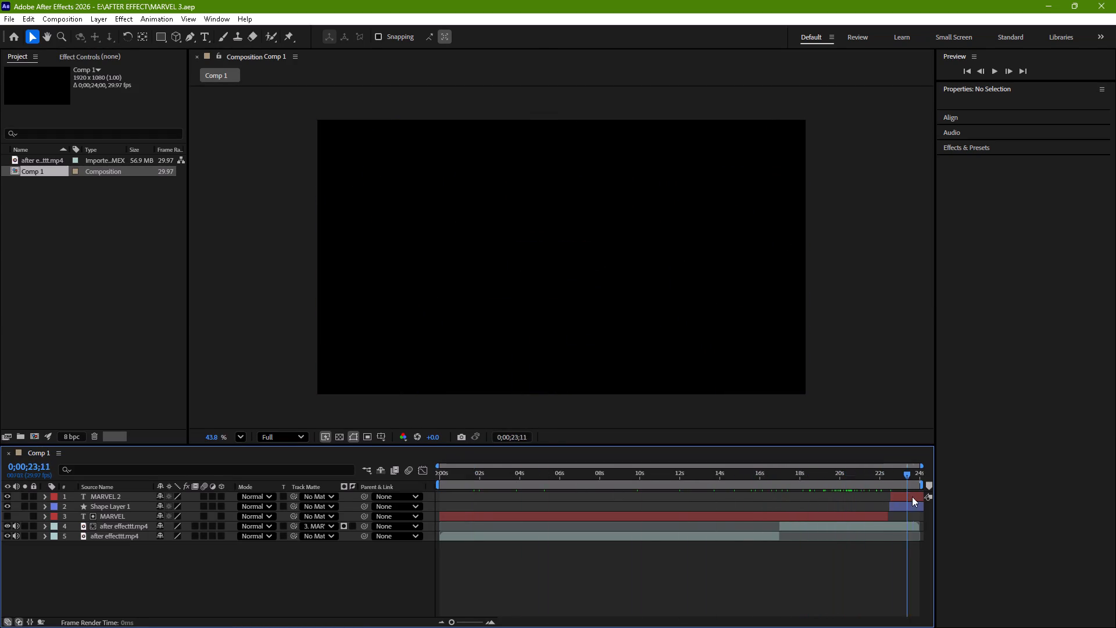
{"action": "left_click_drag", "start_coordinate": [912, 497], "coordinate": [425, 516]}
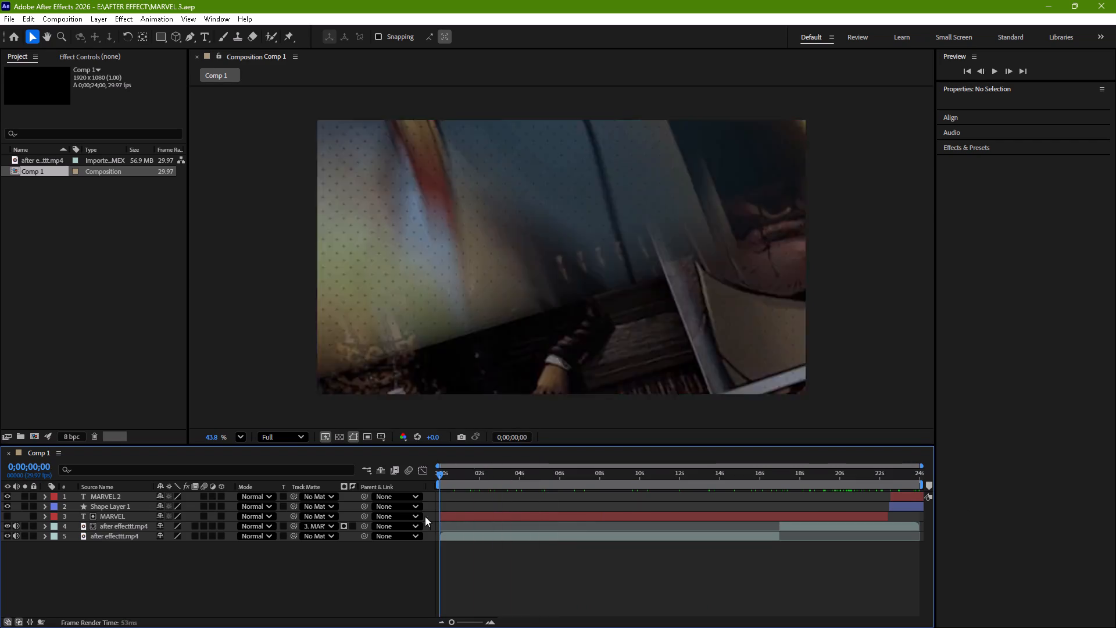
{"action": "left_click_drag", "start_coordinate": [425, 516], "coordinate": [514, 519]}
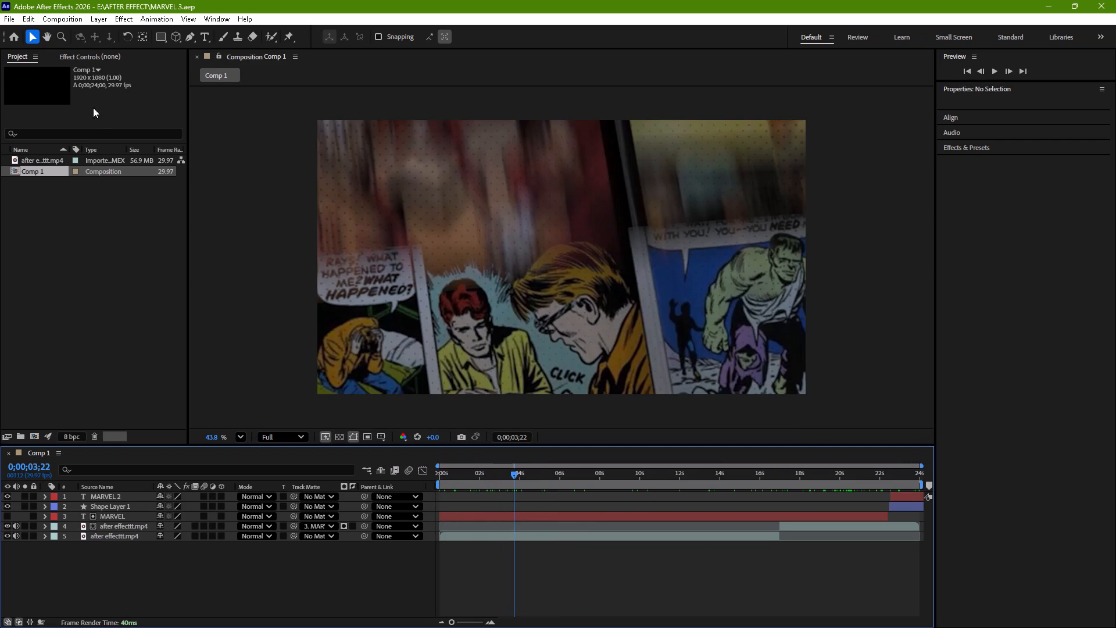
Search the AFTER EFFECT folder for marvel and open the MARVEL 2 project.
{"action": "left_click", "coordinate": [8, 22]}
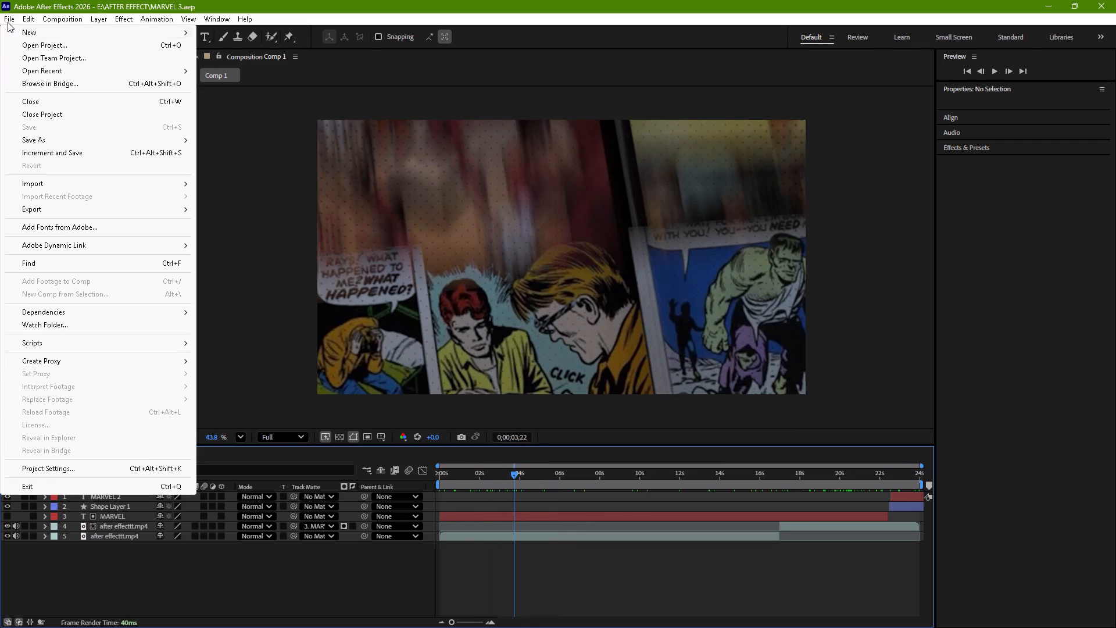
{"action": "left_click", "coordinate": [31, 44]}
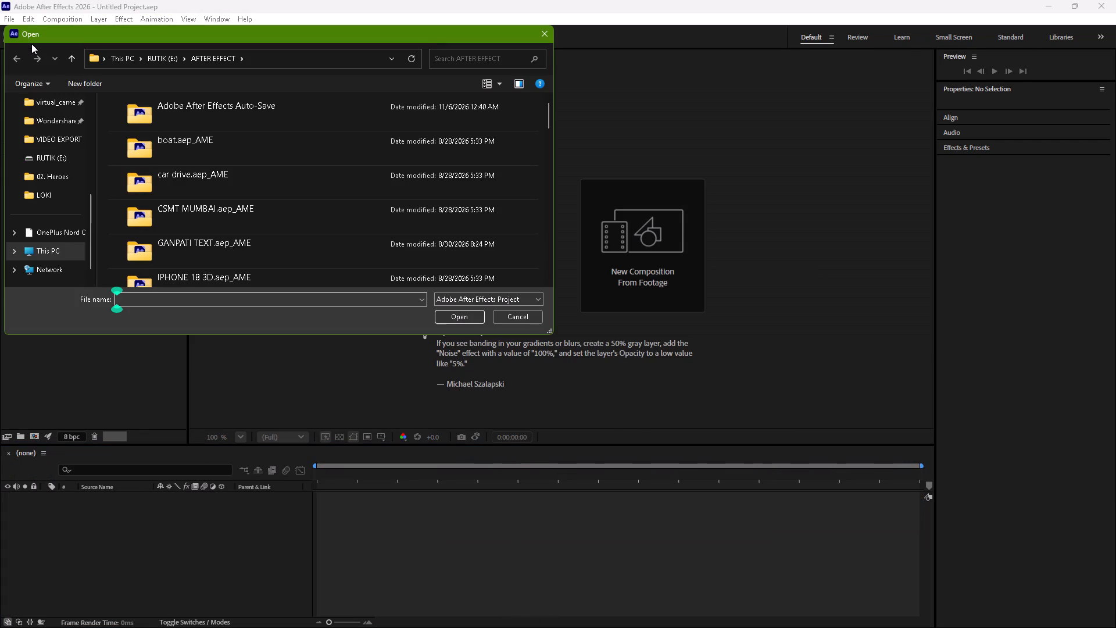
{"action": "left_click", "coordinate": [451, 62]}
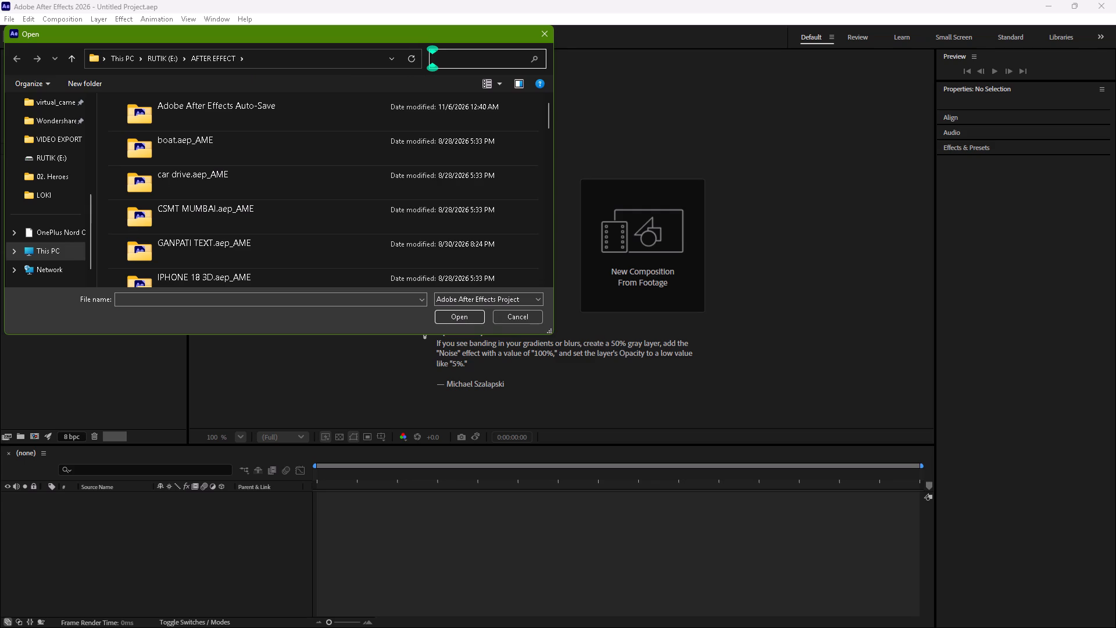
{"action": "type", "text": "marvel"}
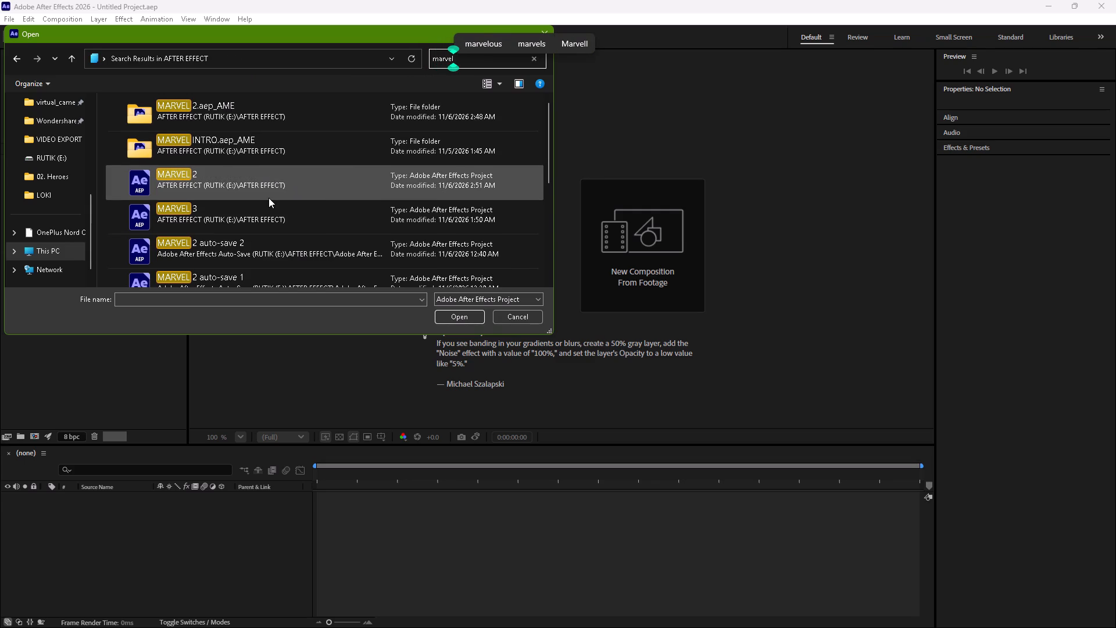
{"action": "left_click", "coordinate": [291, 187]}
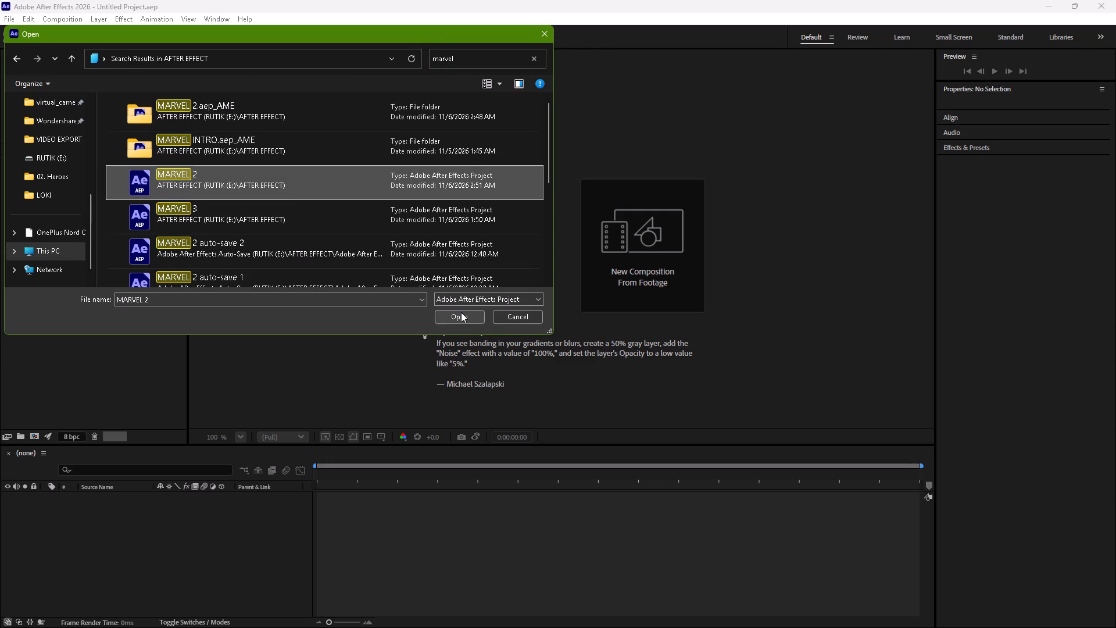
{"action": "left_click", "coordinate": [461, 312]}
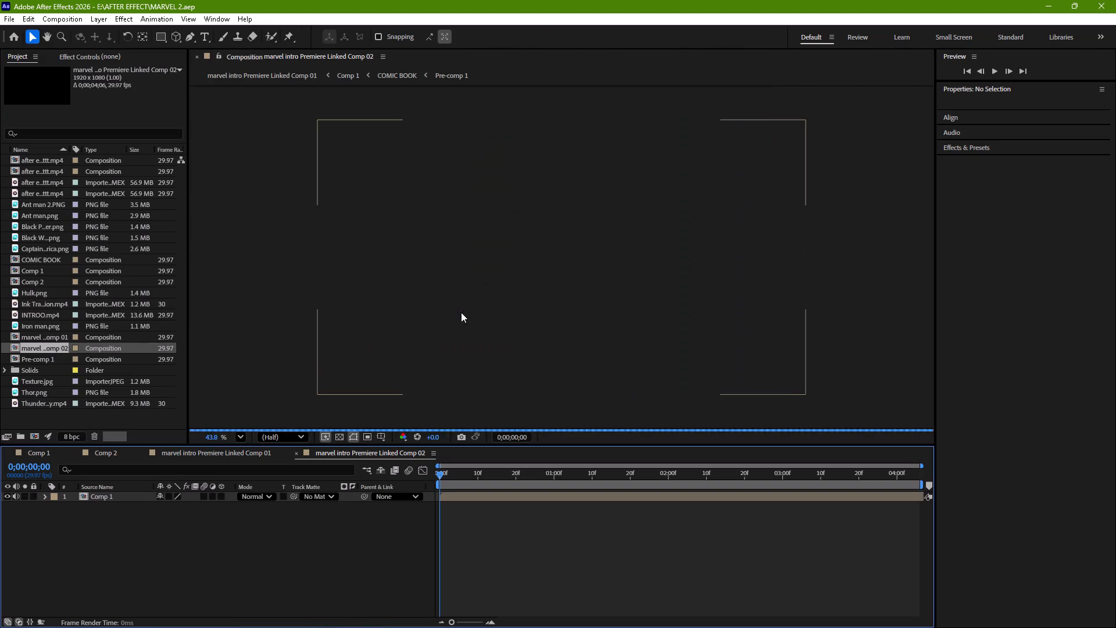
Open Comp 1, move the playhead to 0;00;06;14 and set the preview resolution to Full.
{"action": "left_click", "coordinate": [29, 455]}
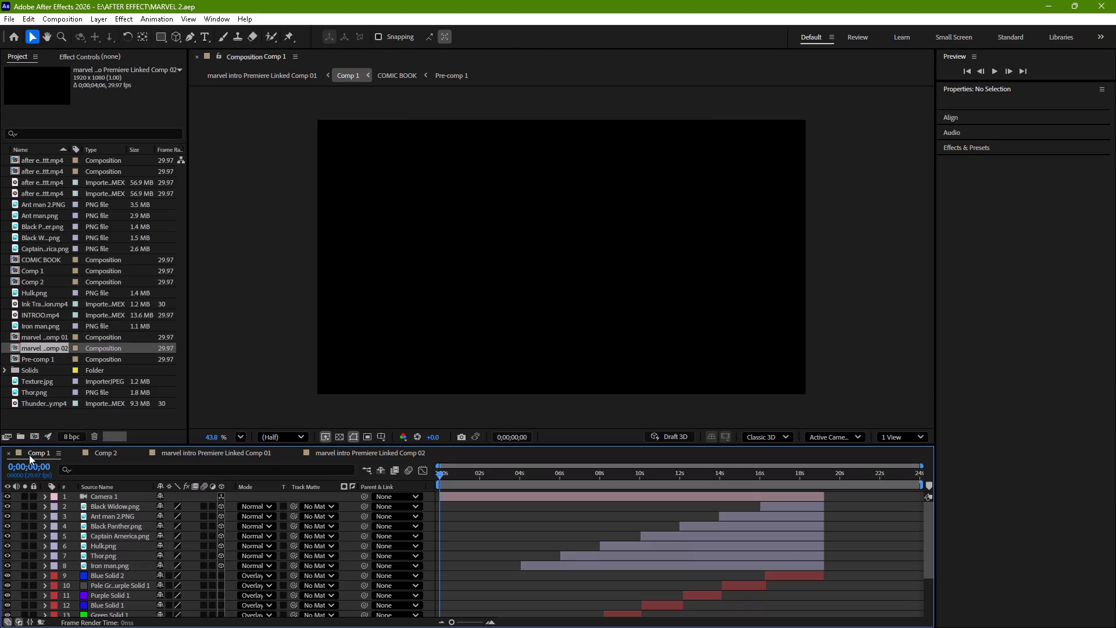
{"action": "left_click_drag", "start_coordinate": [439, 474], "coordinate": [442, 474]}
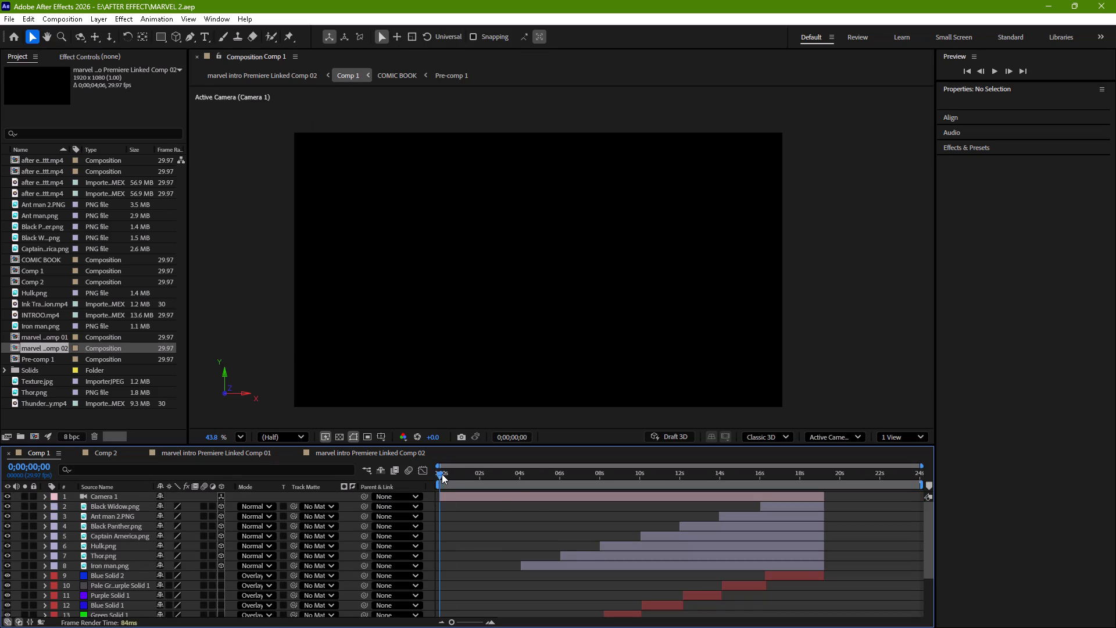
{"action": "left_click_drag", "start_coordinate": [442, 474], "coordinate": [568, 486]}
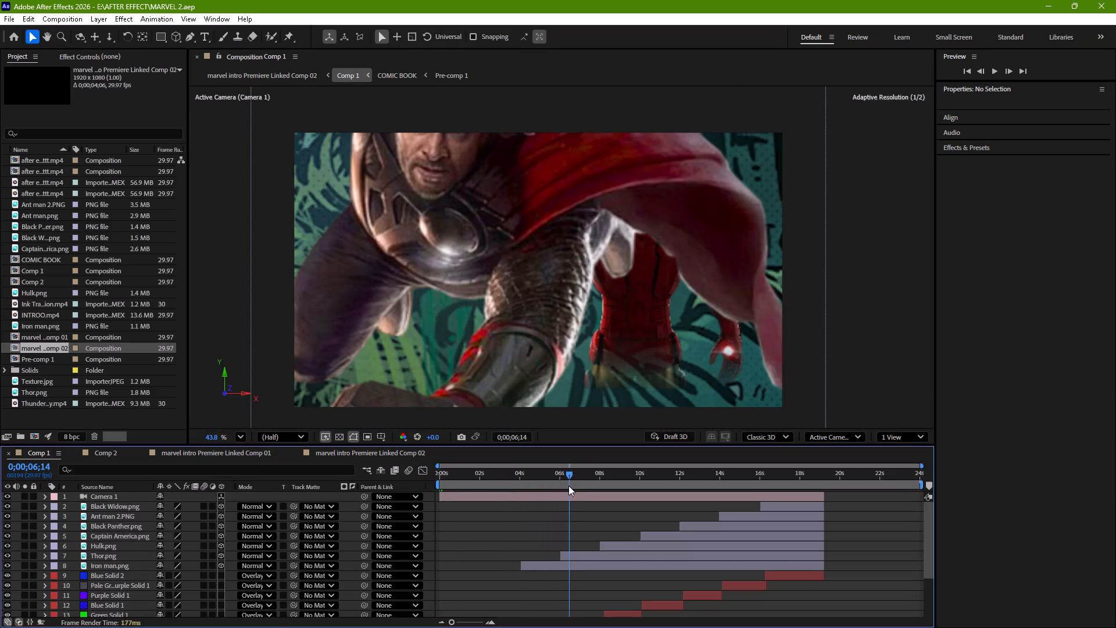
{"action": "left_click_drag", "start_coordinate": [568, 486], "coordinate": [569, 485]}
{"action": "left_click", "coordinate": [287, 436]}
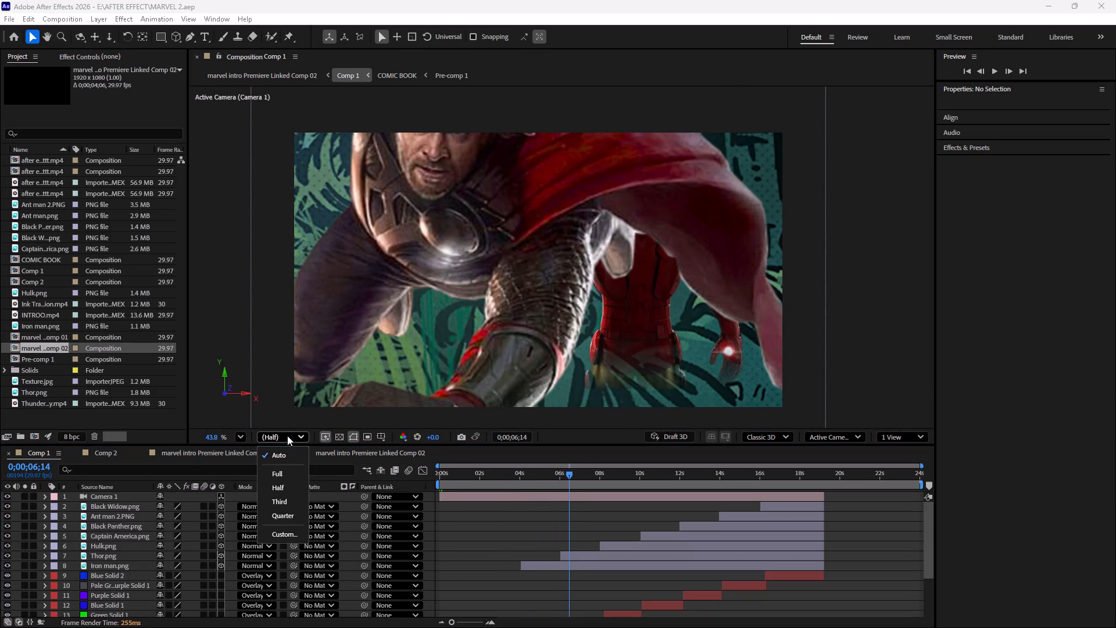
{"action": "left_click", "coordinate": [290, 472]}
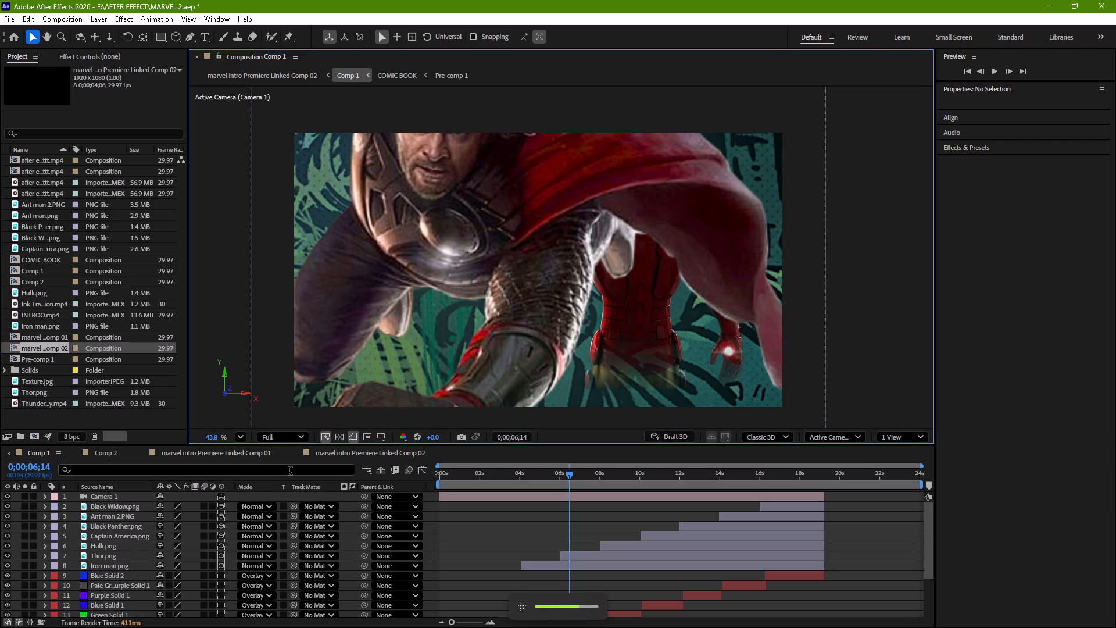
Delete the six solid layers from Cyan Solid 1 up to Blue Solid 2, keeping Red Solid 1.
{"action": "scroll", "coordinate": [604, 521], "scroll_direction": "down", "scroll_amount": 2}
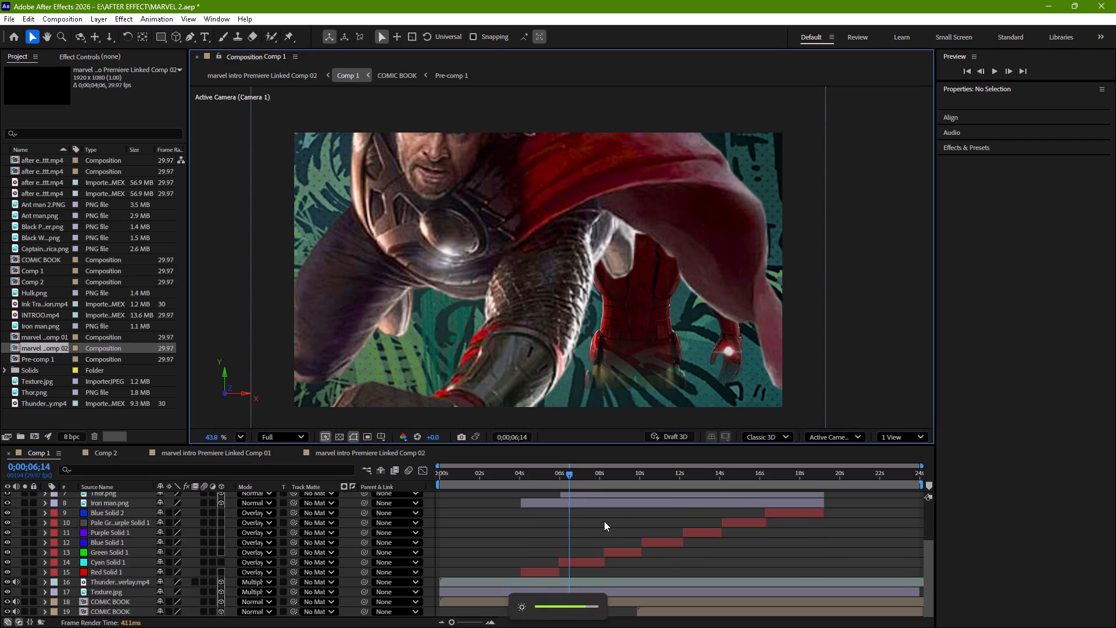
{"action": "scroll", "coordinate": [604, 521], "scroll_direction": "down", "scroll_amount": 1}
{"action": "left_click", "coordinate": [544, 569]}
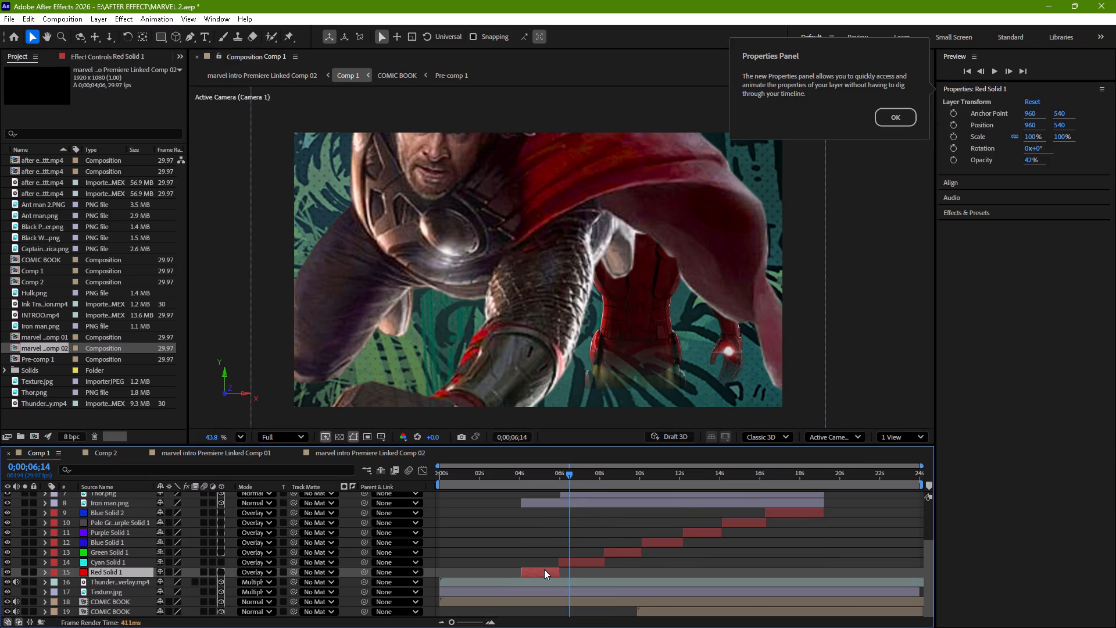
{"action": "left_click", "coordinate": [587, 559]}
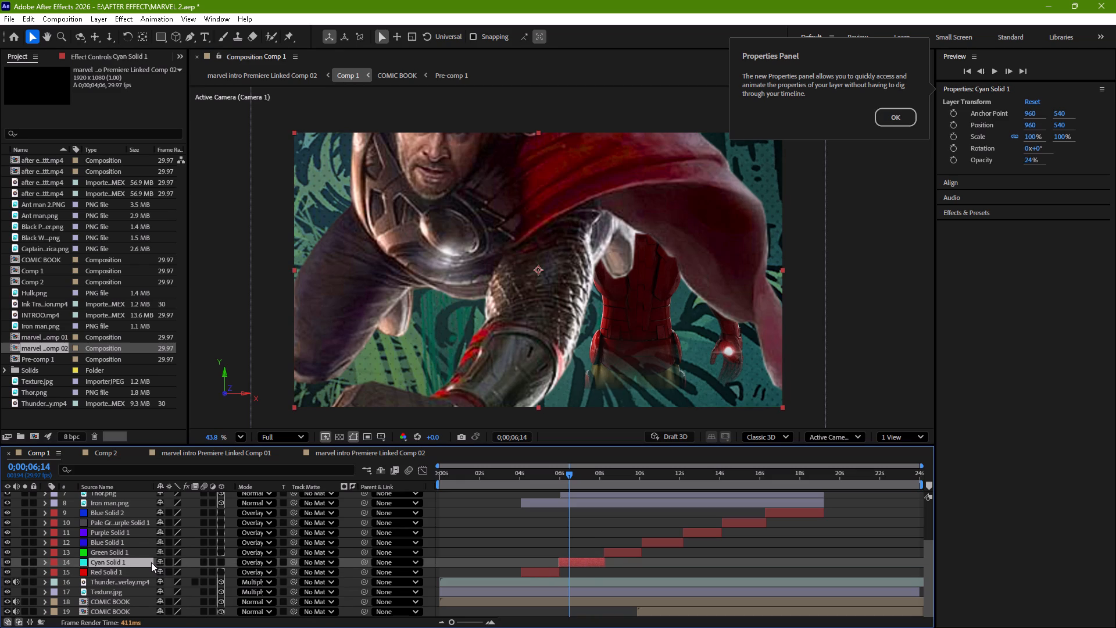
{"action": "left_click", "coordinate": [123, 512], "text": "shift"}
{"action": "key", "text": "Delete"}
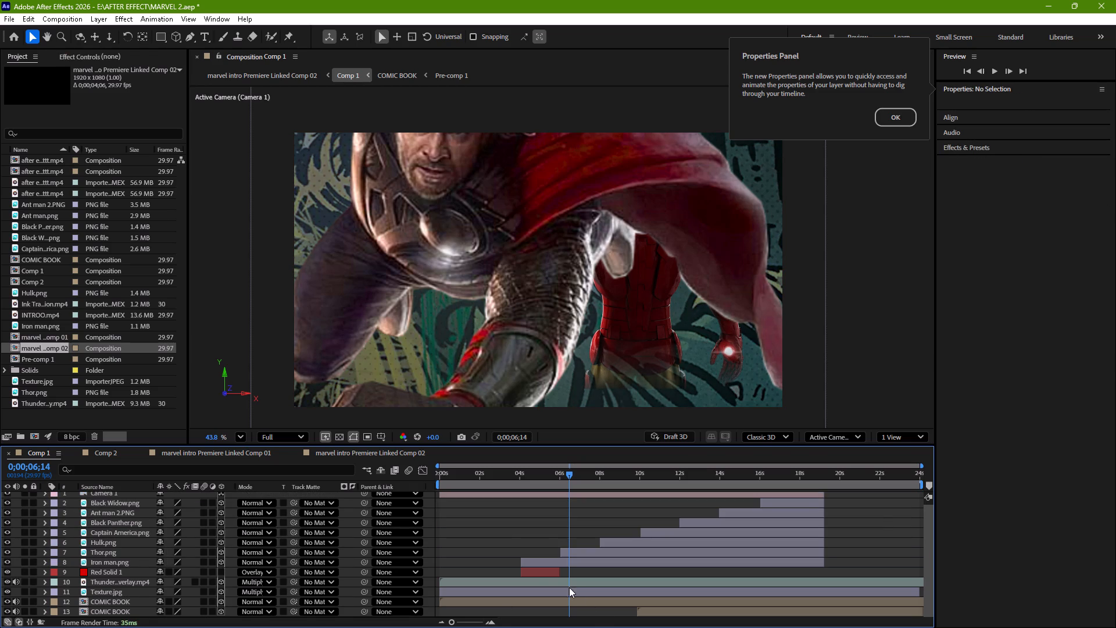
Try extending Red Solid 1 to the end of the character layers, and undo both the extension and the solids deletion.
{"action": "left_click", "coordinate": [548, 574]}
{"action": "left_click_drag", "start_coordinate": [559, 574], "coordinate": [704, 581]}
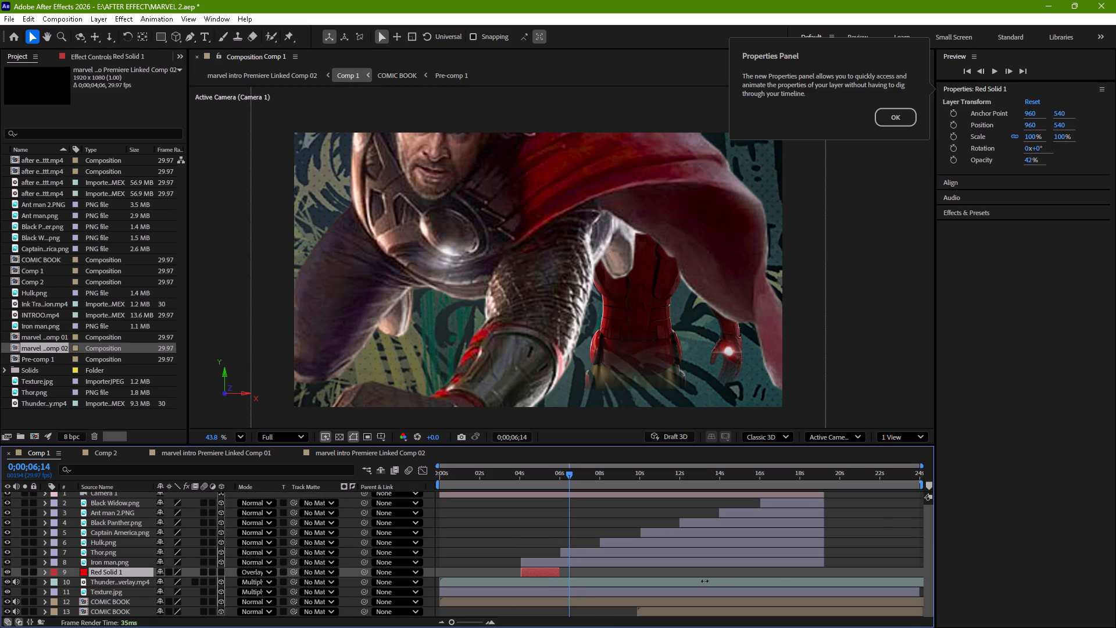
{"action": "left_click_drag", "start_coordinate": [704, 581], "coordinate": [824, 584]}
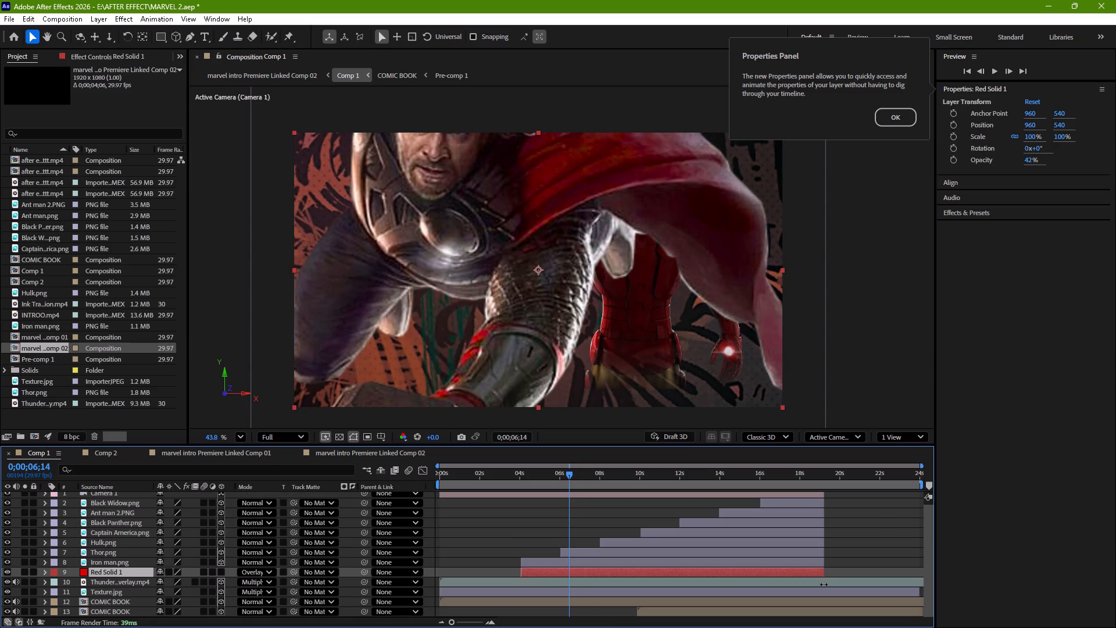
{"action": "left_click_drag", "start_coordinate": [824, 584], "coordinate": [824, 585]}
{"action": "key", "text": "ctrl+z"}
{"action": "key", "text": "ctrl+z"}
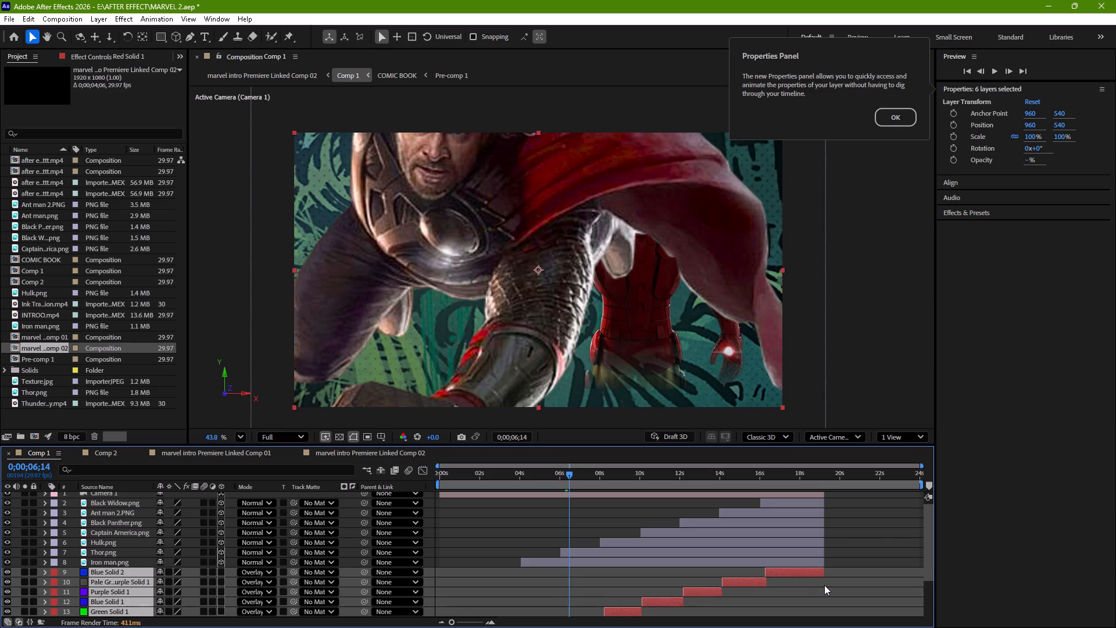
Delete Red Solid 1, Cyan Solid 1, Blue Solid 1, Purple Solid 1, the pale purple solid and Blue Solid 2, keeping Green Solid 1.
{"action": "scroll", "coordinate": [167, 544], "scroll_direction": "down", "scroll_amount": 1}
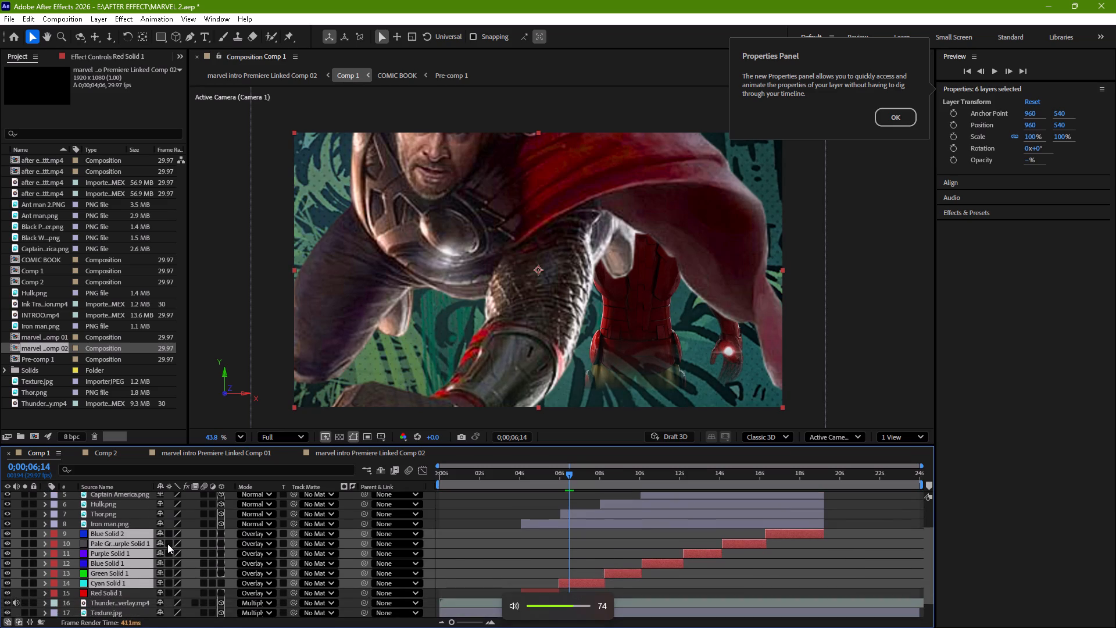
{"action": "scroll", "coordinate": [167, 544], "scroll_direction": "down", "scroll_amount": 1}
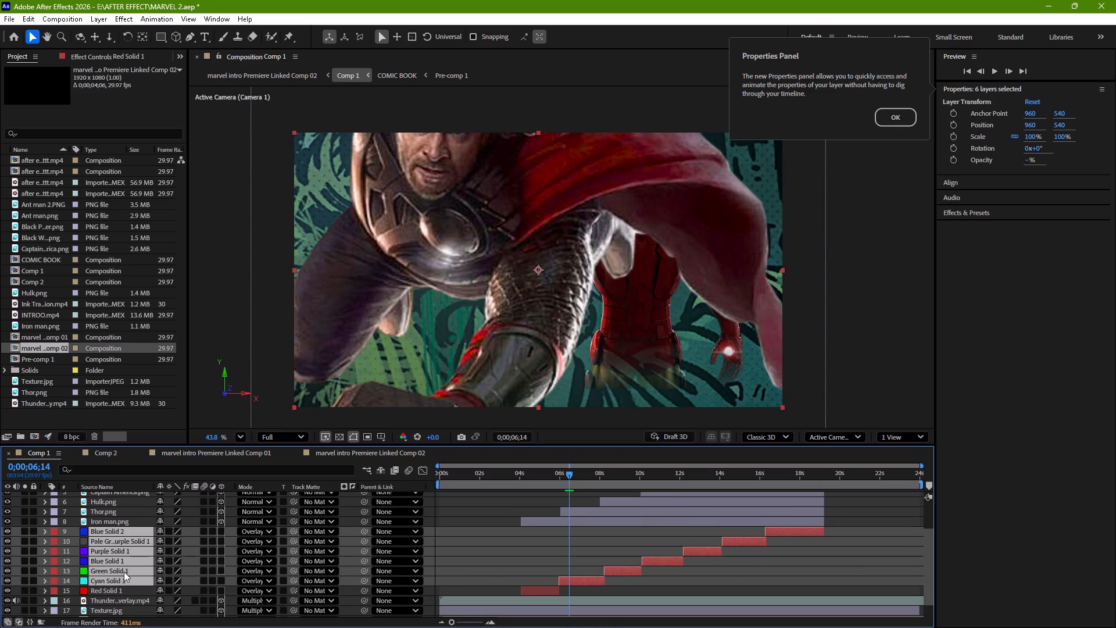
{"action": "left_click", "coordinate": [123, 563]}
{"action": "left_click", "coordinate": [123, 563]}
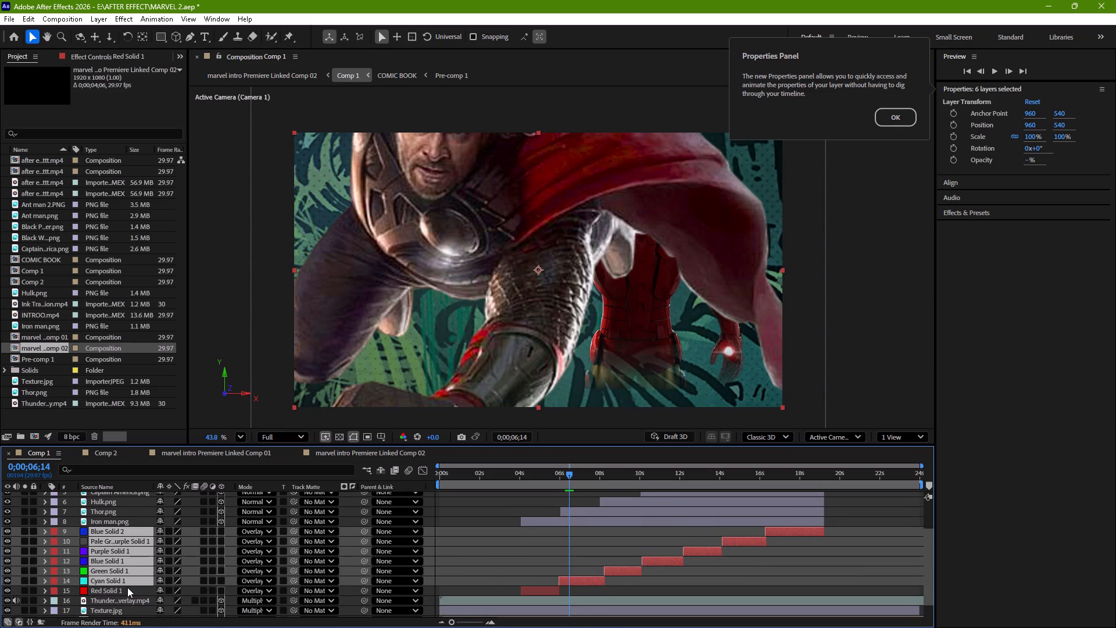
{"action": "left_click", "coordinate": [127, 587]}
{"action": "key", "text": "Delete"}
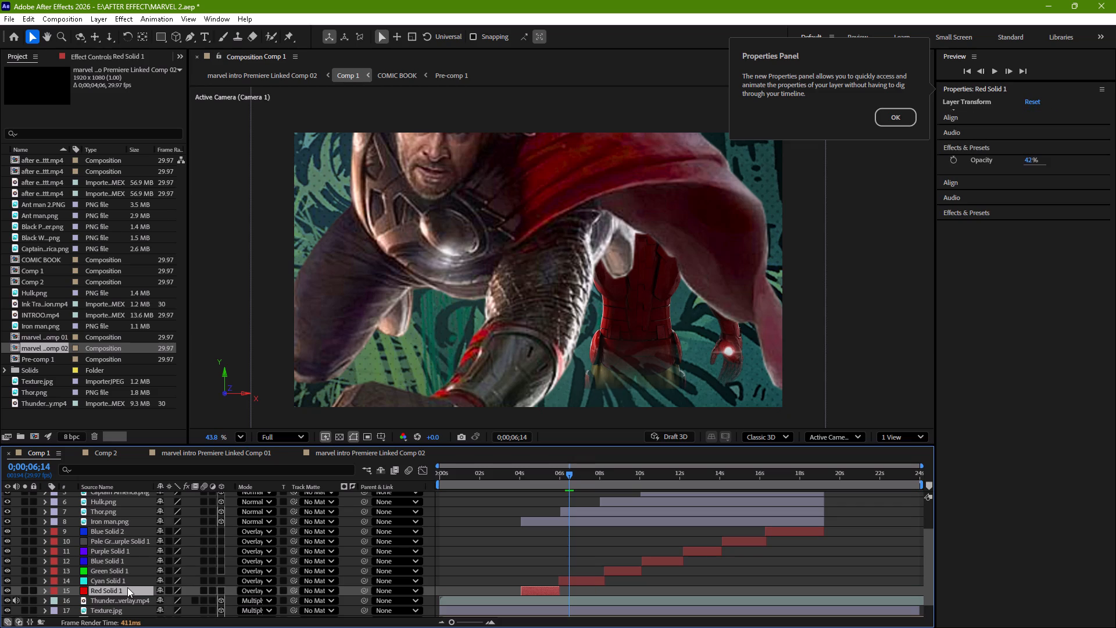
{"action": "left_click", "coordinate": [123, 584]}
{"action": "key", "text": "Delete"}
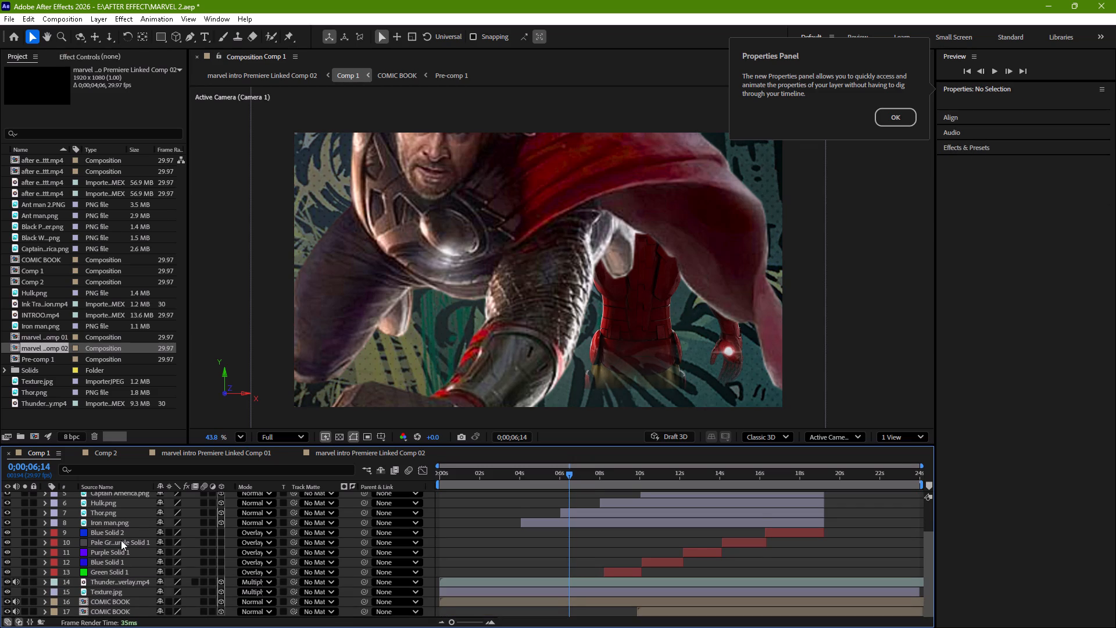
{"action": "left_click", "coordinate": [119, 532]}
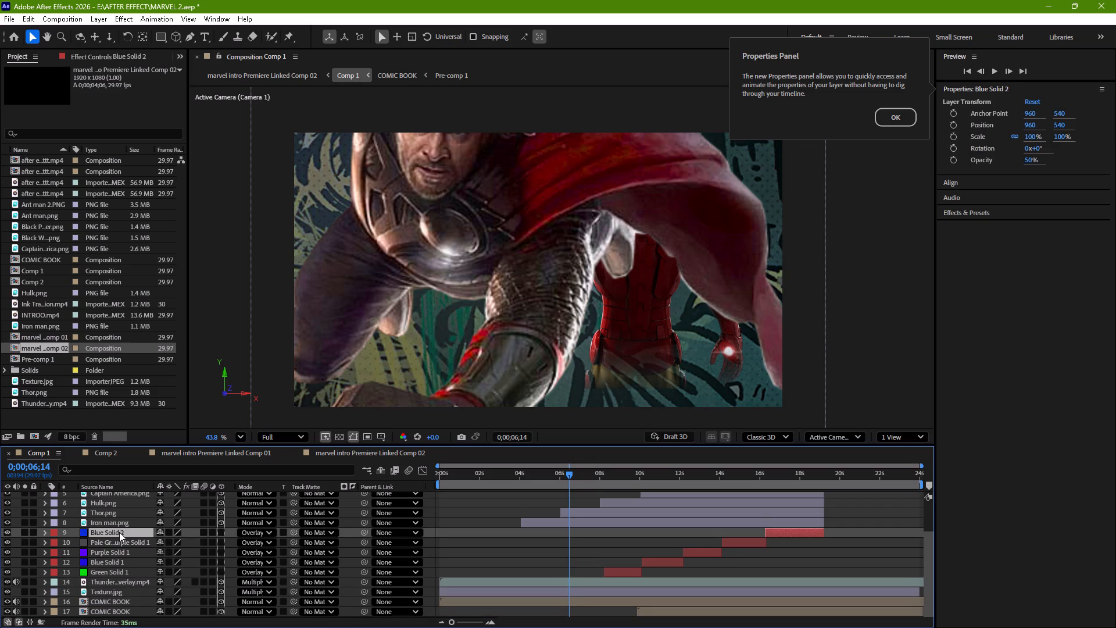
{"action": "left_click", "coordinate": [123, 561], "text": "shift"}
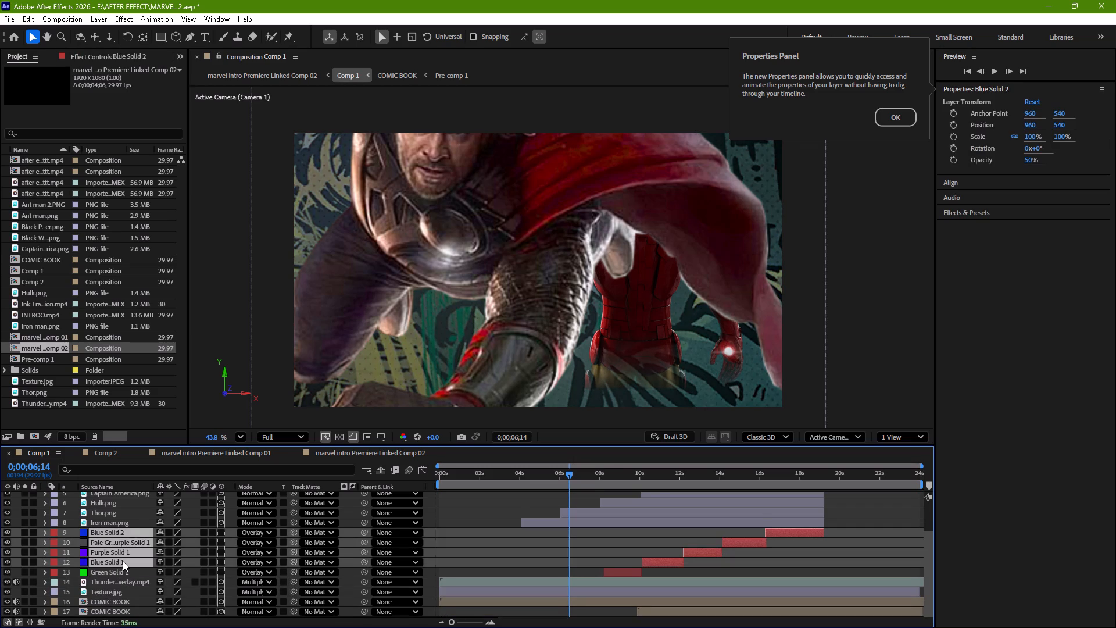
{"action": "key", "text": "Delete"}
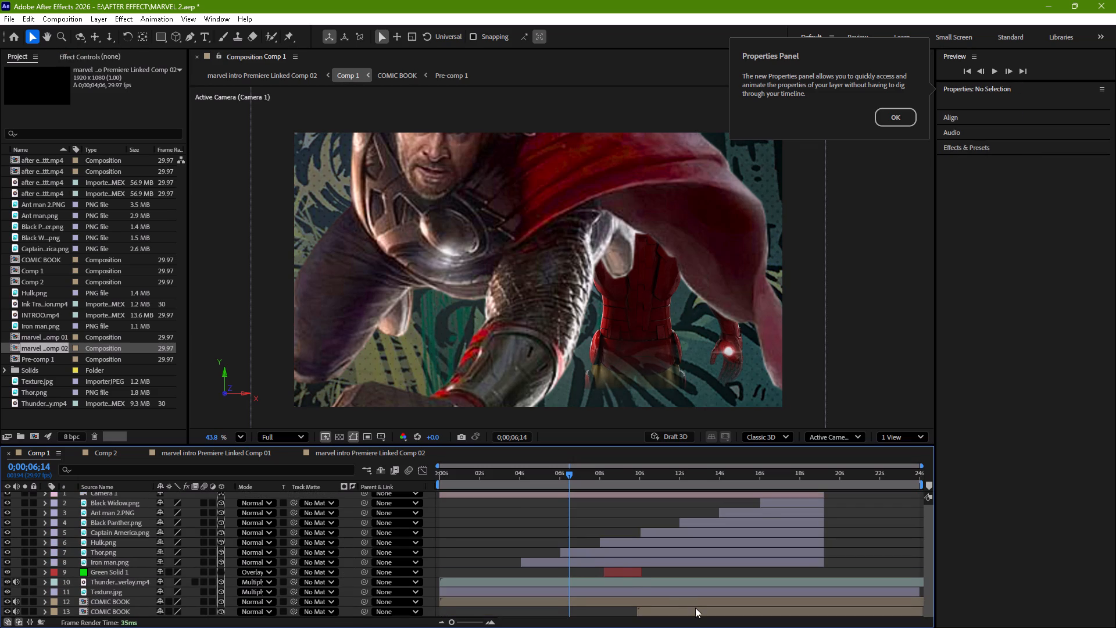
Extend Green Solid 1 at both ends to match the Iron man.png layer's span, about 4 s to 19 s.
{"action": "left_click_drag", "start_coordinate": [605, 575], "coordinate": [574, 575]}
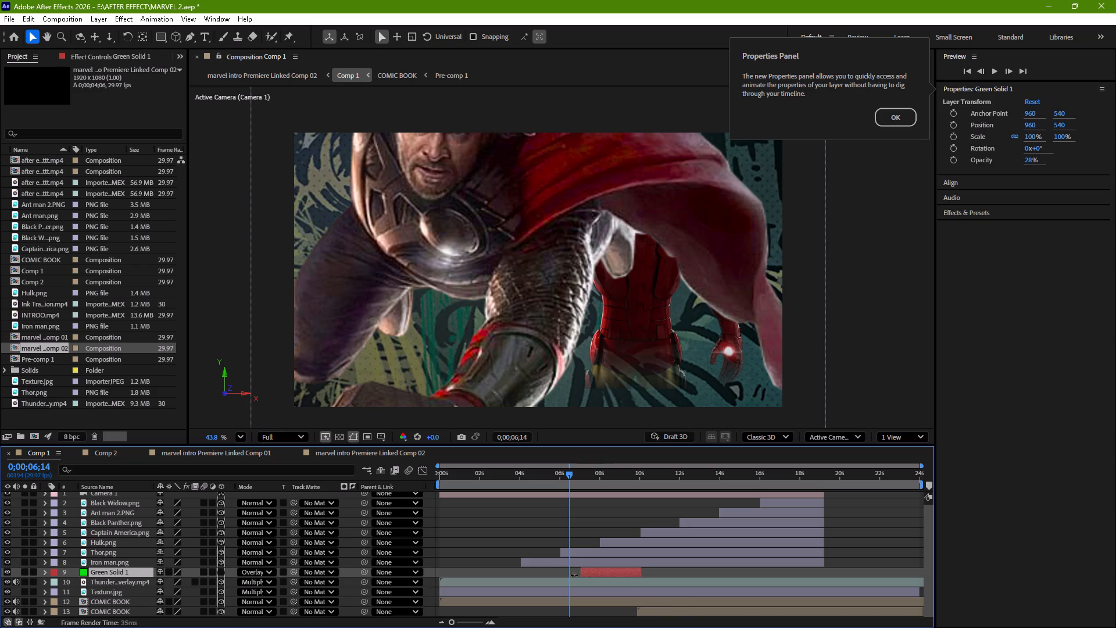
{"action": "left_click_drag", "start_coordinate": [574, 575], "coordinate": [521, 573]}
{"action": "left_click_drag", "start_coordinate": [642, 573], "coordinate": [818, 576]}
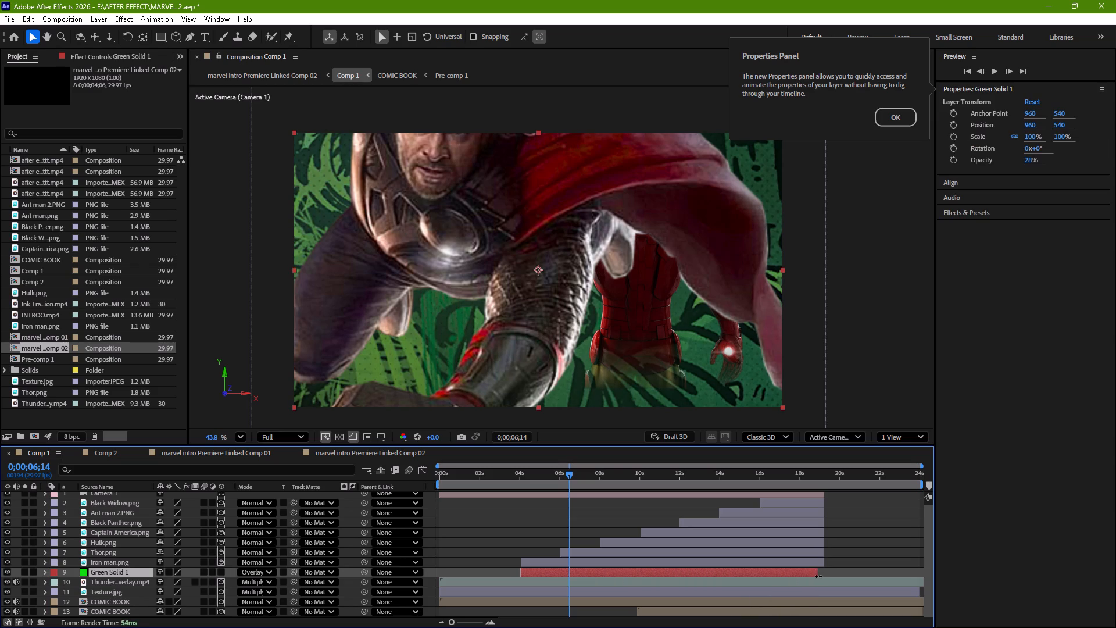
{"action": "left_click_drag", "start_coordinate": [818, 576], "coordinate": [825, 576]}
Dismiss the Properties Panel tip and review Comp 1 between about 4 s and 5.5 s, ending at 0;00;04;03.
{"action": "left_click", "coordinate": [900, 119]}
{"action": "left_click", "coordinate": [917, 287]}
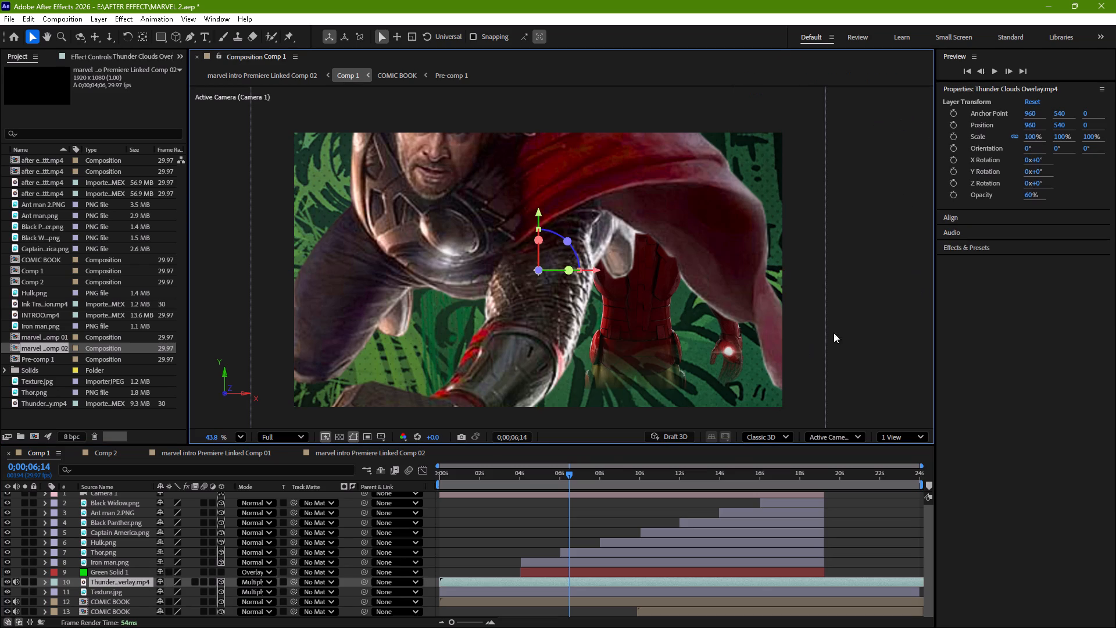
{"action": "left_click_drag", "start_coordinate": [568, 471], "coordinate": [516, 487]}
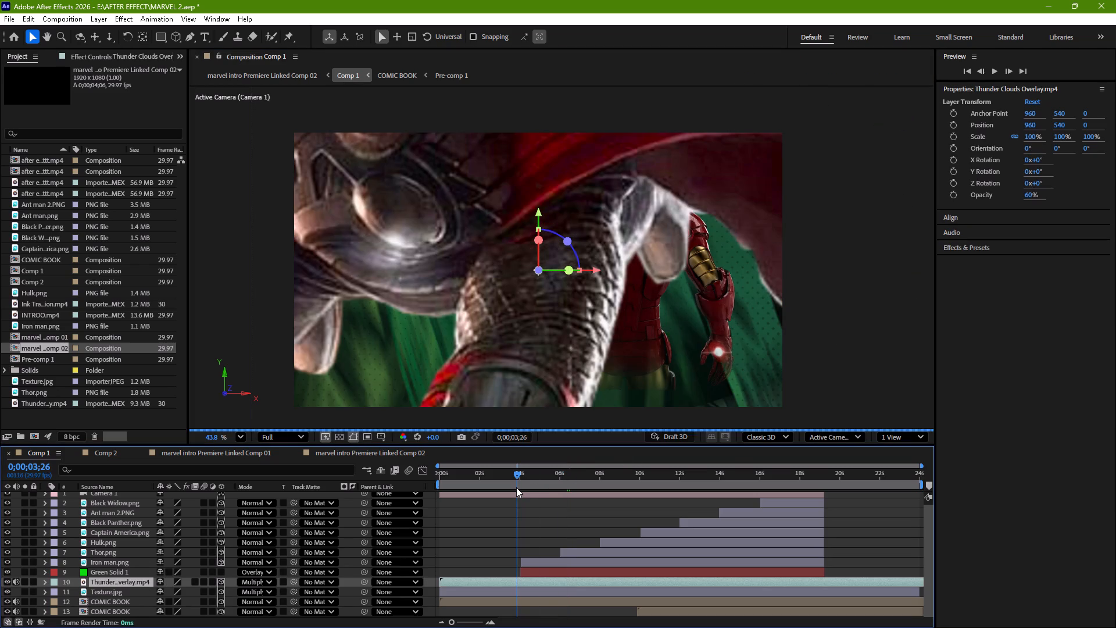
{"action": "left_click_drag", "start_coordinate": [516, 487], "coordinate": [525, 488]}
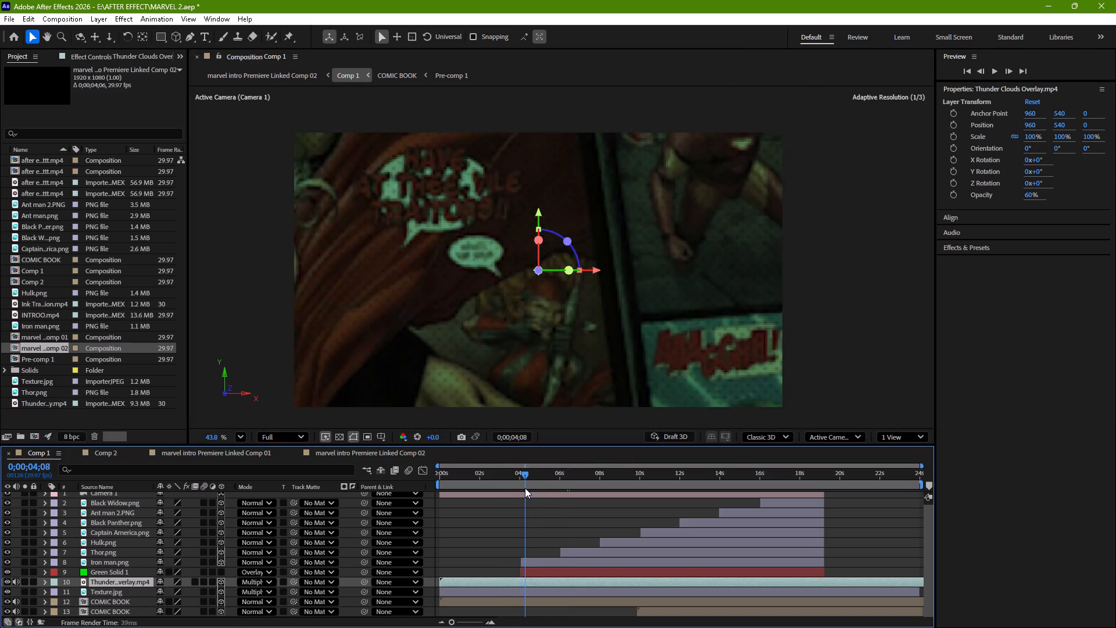
{"action": "left_click_drag", "start_coordinate": [525, 488], "coordinate": [549, 487]}
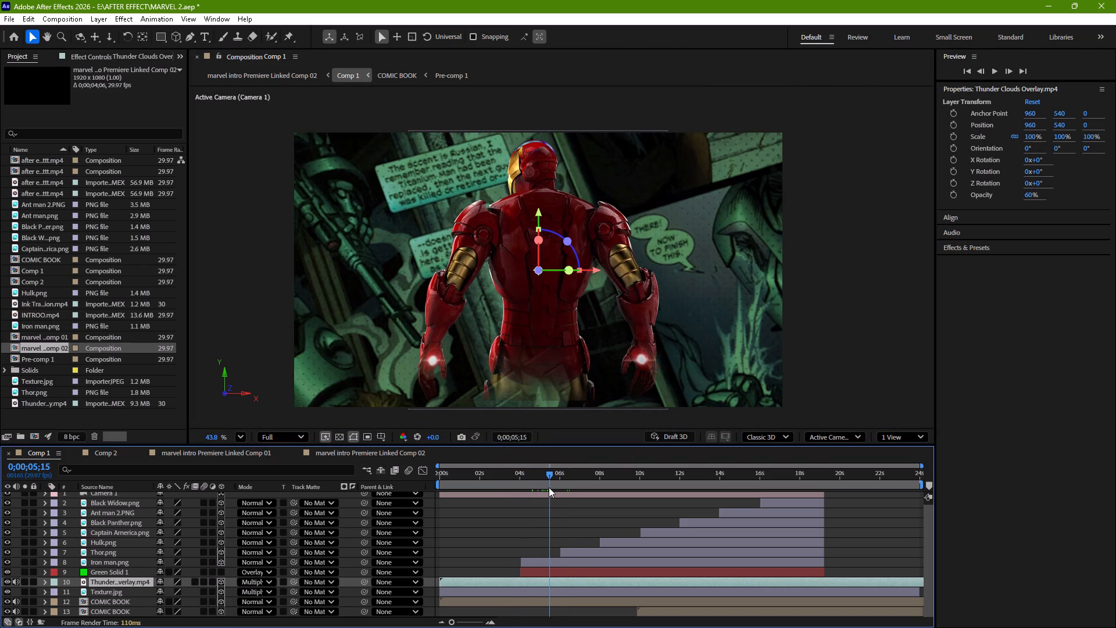
{"action": "left_click_drag", "start_coordinate": [549, 487], "coordinate": [521, 492]}
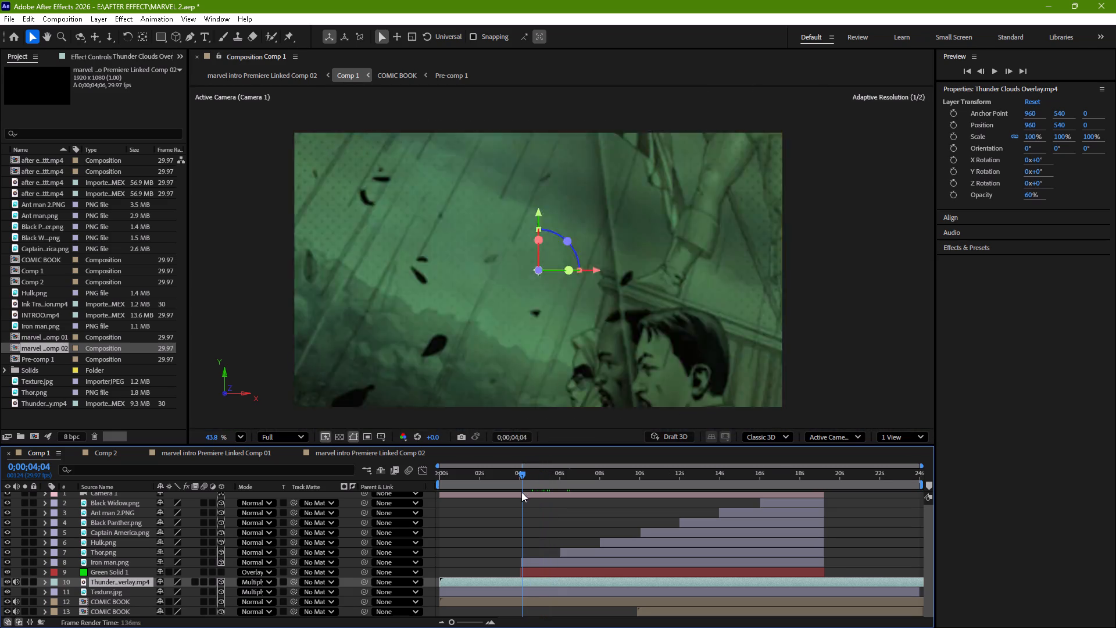
{"action": "left_click_drag", "start_coordinate": [521, 492], "coordinate": [521, 493]}
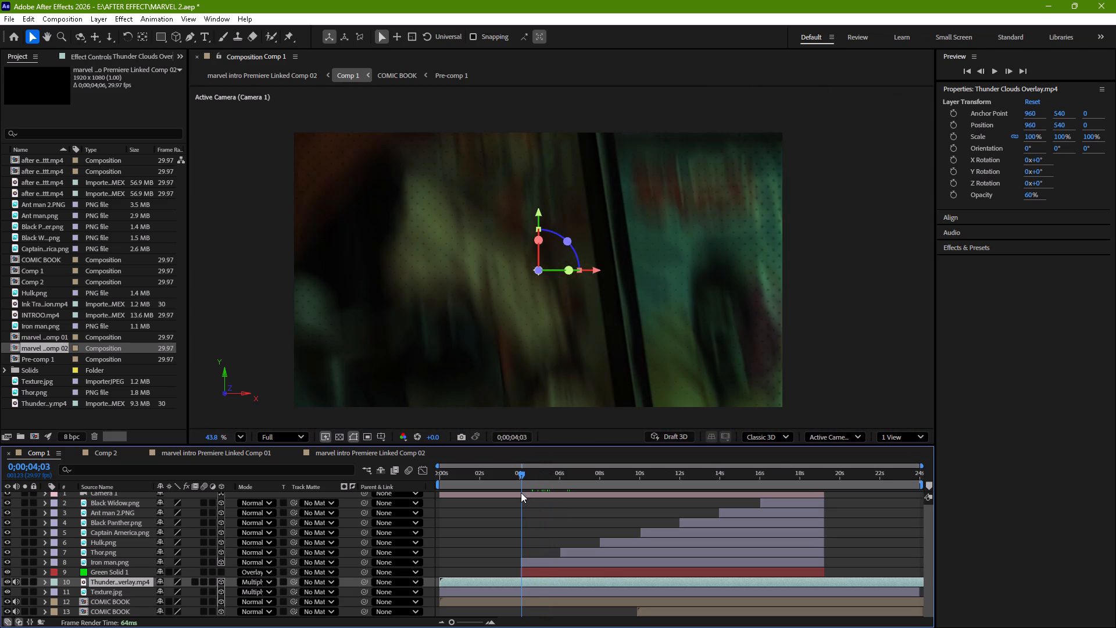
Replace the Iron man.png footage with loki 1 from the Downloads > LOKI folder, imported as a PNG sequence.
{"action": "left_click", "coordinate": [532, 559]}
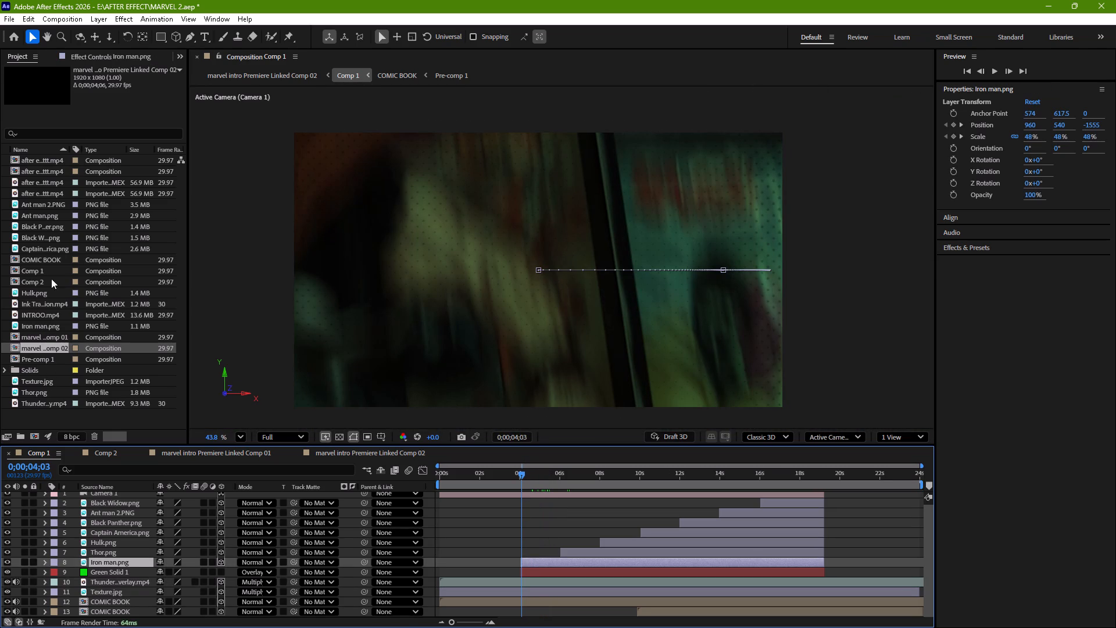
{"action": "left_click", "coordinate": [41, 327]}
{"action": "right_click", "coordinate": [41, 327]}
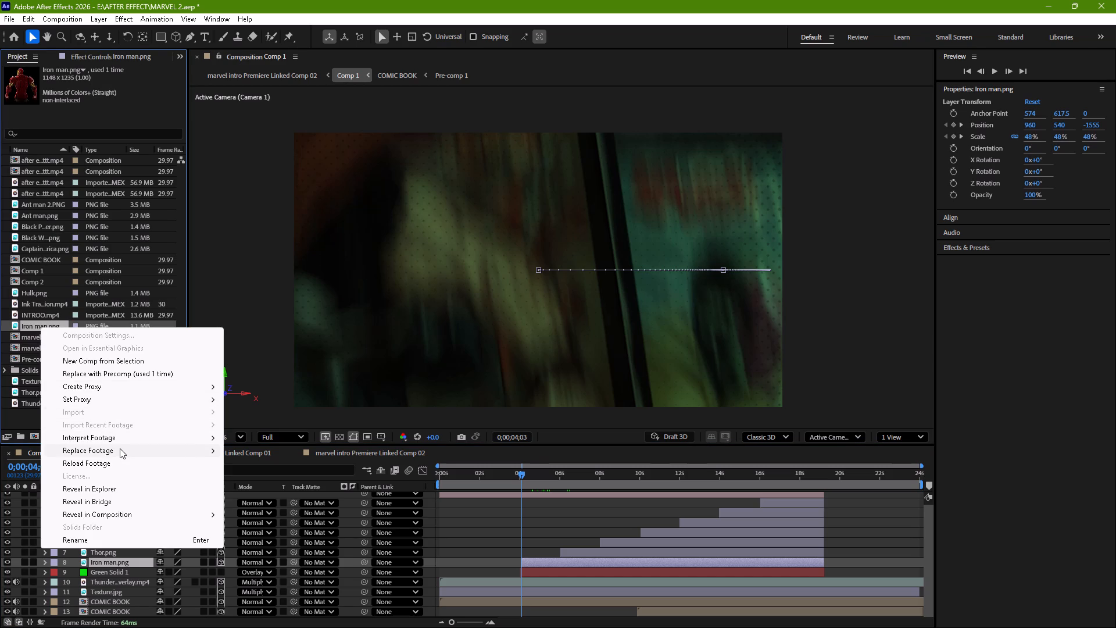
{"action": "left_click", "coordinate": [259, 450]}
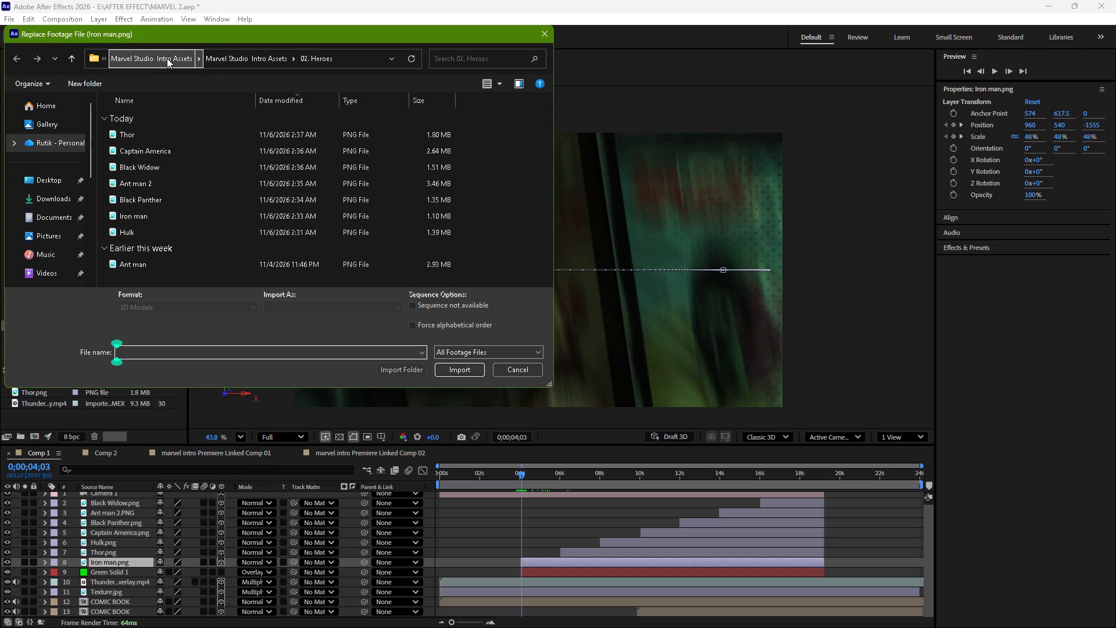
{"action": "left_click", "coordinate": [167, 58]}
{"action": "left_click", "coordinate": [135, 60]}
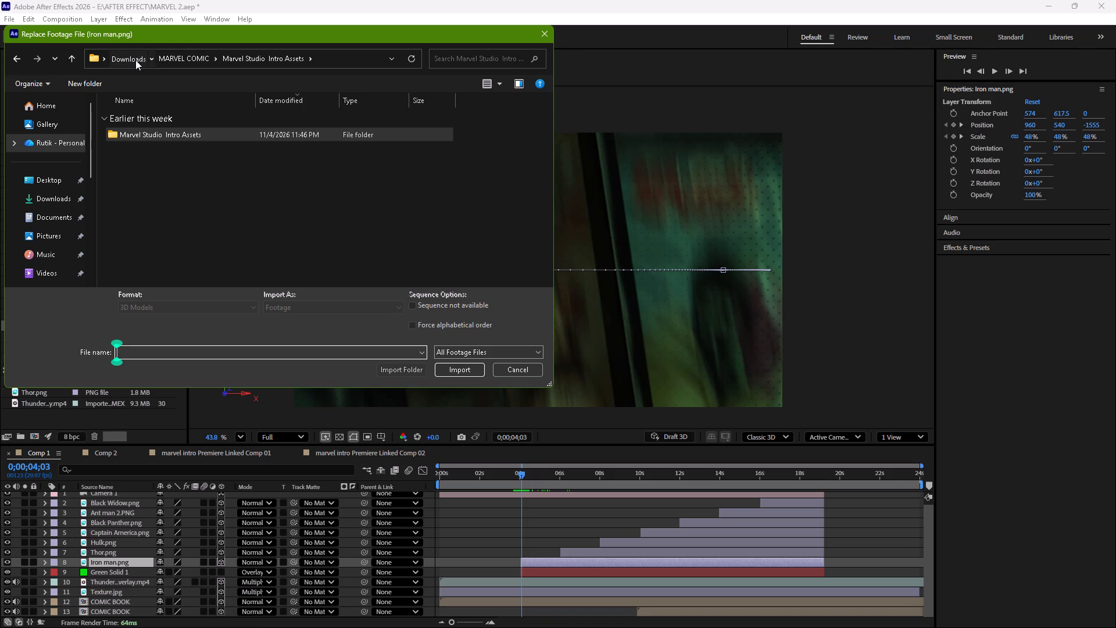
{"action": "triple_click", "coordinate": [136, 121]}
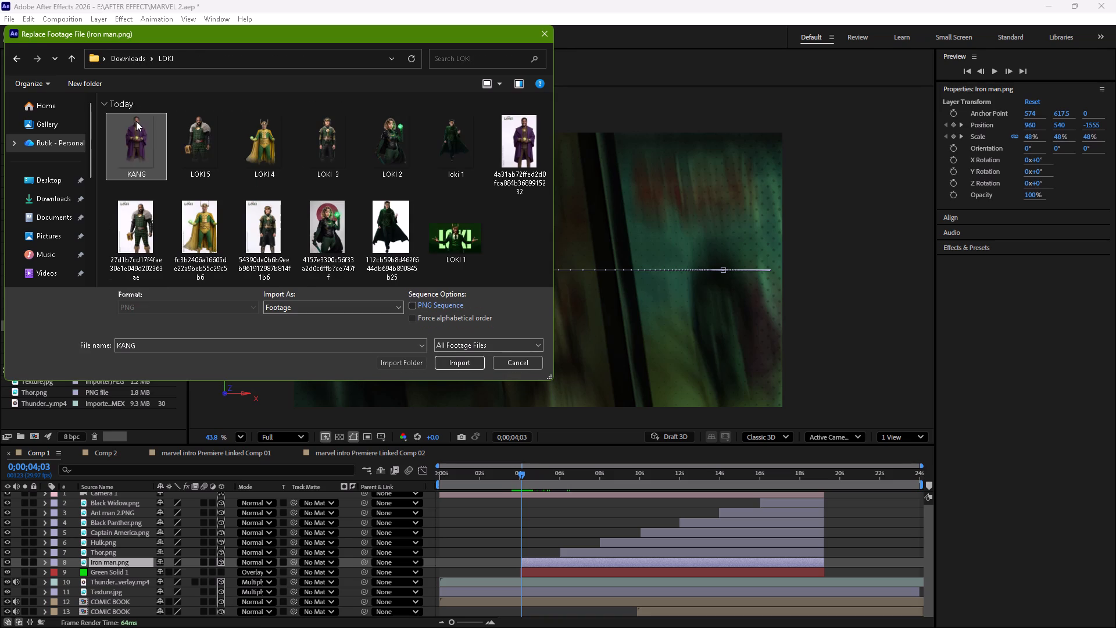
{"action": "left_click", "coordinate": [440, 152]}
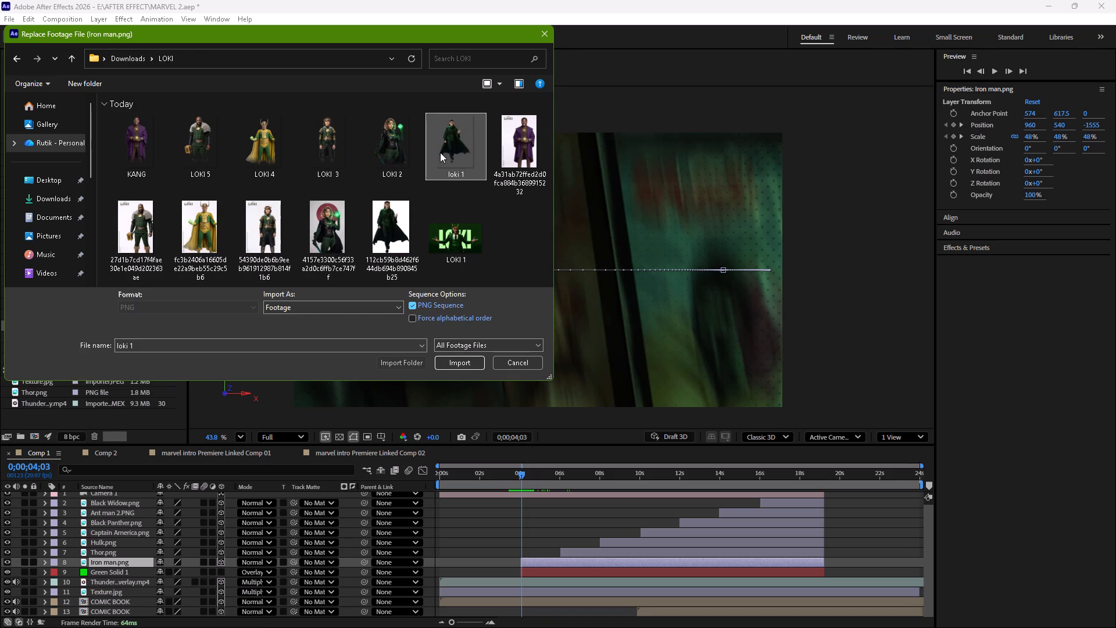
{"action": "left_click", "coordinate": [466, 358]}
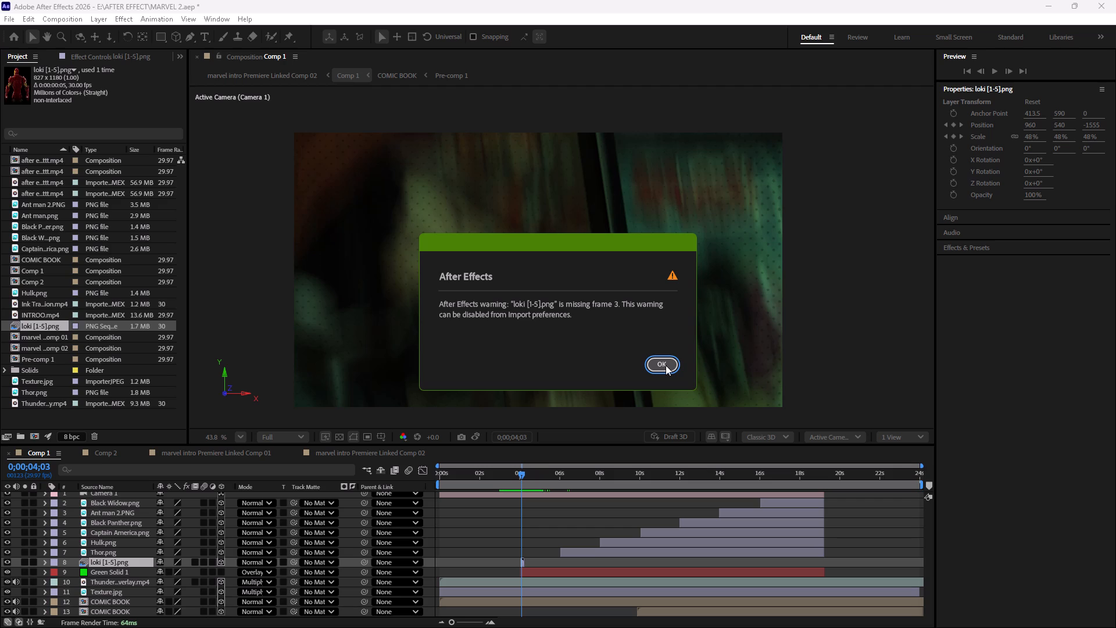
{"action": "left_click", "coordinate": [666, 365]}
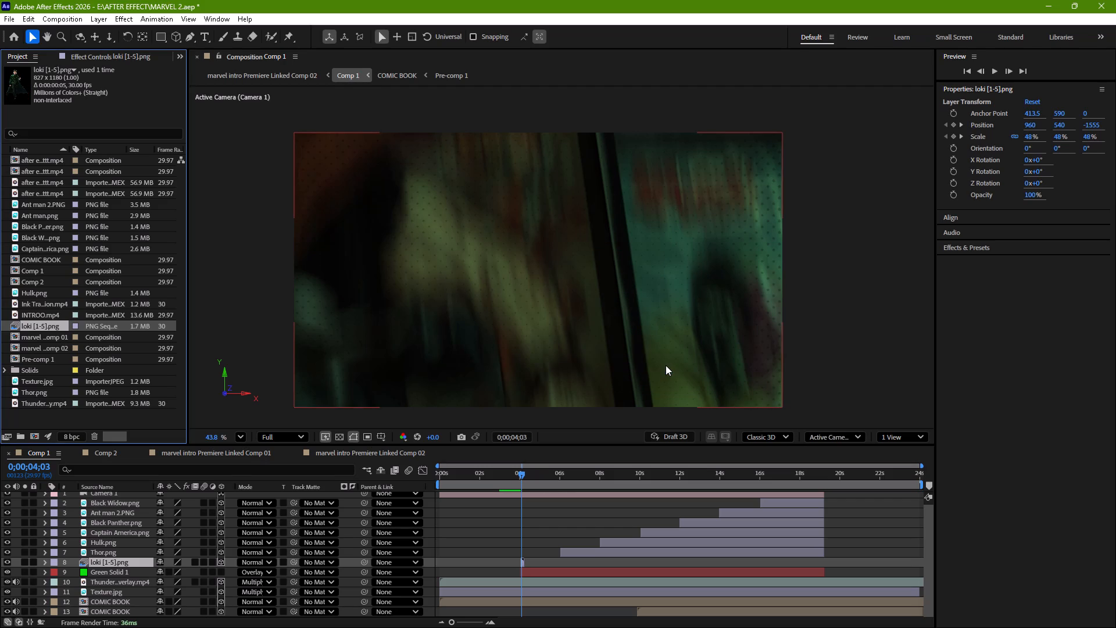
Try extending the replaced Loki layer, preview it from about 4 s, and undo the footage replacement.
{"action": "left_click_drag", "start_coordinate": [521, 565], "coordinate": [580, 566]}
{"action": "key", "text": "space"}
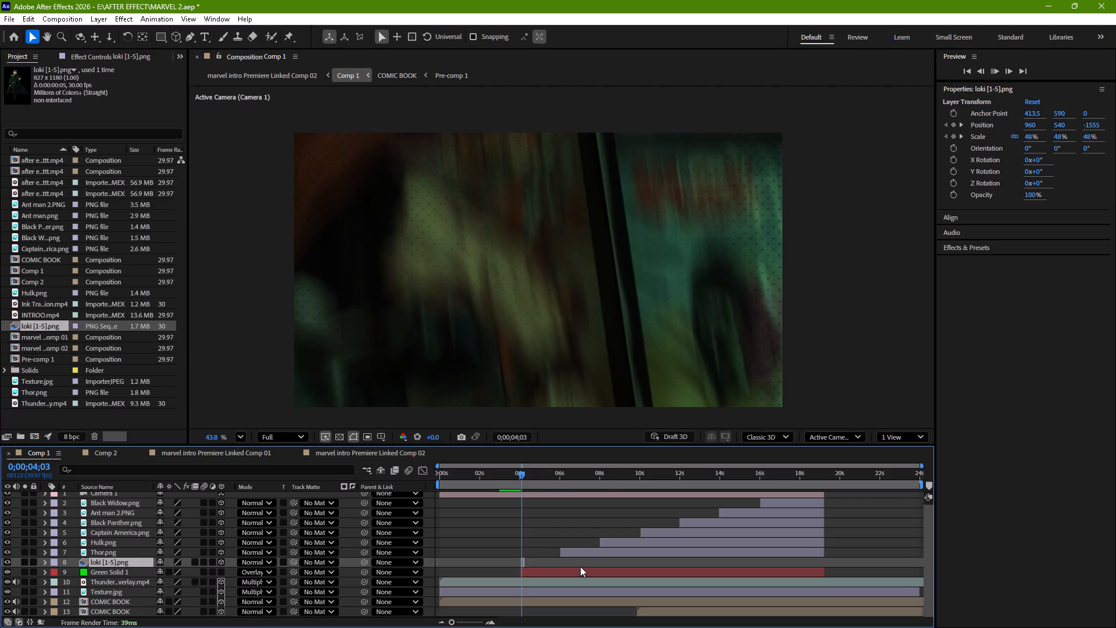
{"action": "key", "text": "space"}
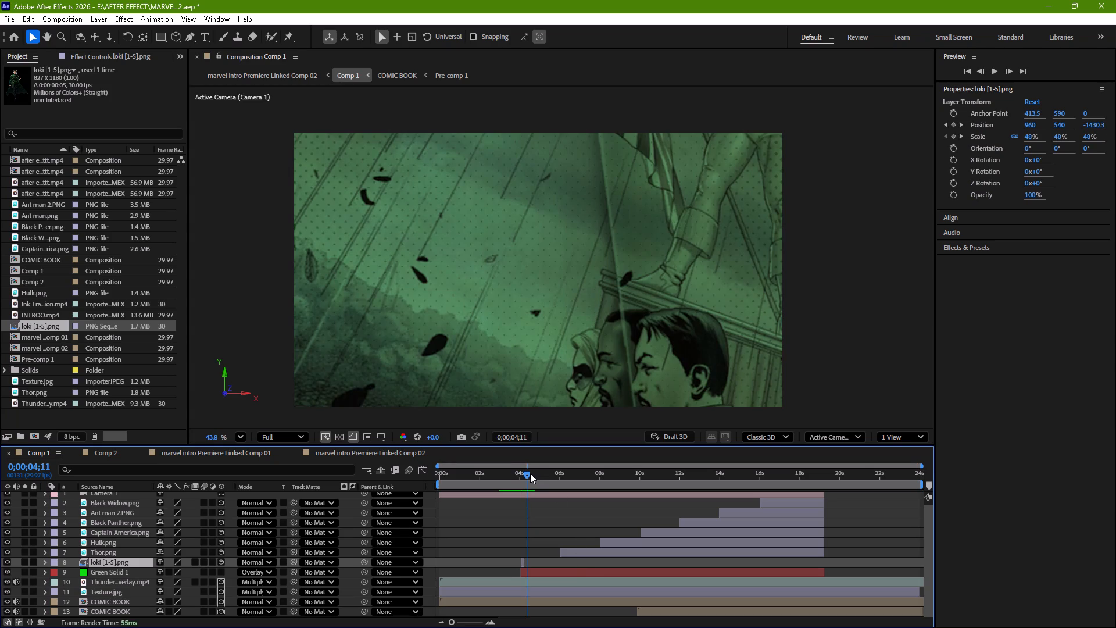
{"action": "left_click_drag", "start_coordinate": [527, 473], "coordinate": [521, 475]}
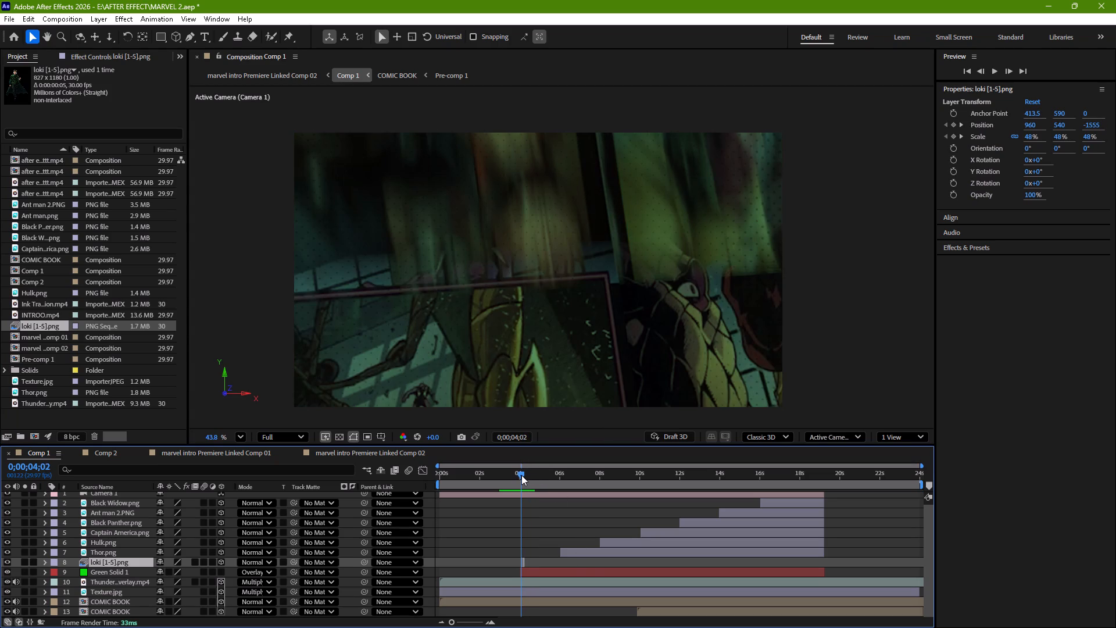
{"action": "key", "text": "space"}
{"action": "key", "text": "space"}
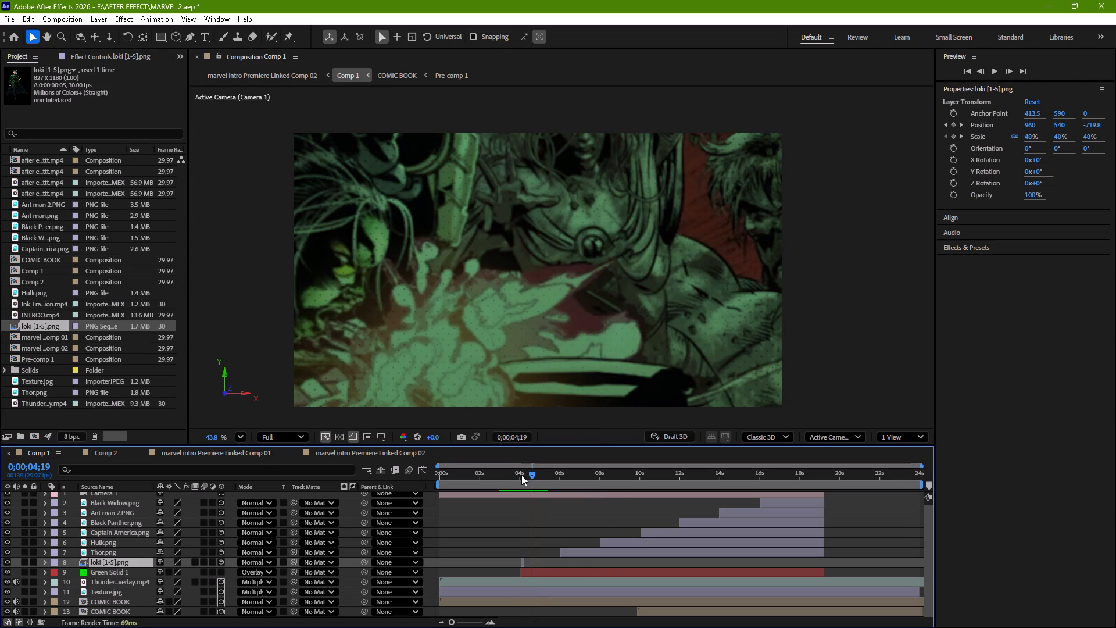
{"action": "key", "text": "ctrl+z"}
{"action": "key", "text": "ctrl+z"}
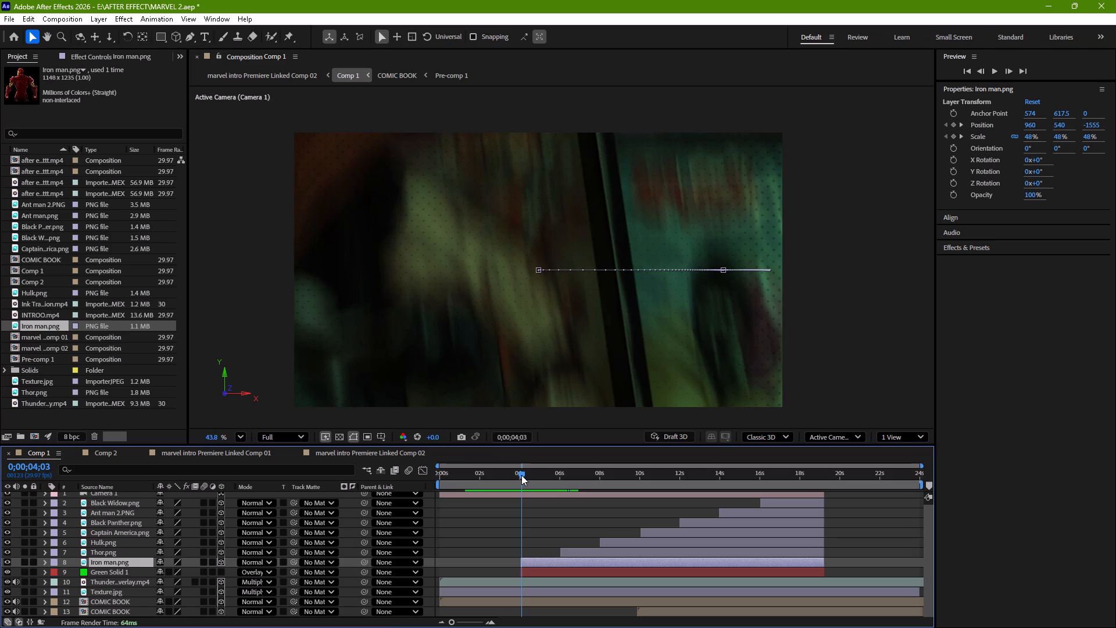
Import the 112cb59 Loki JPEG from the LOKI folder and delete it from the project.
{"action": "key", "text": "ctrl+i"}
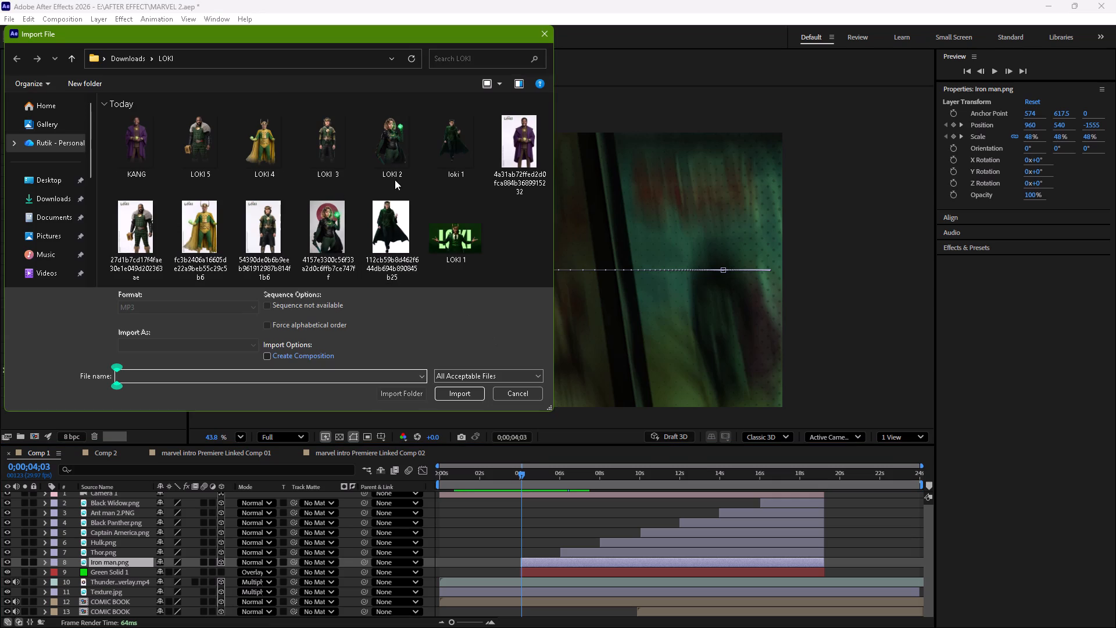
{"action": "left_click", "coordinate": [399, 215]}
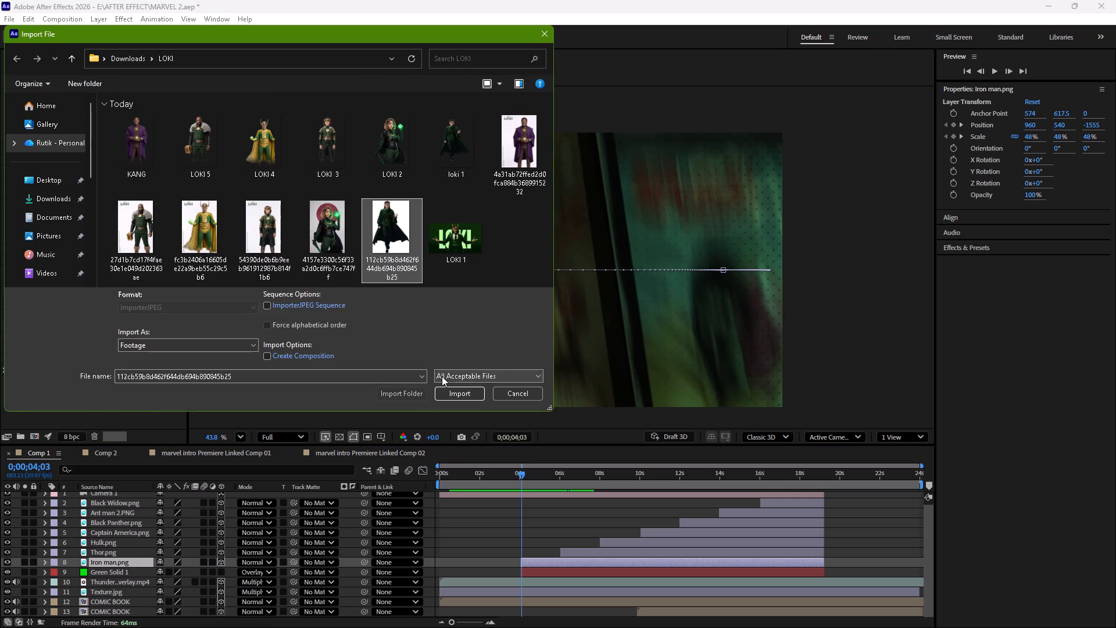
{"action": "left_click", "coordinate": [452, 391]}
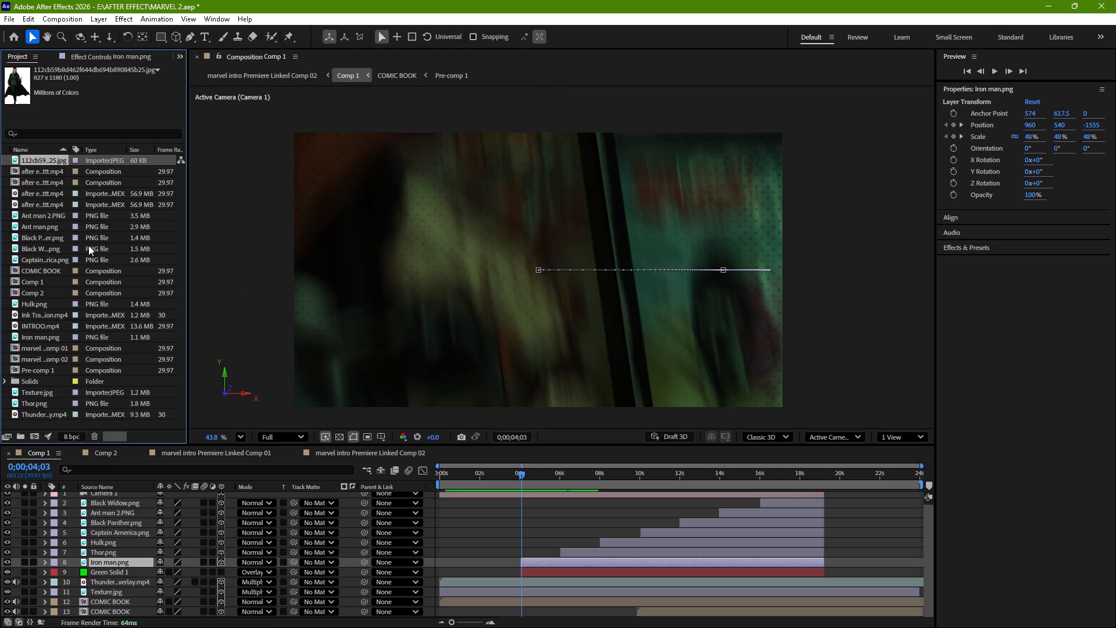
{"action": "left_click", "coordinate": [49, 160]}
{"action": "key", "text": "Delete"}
Import loki 1 from the LOKI folder into the project as a PNG sequence.
{"action": "key", "text": "ctrl+i"}
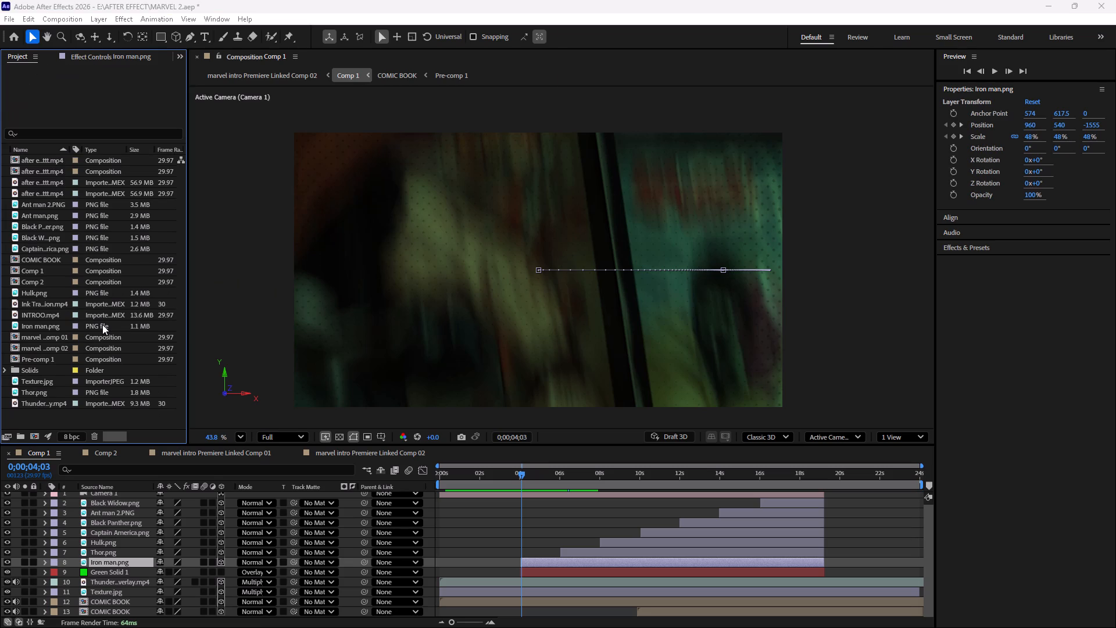
{"action": "left_click", "coordinate": [427, 160]}
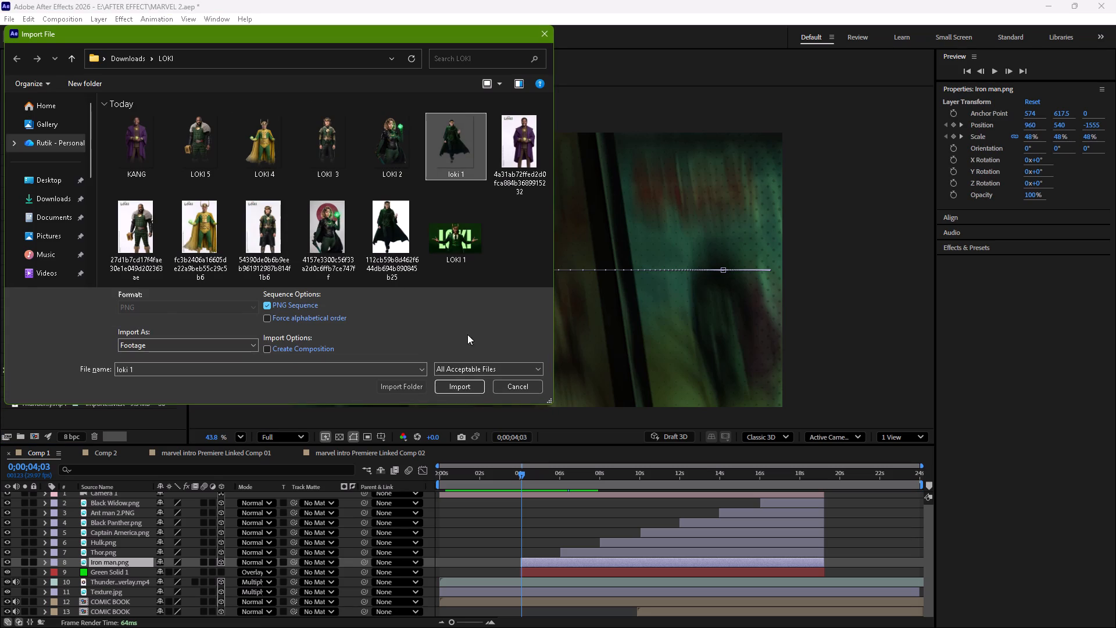
{"action": "left_click", "coordinate": [459, 385]}
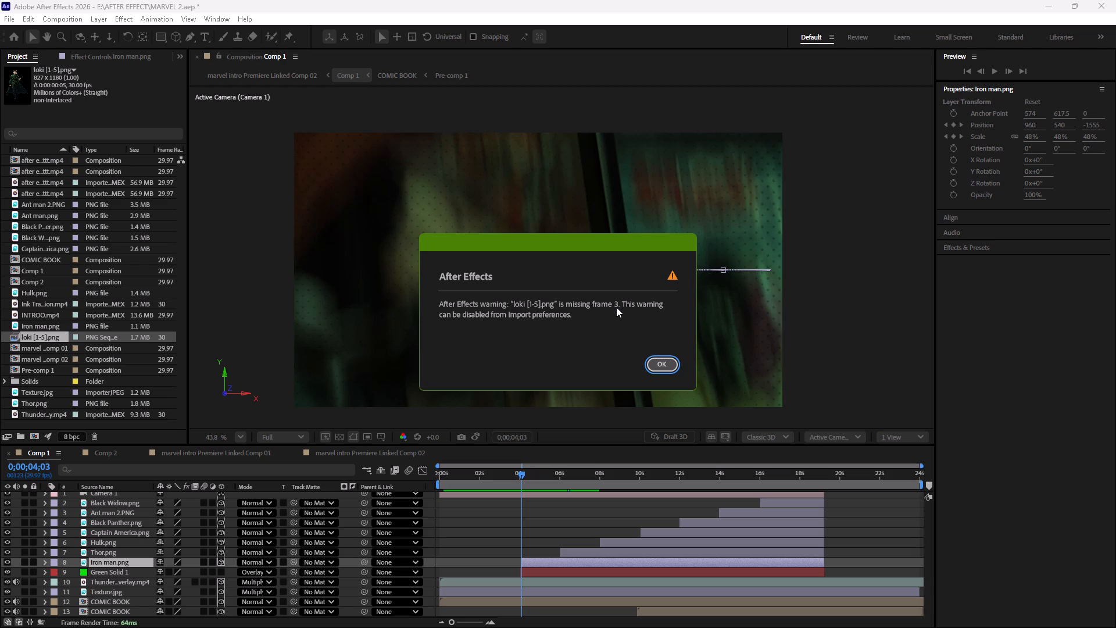
{"action": "left_click", "coordinate": [555, 313]}
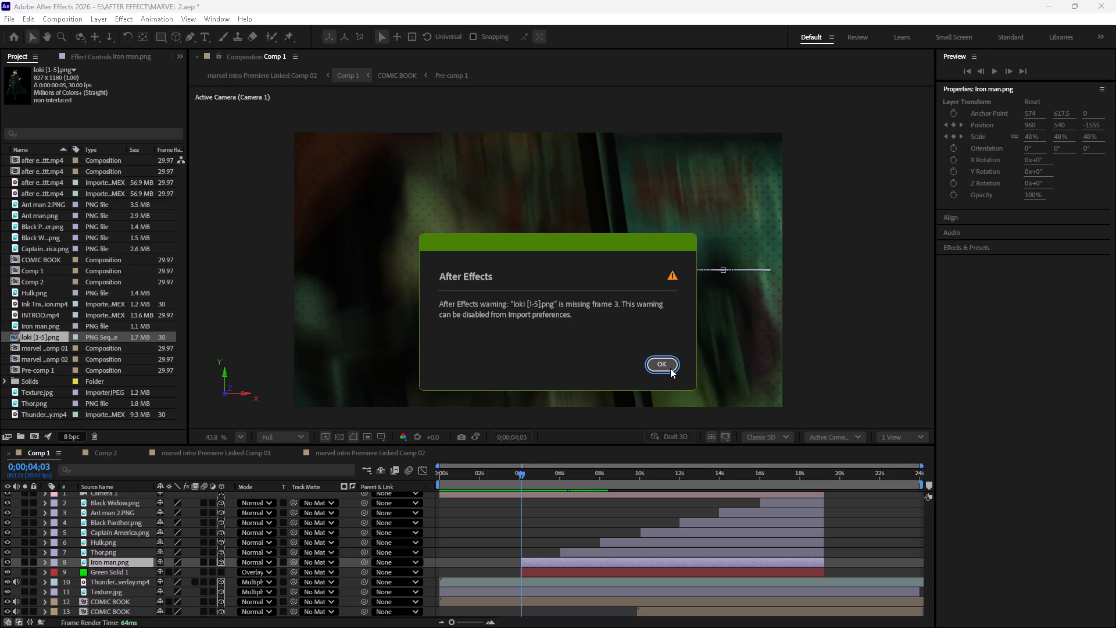
{"action": "left_click", "coordinate": [670, 368]}
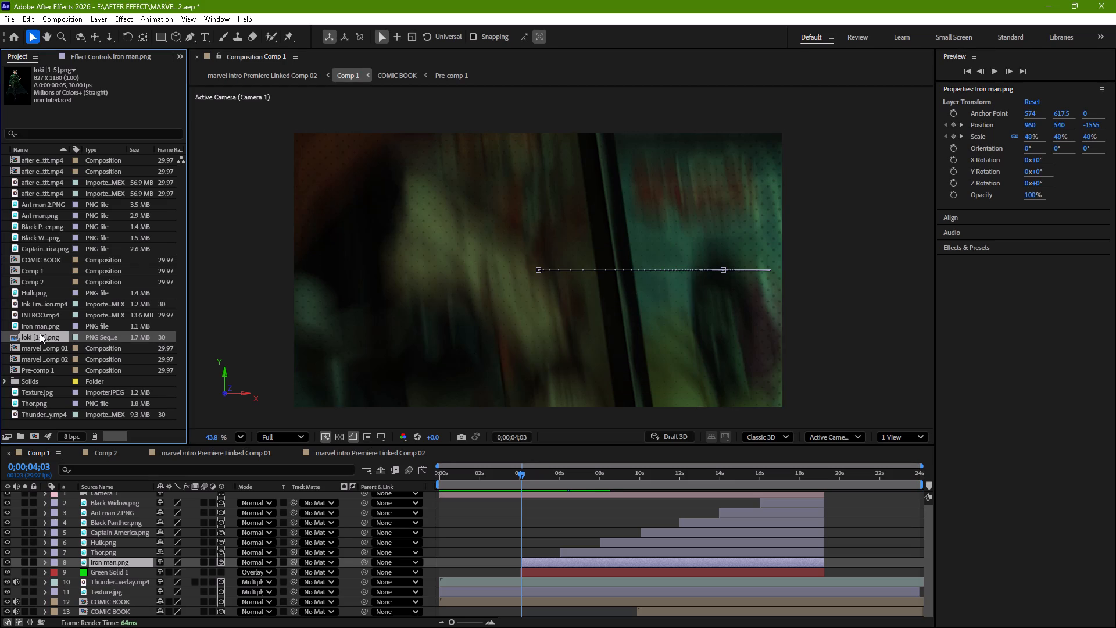
Open the imported loki [1-5].png footage and inspect the character cutout.
{"action": "triple_click", "coordinate": [40, 333]}
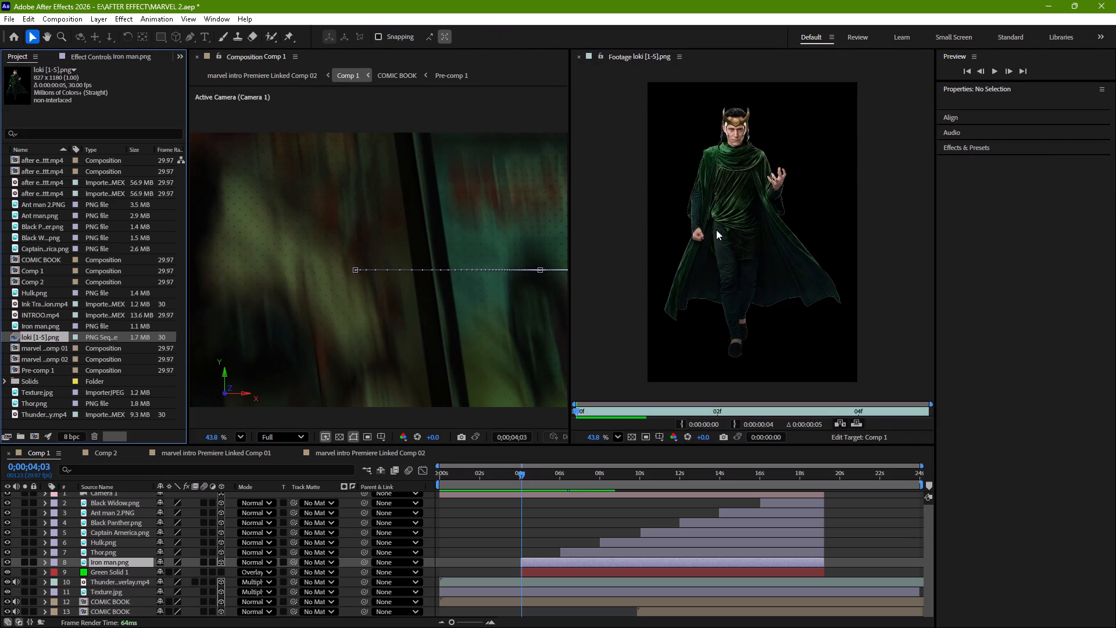
{"action": "left_click_drag", "start_coordinate": [718, 229], "coordinate": [727, 228]}
{"action": "left_click_drag", "start_coordinate": [727, 228], "coordinate": [747, 226]}
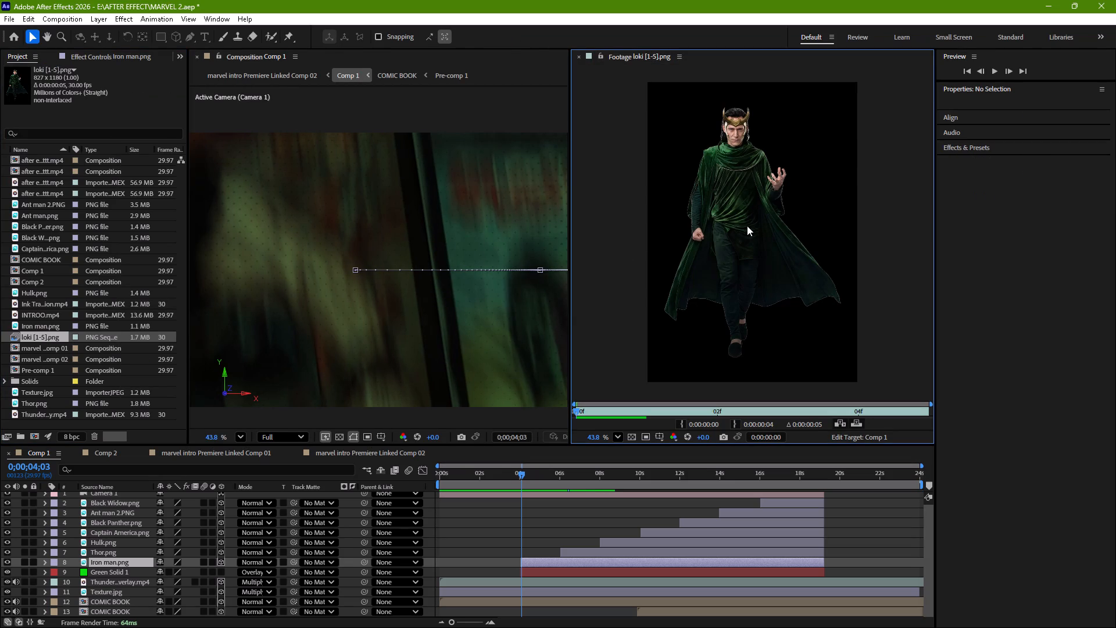
{"action": "left_click_drag", "start_coordinate": [747, 226], "coordinate": [717, 195]}
{"action": "triple_click", "coordinate": [717, 195]}
{"action": "triple_click", "coordinate": [717, 195]}
{"action": "left_click", "coordinate": [717, 195]}
Reload the loki [1-5].png footage in the project.
{"action": "left_click", "coordinate": [15, 333]}
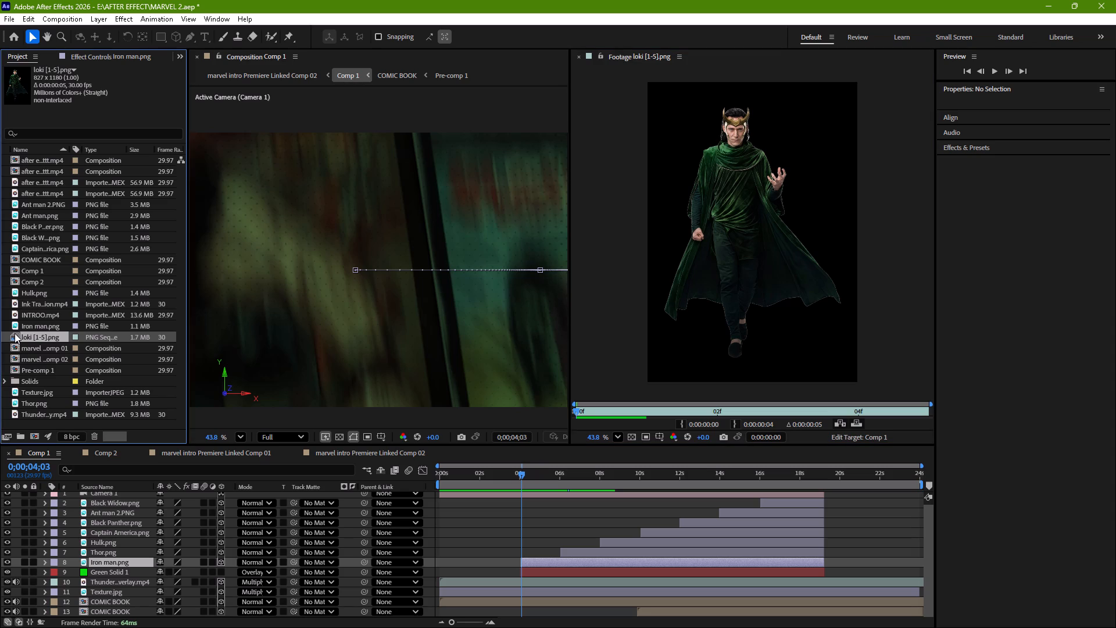
{"action": "right_click", "coordinate": [16, 334]}
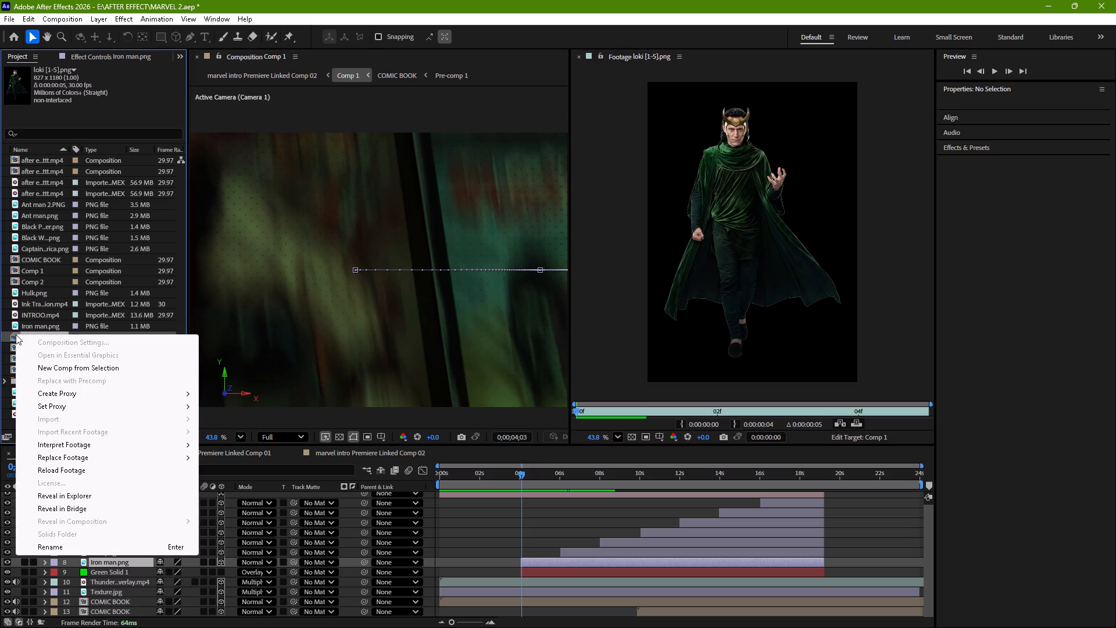
{"action": "left_click", "coordinate": [65, 466]}
{"action": "left_click", "coordinate": [667, 361]}
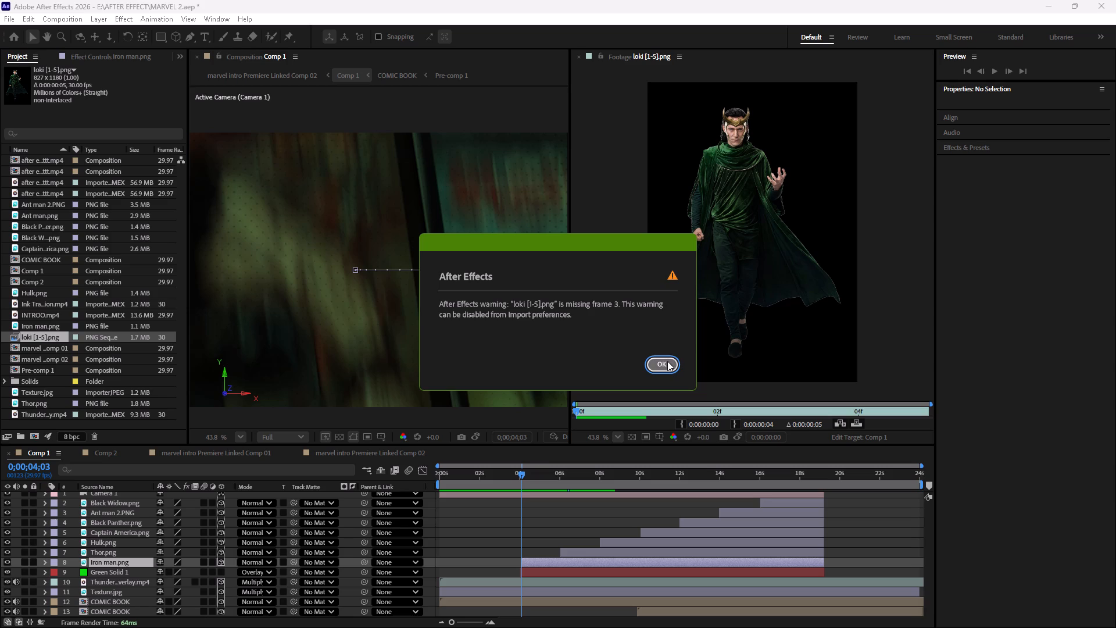
Dismiss the missing-frame warning and close the loki [1-5].png footage view, returning to Comp 1.
{"action": "left_click", "coordinate": [735, 228]}
{"action": "left_click_drag", "start_coordinate": [735, 228], "coordinate": [729, 241]}
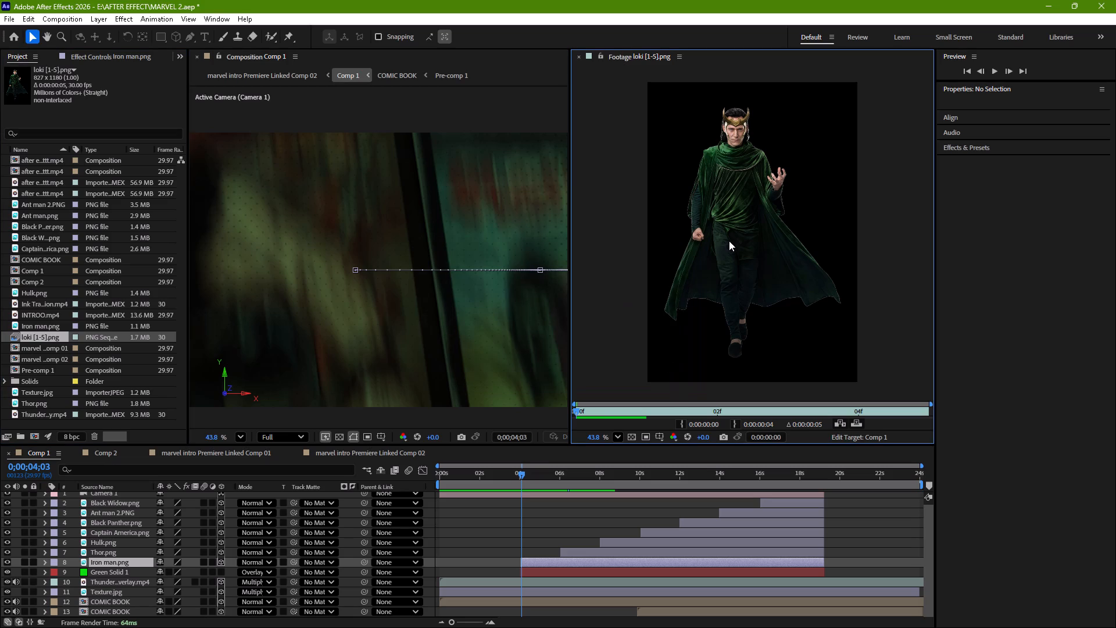
{"action": "left_click_drag", "start_coordinate": [729, 241], "coordinate": [726, 246]}
{"action": "left_click", "coordinate": [581, 61]}
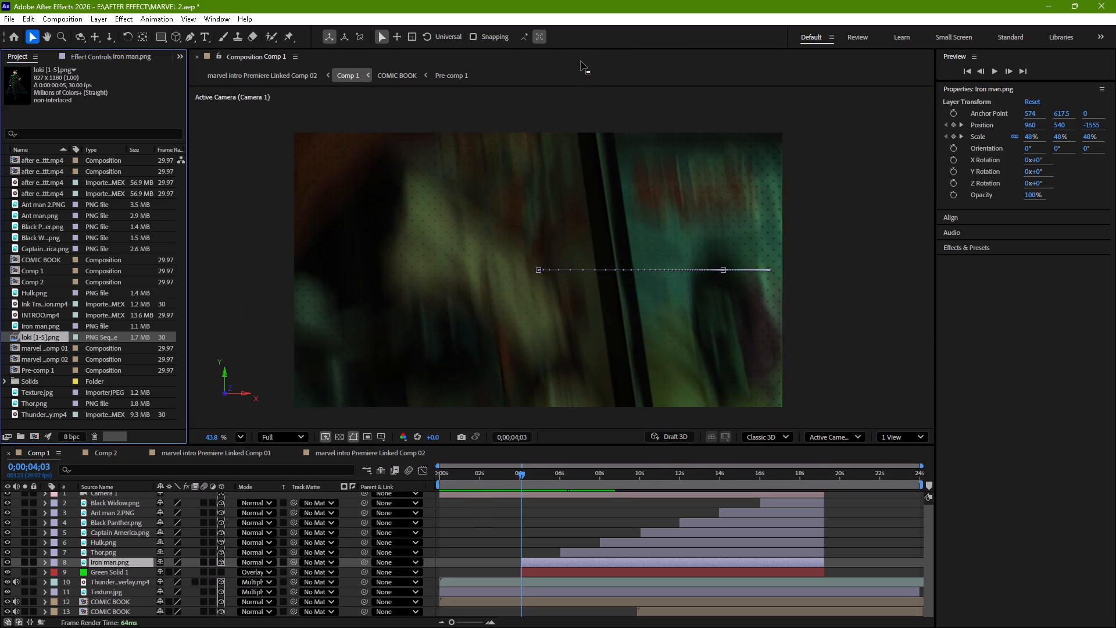
Preview Comp 1 and scrub through to 0;00;17;00 to examine how the hero images appear in the sequence.
{"action": "scroll", "coordinate": [594, 188], "scroll_direction": "down", "scroll_amount": 2, "text": "ctrl"}
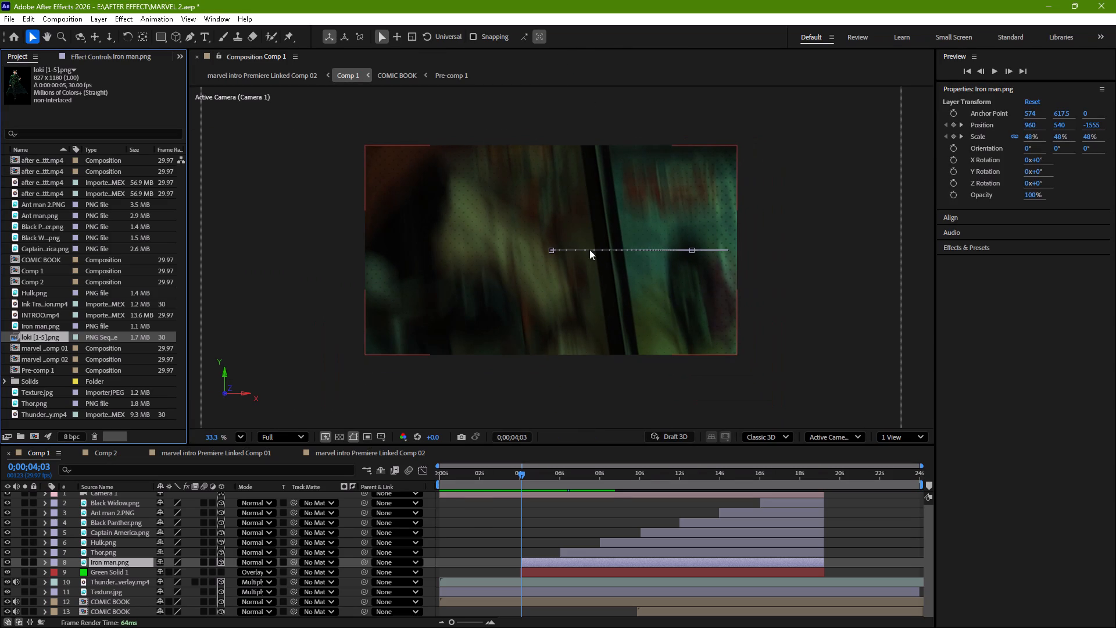
{"action": "key", "text": "space"}
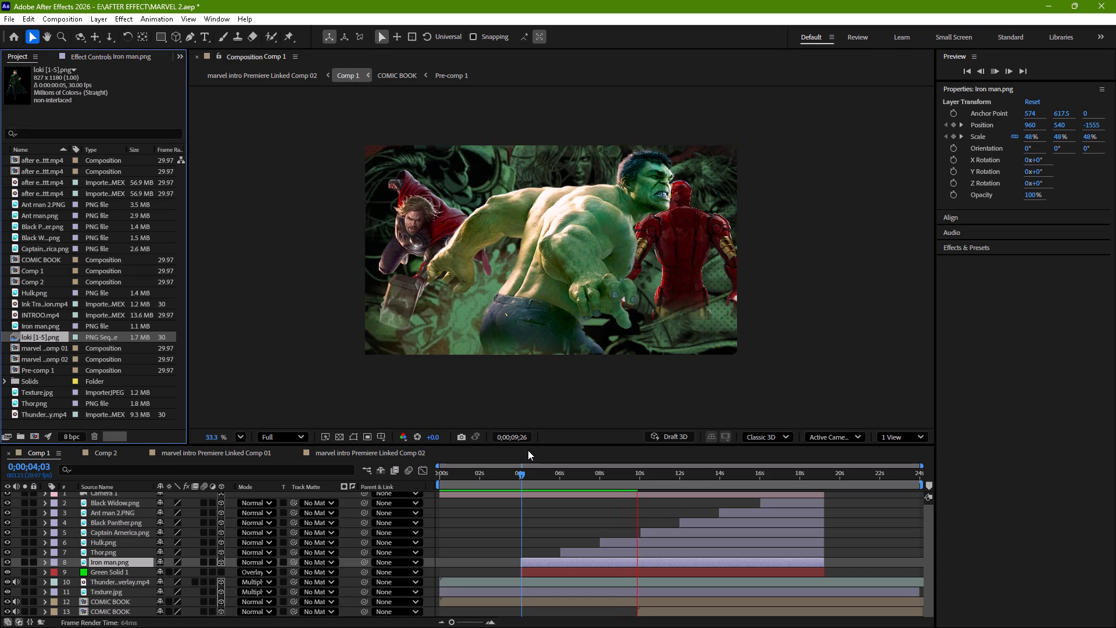
{"action": "key", "text": "space"}
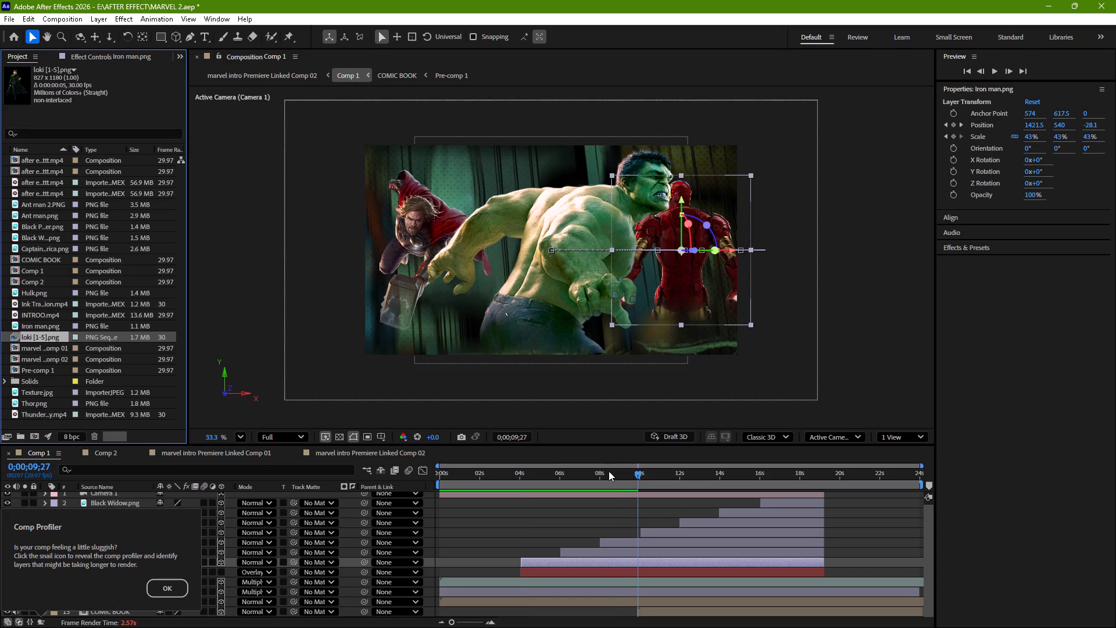
{"action": "left_click_drag", "start_coordinate": [638, 474], "coordinate": [718, 487]}
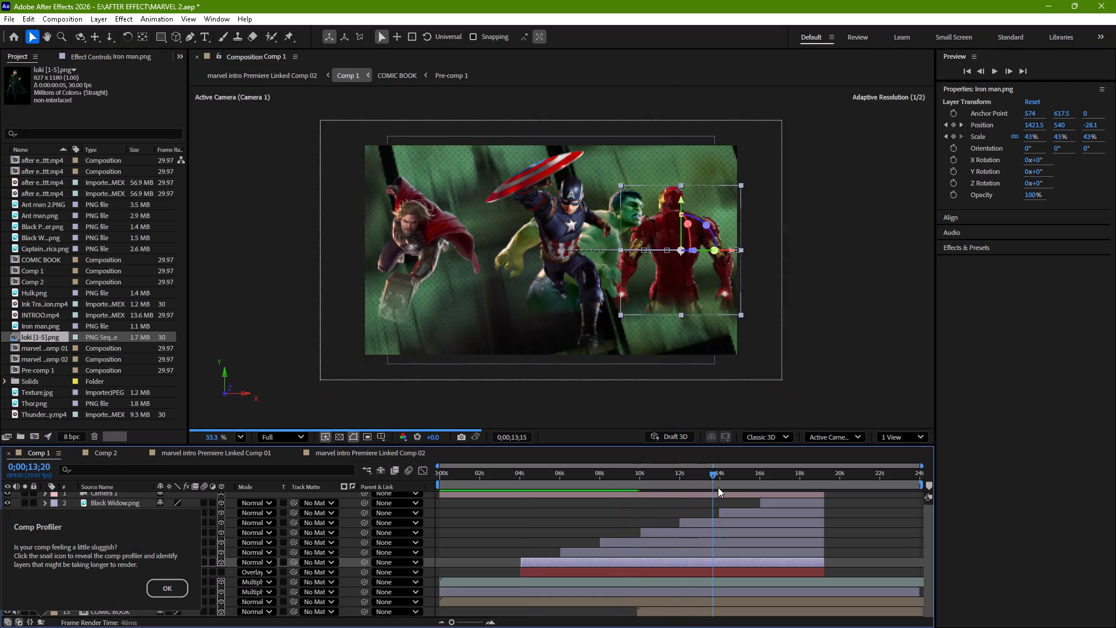
{"action": "left_click_drag", "start_coordinate": [718, 487], "coordinate": [777, 494]}
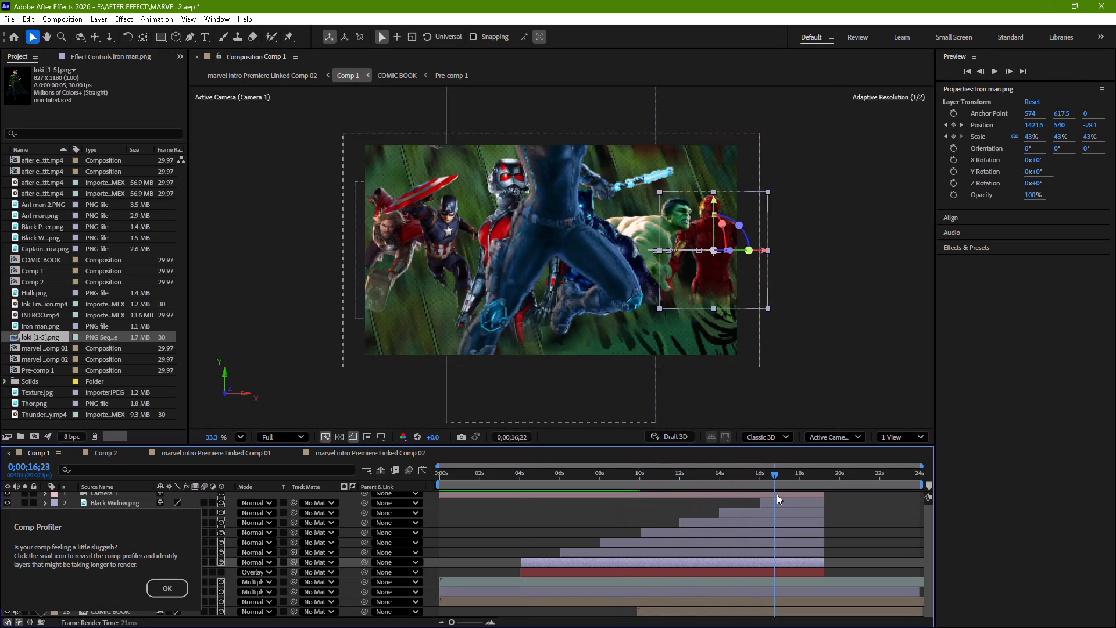
{"action": "left_click_drag", "start_coordinate": [777, 494], "coordinate": [779, 495]}
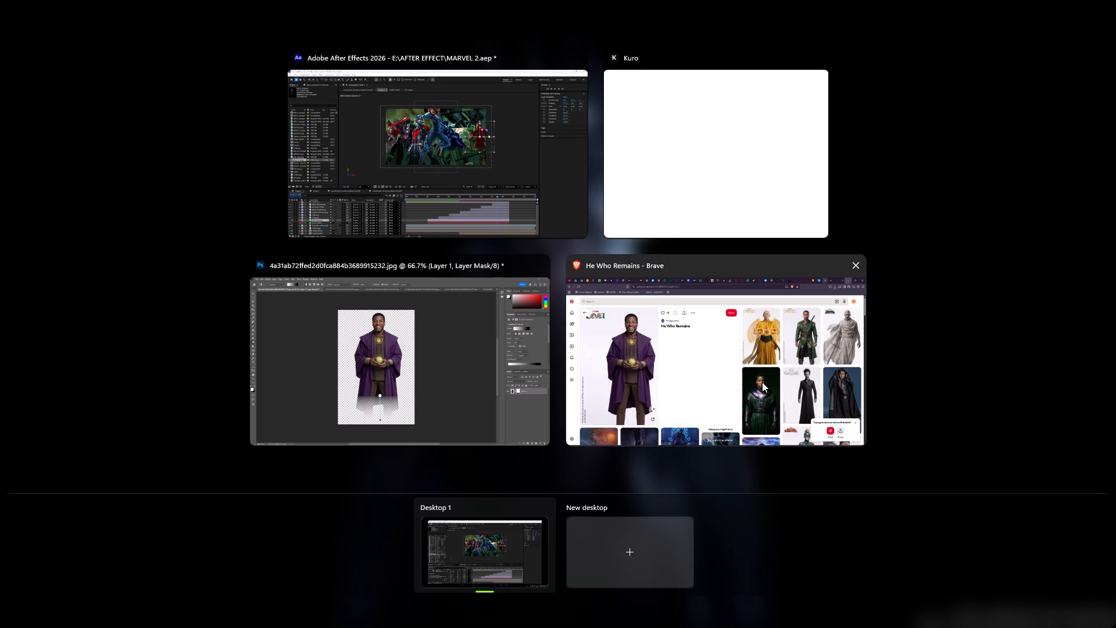
Switch to the He Who Remains page in Brave and turn on Wi-Fi to get back online.
{"action": "left_click", "coordinate": [762, 382]}
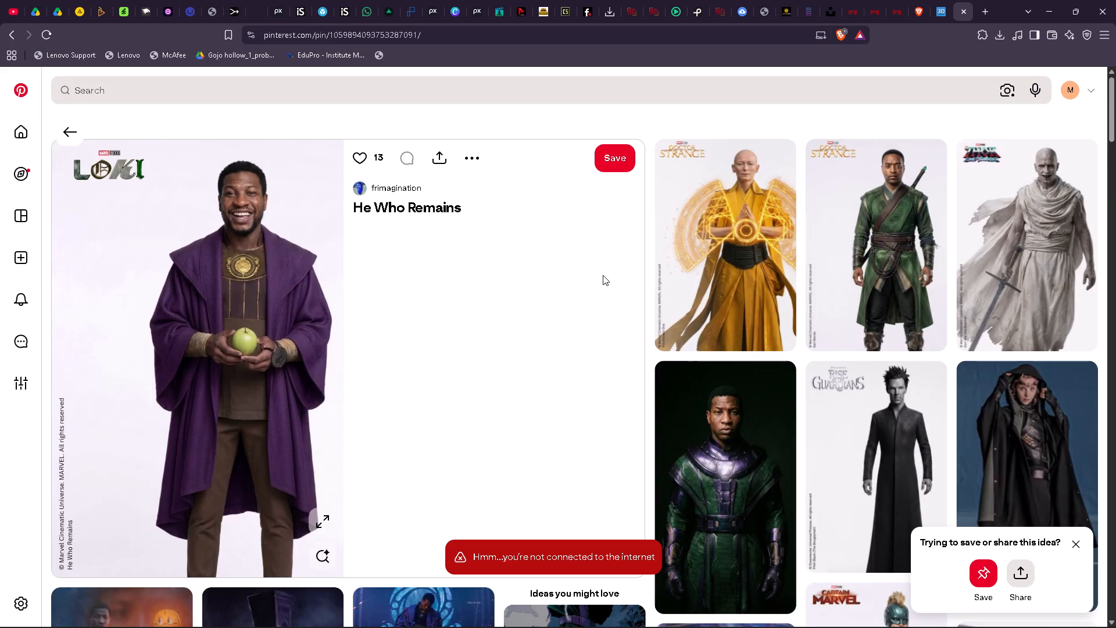
{"action": "key", "text": "super+a"}
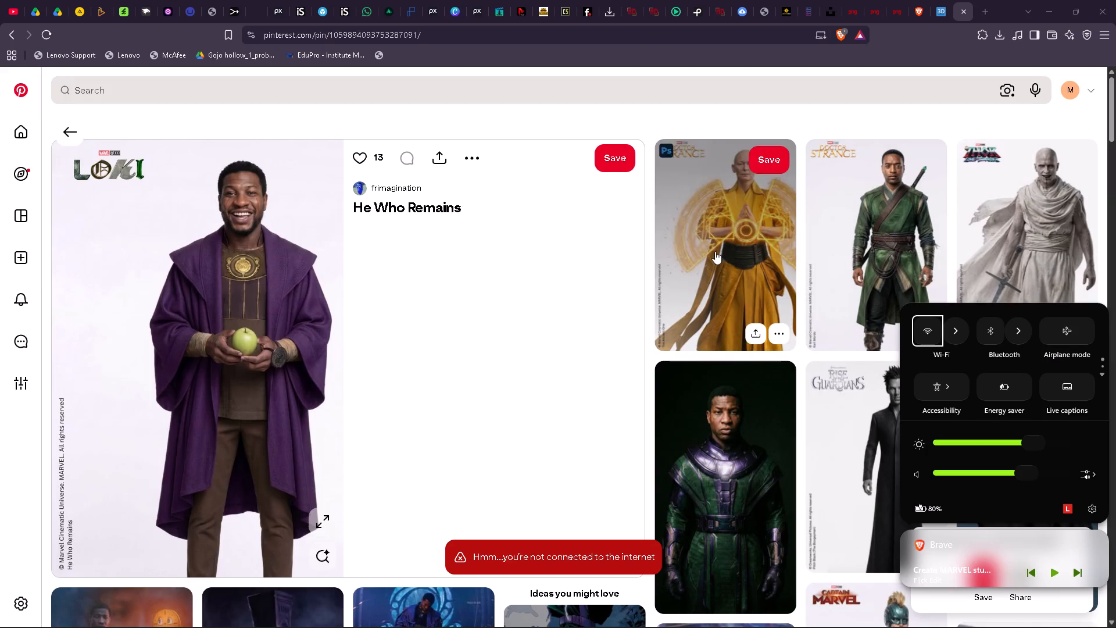
{"action": "left_click", "coordinate": [922, 321]}
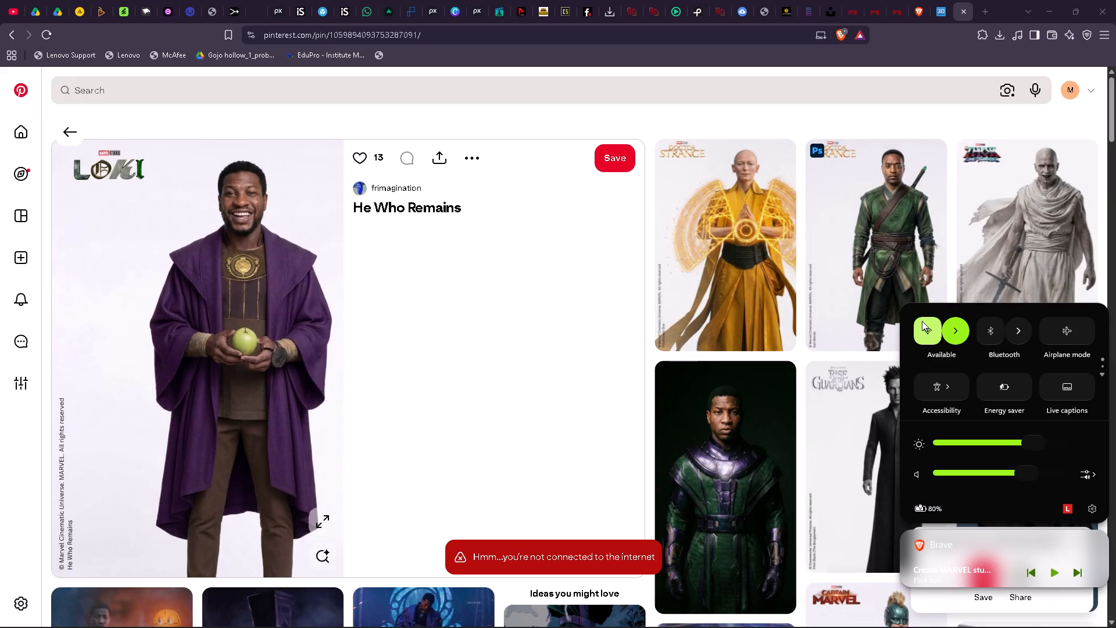
Browse the pins related to He Who Remains for more Marvel character images, and go back to the previous page.
{"action": "scroll", "coordinate": [576, 378], "scroll_direction": "down", "scroll_amount": 4}
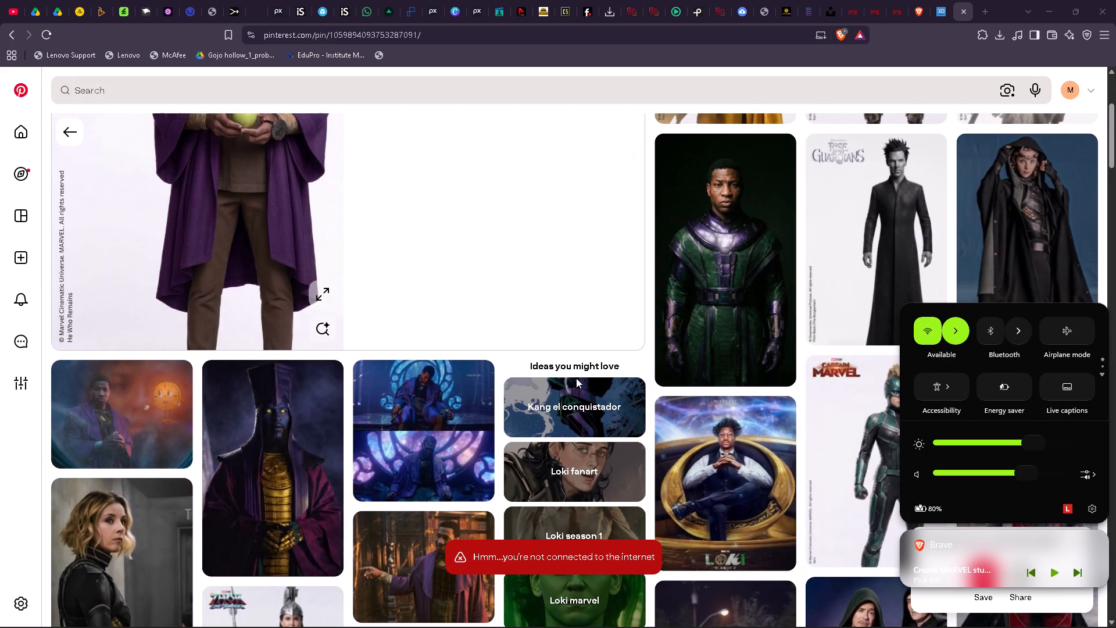
{"action": "scroll", "coordinate": [576, 378], "scroll_direction": "down", "scroll_amount": 5}
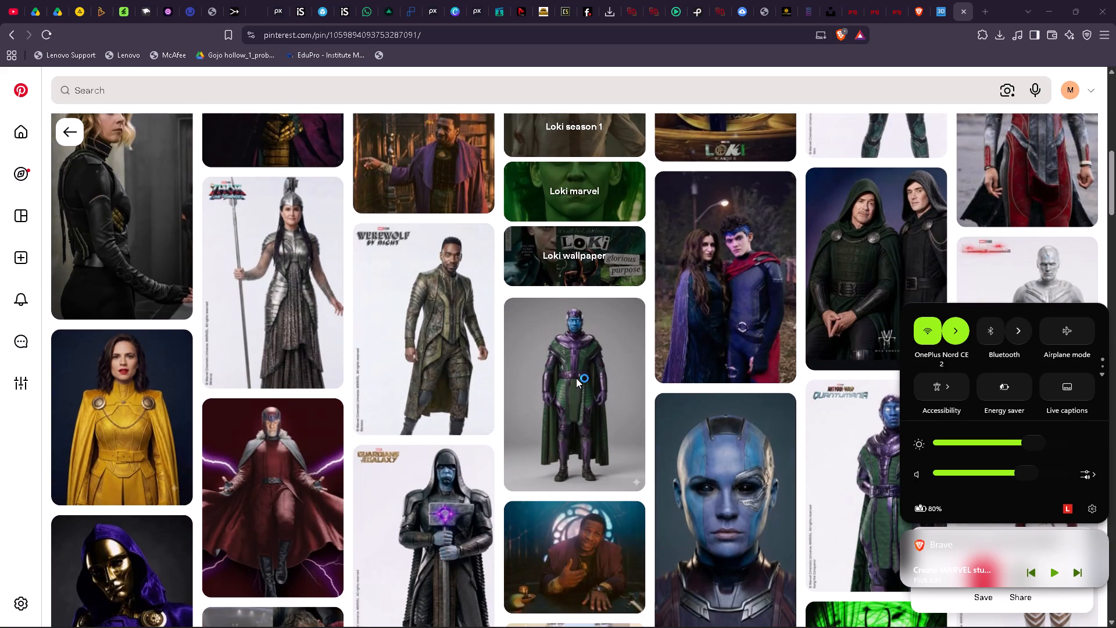
{"action": "scroll", "coordinate": [576, 378], "scroll_direction": "down", "scroll_amount": 4}
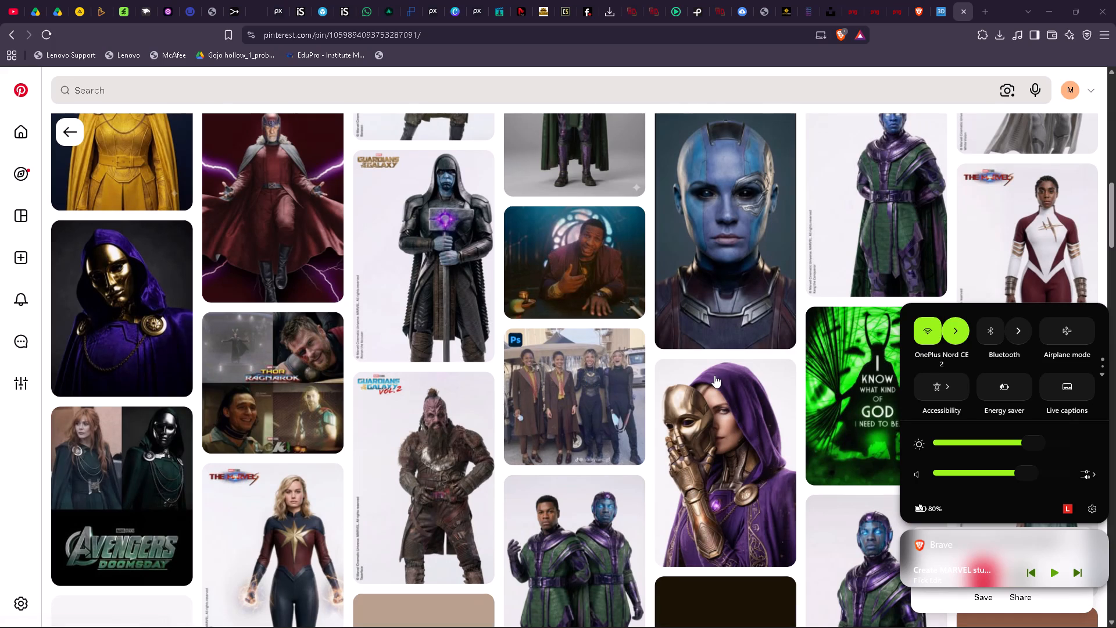
{"action": "left_click", "coordinate": [714, 375]}
{"action": "scroll", "coordinate": [714, 375], "scroll_direction": "down", "scroll_amount": 2}
{"action": "scroll", "coordinate": [714, 375], "scroll_direction": "up", "scroll_amount": 1}
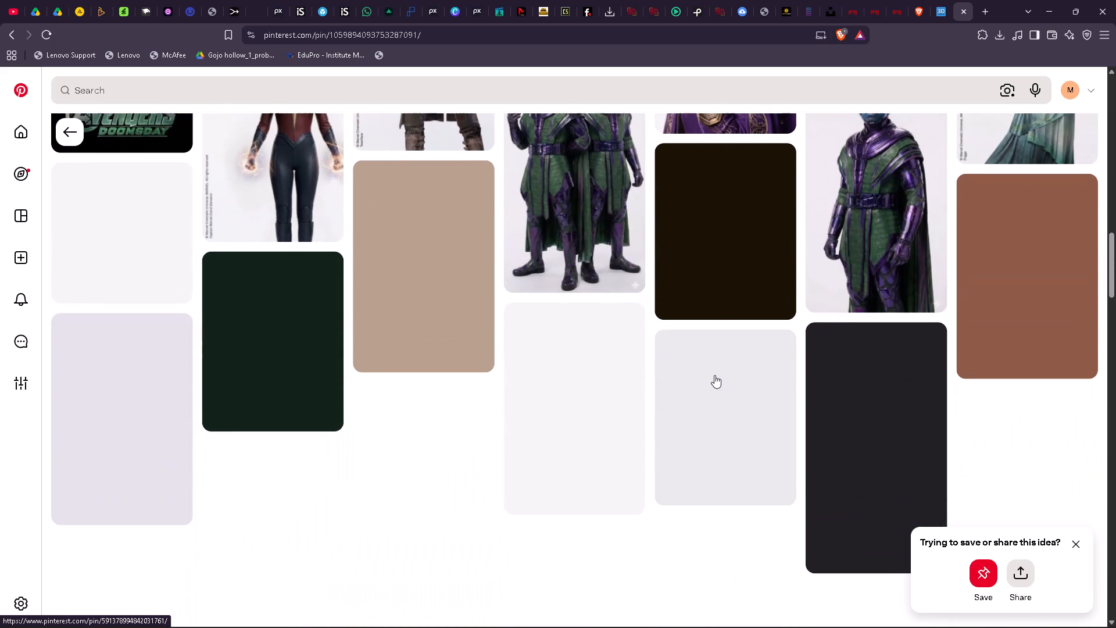
{"action": "scroll", "coordinate": [714, 375], "scroll_direction": "up", "scroll_amount": 16}
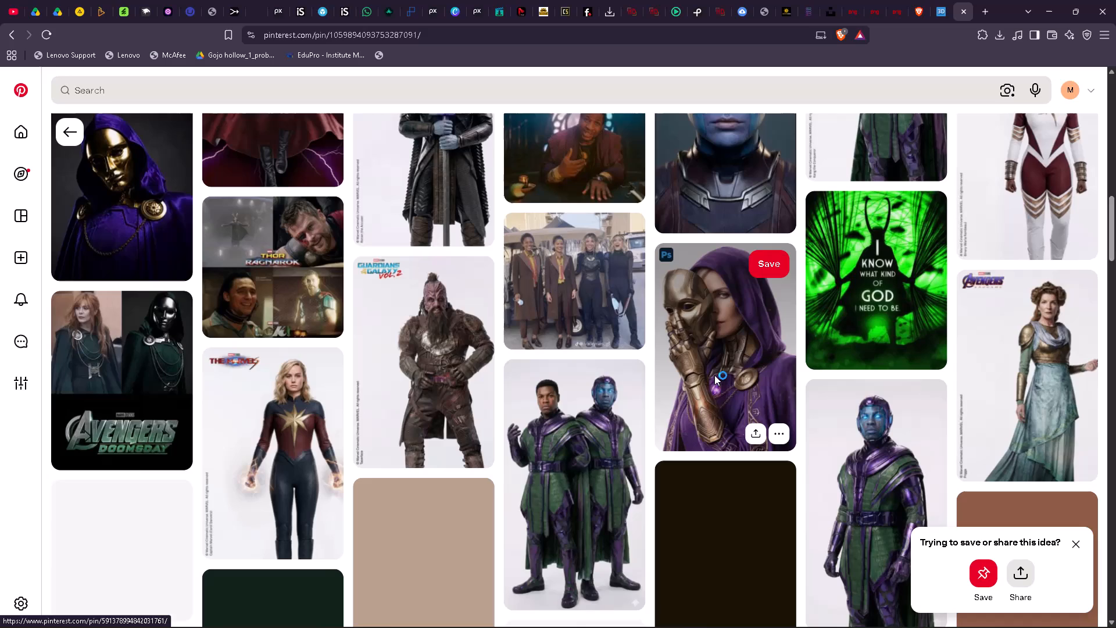
{"action": "scroll", "coordinate": [714, 375], "scroll_direction": "up", "scroll_amount": 17}
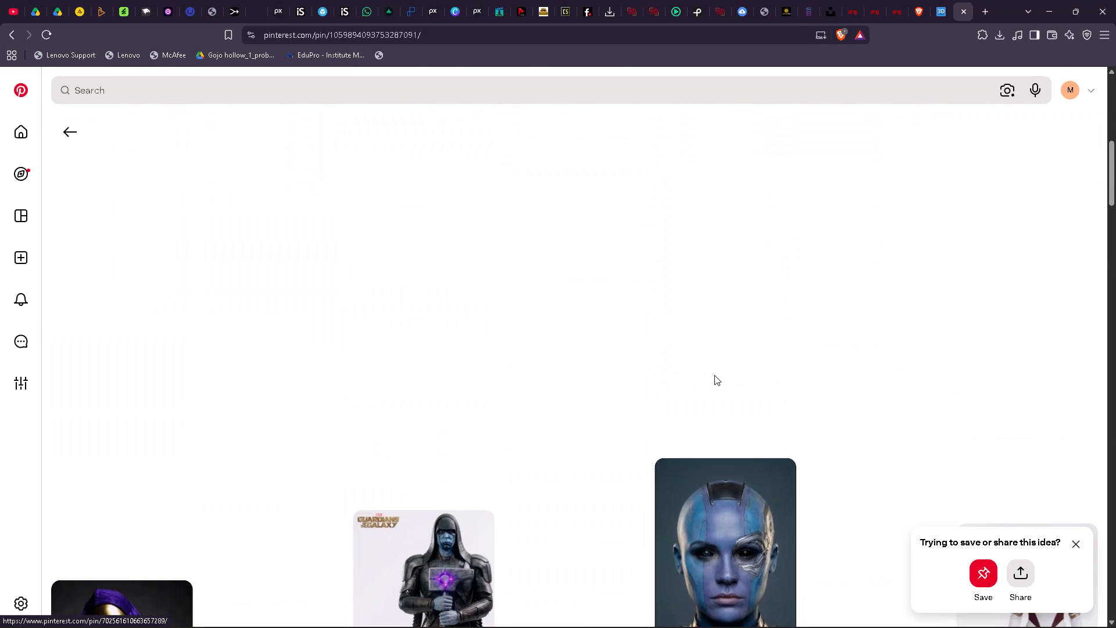
{"action": "scroll", "coordinate": [714, 375], "scroll_direction": "up", "scroll_amount": 11}
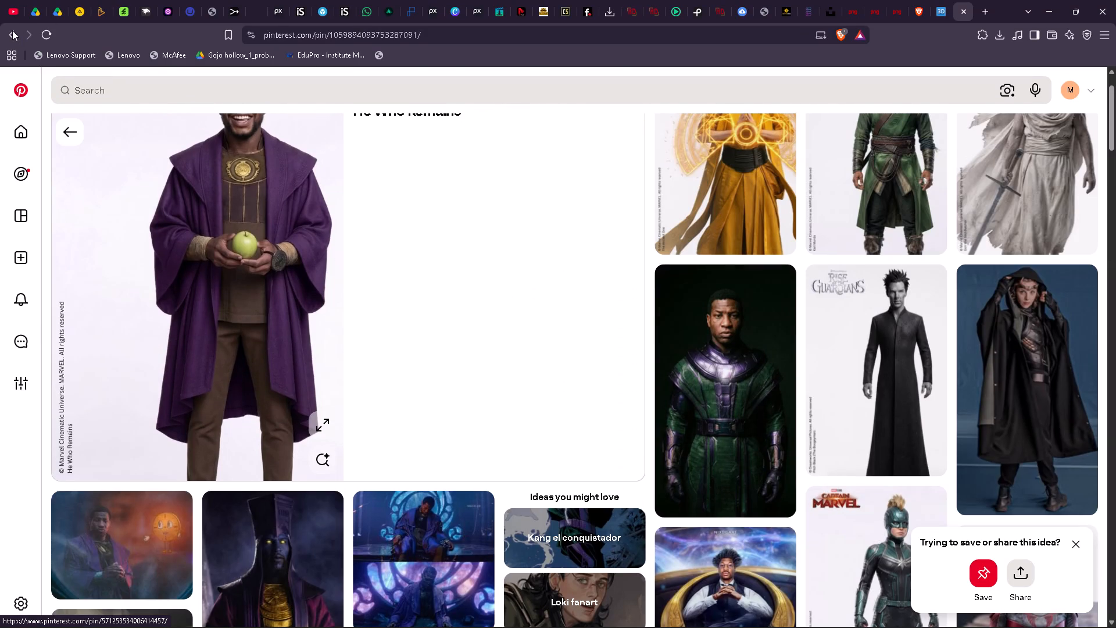
{"action": "left_click", "coordinate": [12, 30]}
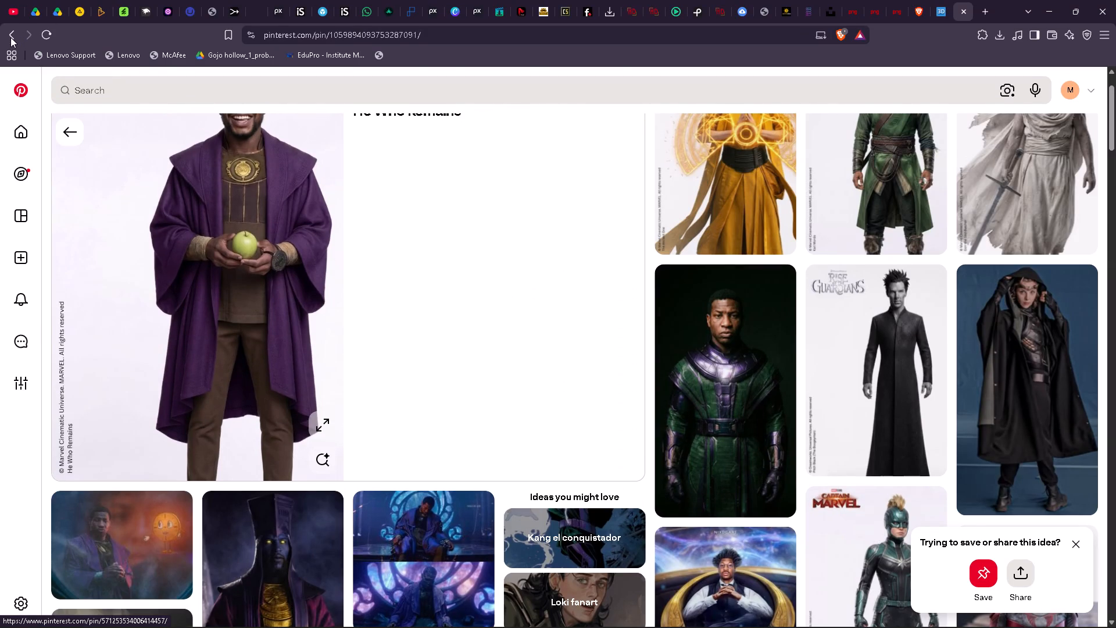
Switch to Brave and go back on Pinterest from the He Who Remains pin to the Loki Variants pin.
{"action": "left_click", "coordinate": [10, 37]}
{"action": "left_click", "coordinate": [1074, 547]}
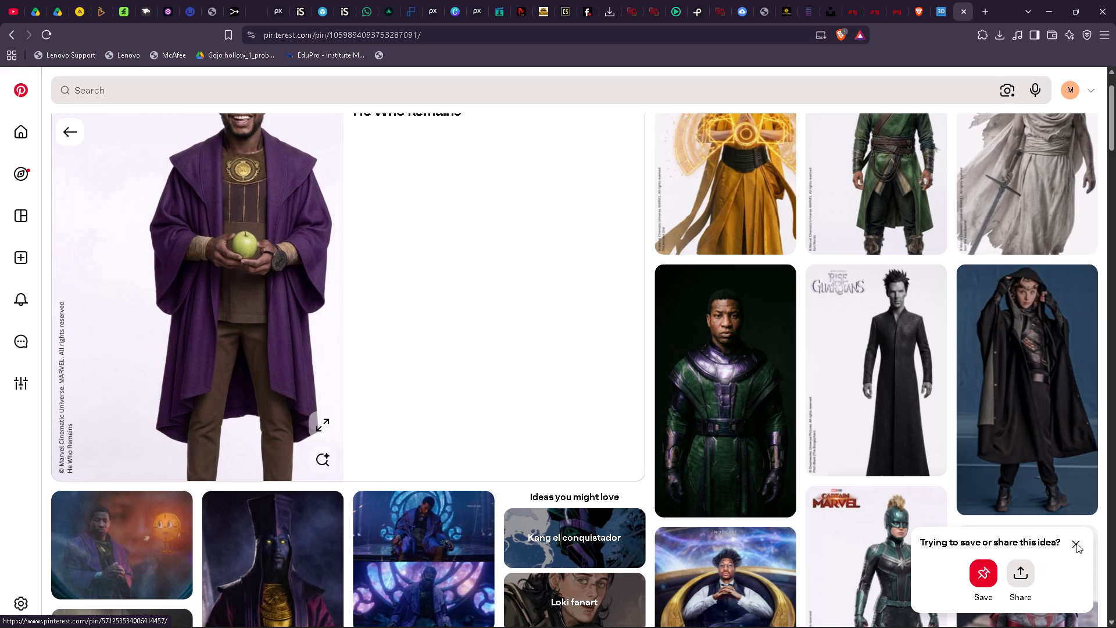
{"action": "left_click", "coordinate": [1076, 543]}
{"action": "left_click", "coordinate": [5, 32]}
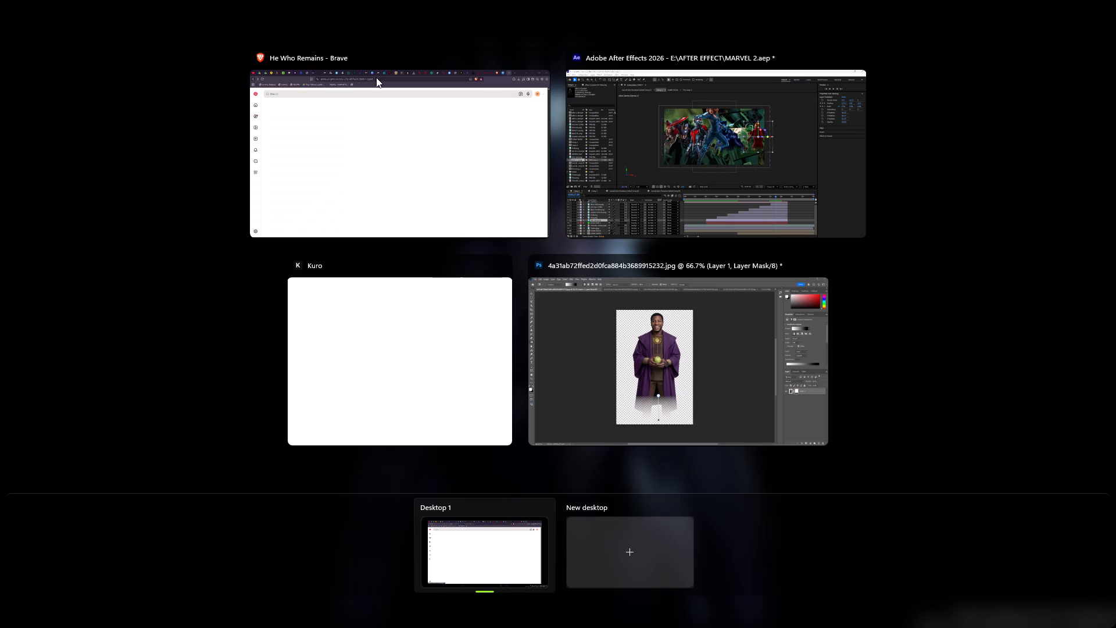
{"action": "left_click", "coordinate": [651, 174]}
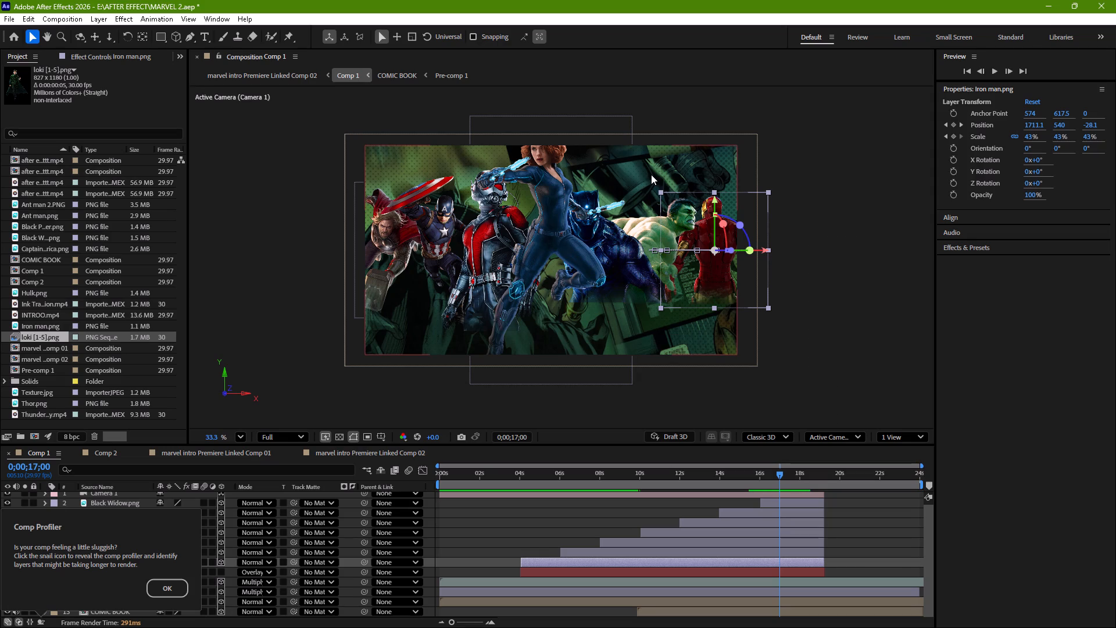
{"action": "left_click", "coordinate": [1042, 3]}
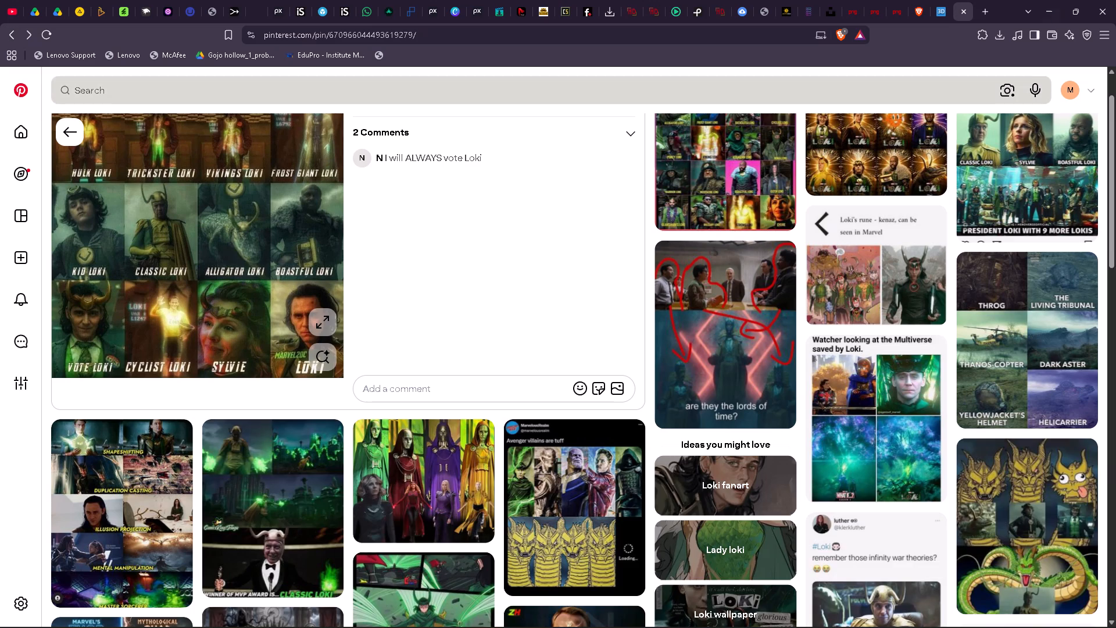
Look through the Loki Variants pin and its related pins for suitable Loki character images.
{"action": "scroll", "coordinate": [409, 177], "scroll_direction": "up", "scroll_amount": 7}
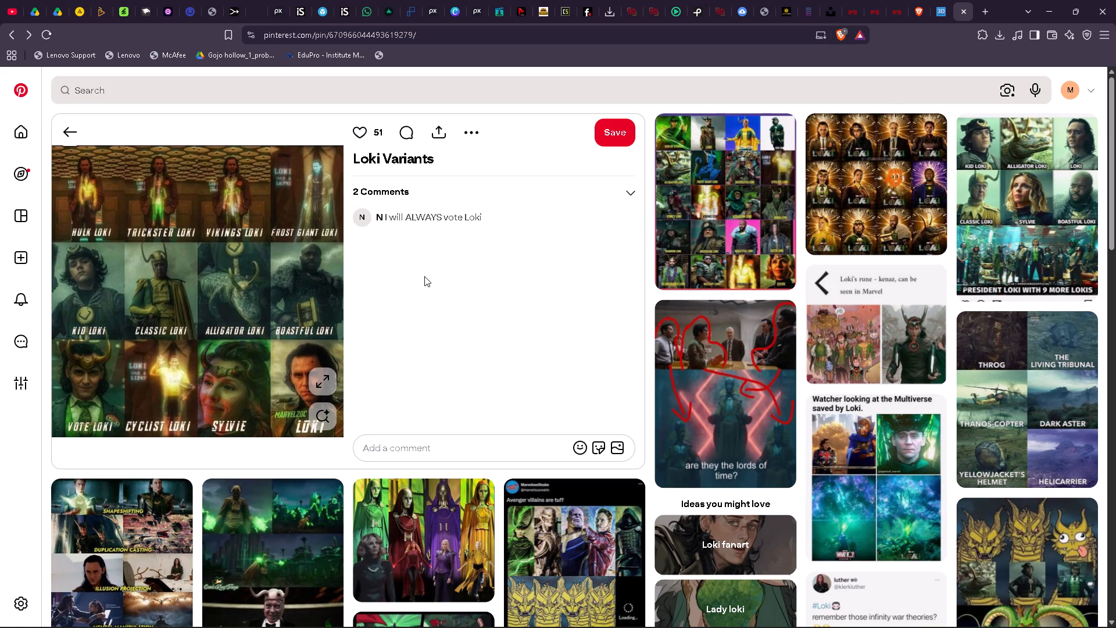
{"action": "scroll", "coordinate": [424, 276], "scroll_direction": "down", "scroll_amount": 5}
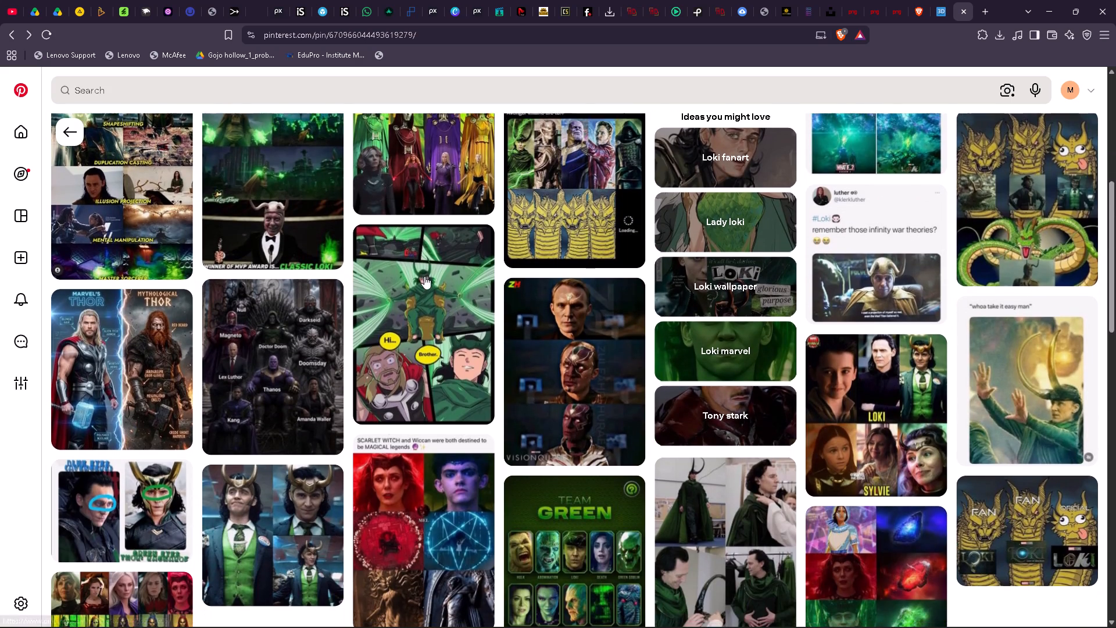
{"action": "scroll", "coordinate": [424, 276], "scroll_direction": "down", "scroll_amount": 3}
{"action": "scroll", "coordinate": [424, 276], "scroll_direction": "up", "scroll_amount": 2}
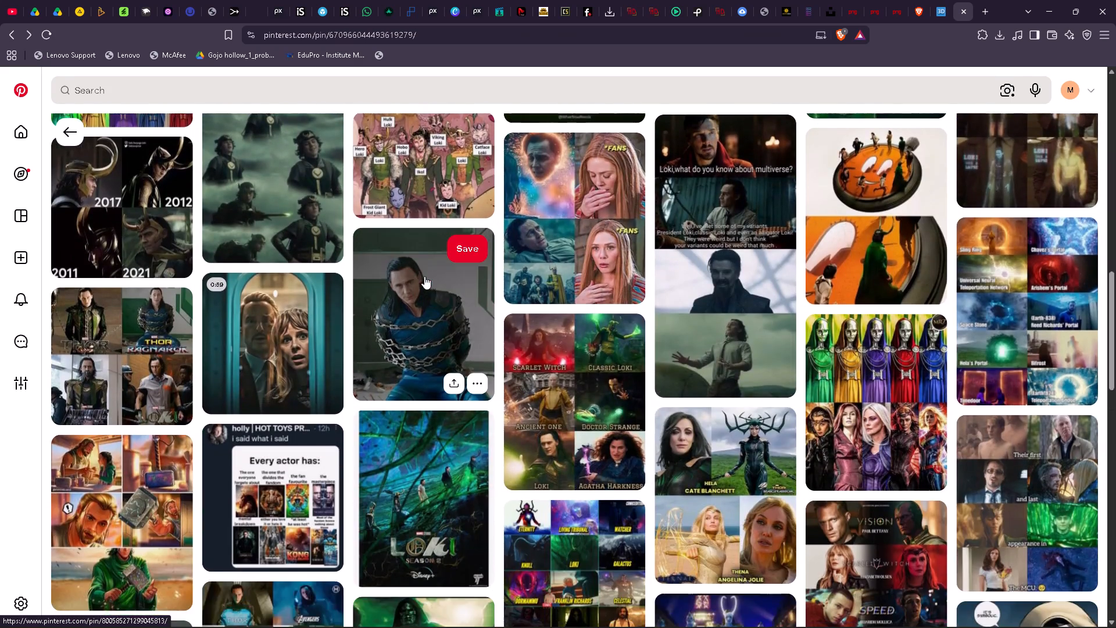
{"action": "scroll", "coordinate": [424, 276], "scroll_direction": "up", "scroll_amount": 1}
Return through the KID LOKI search results to the Kid Loki pin and examine its related pins for full-body character images.
{"action": "left_click", "coordinate": [35, 36]}
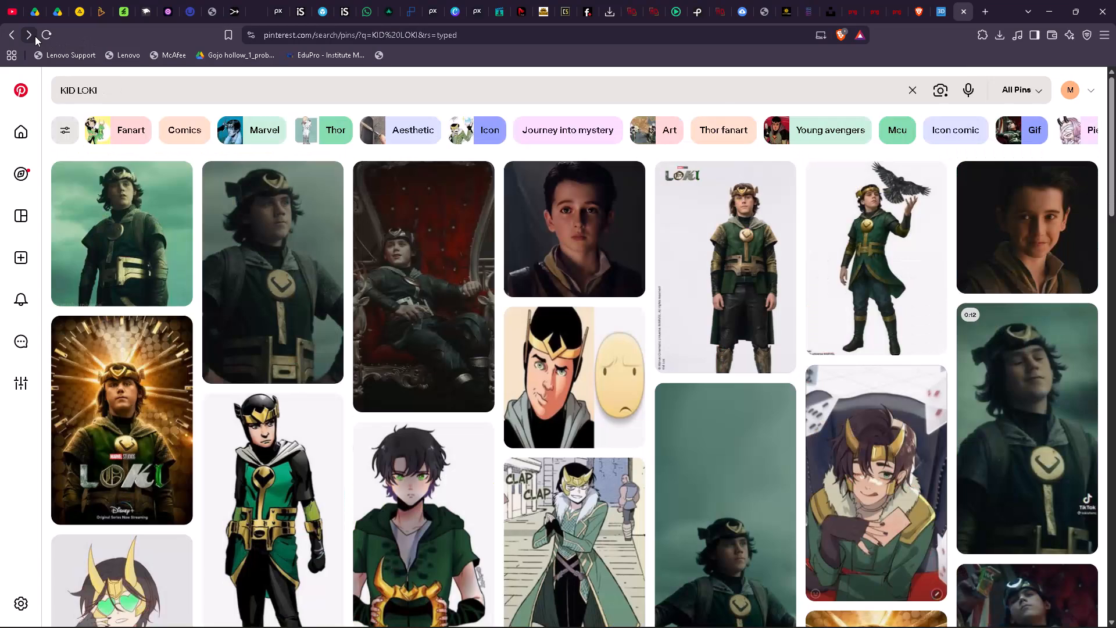
{"action": "left_click", "coordinate": [35, 36]}
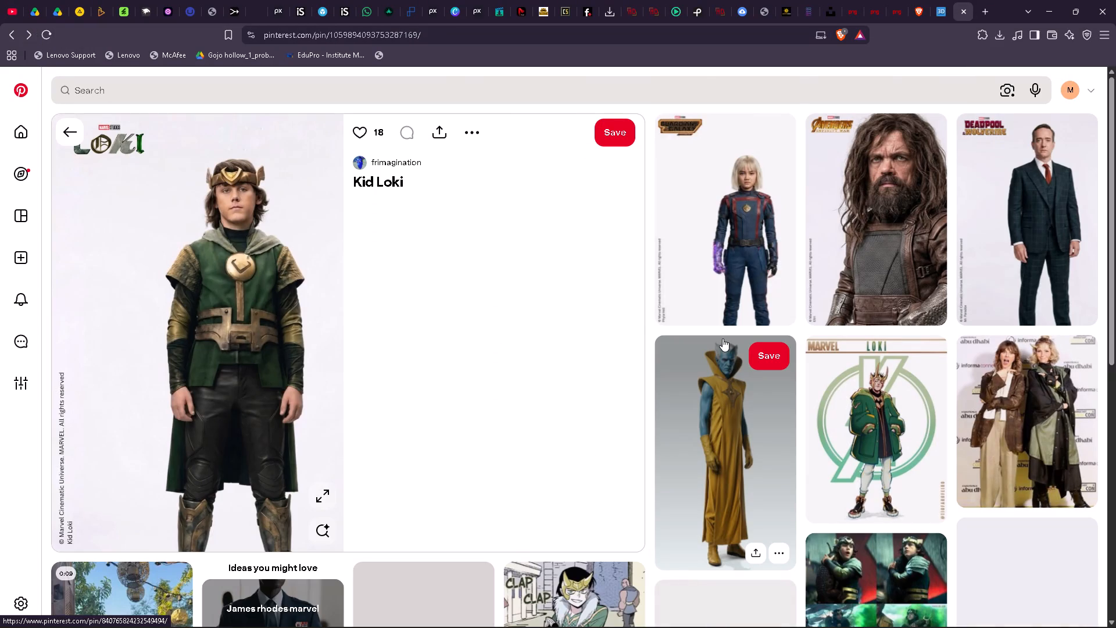
{"action": "scroll", "coordinate": [722, 338], "scroll_direction": "down", "scroll_amount": 3}
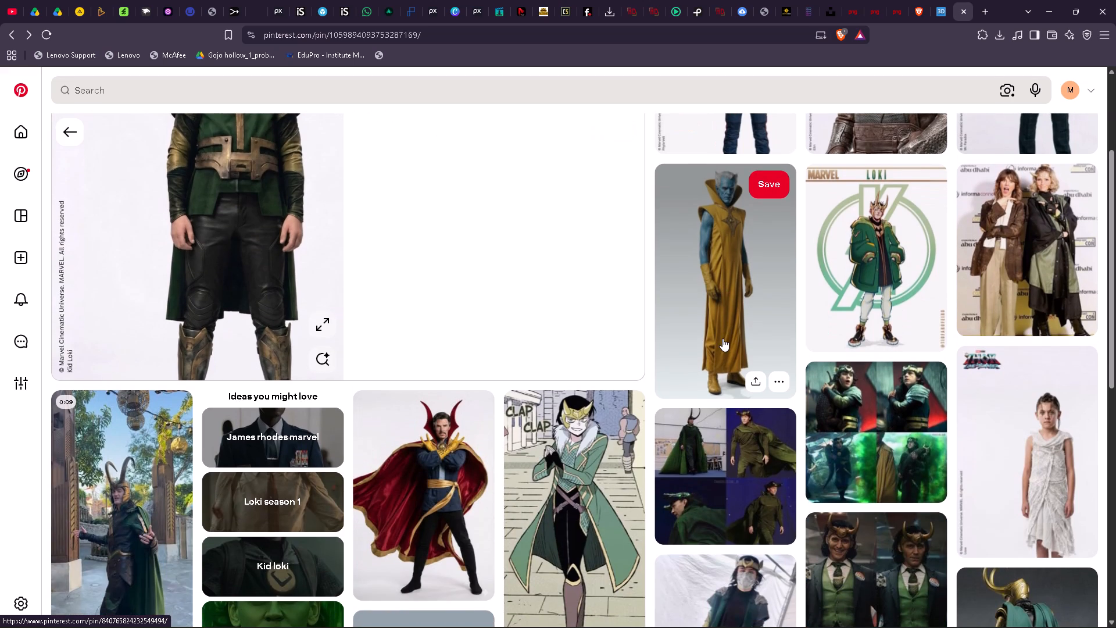
{"action": "scroll", "coordinate": [722, 338], "scroll_direction": "down", "scroll_amount": 1}
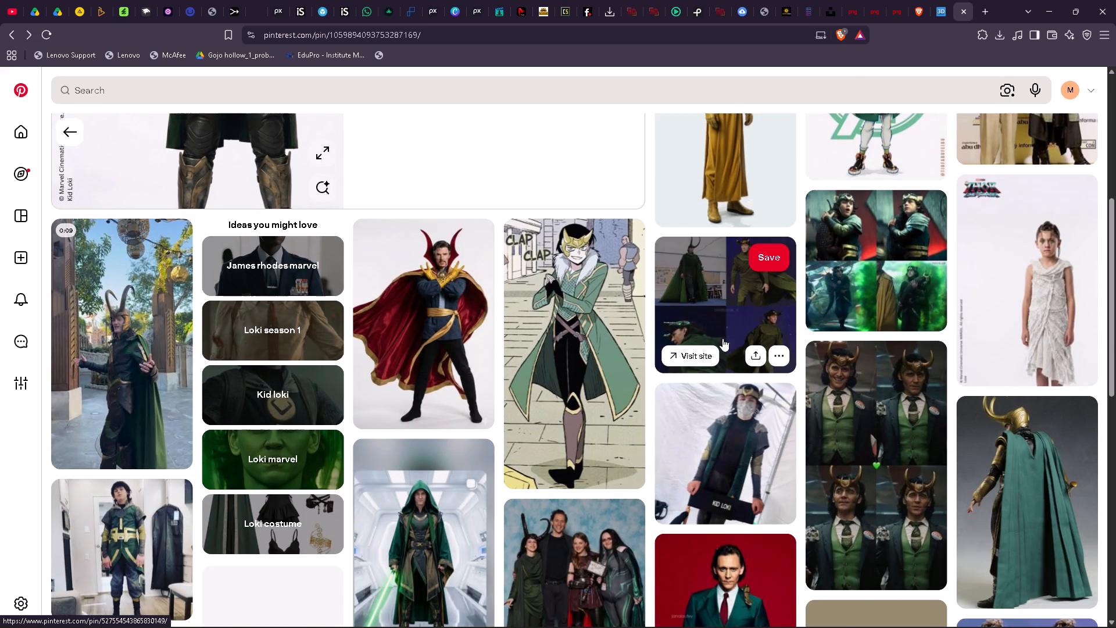
{"action": "scroll", "coordinate": [722, 338], "scroll_direction": "down", "scroll_amount": 4}
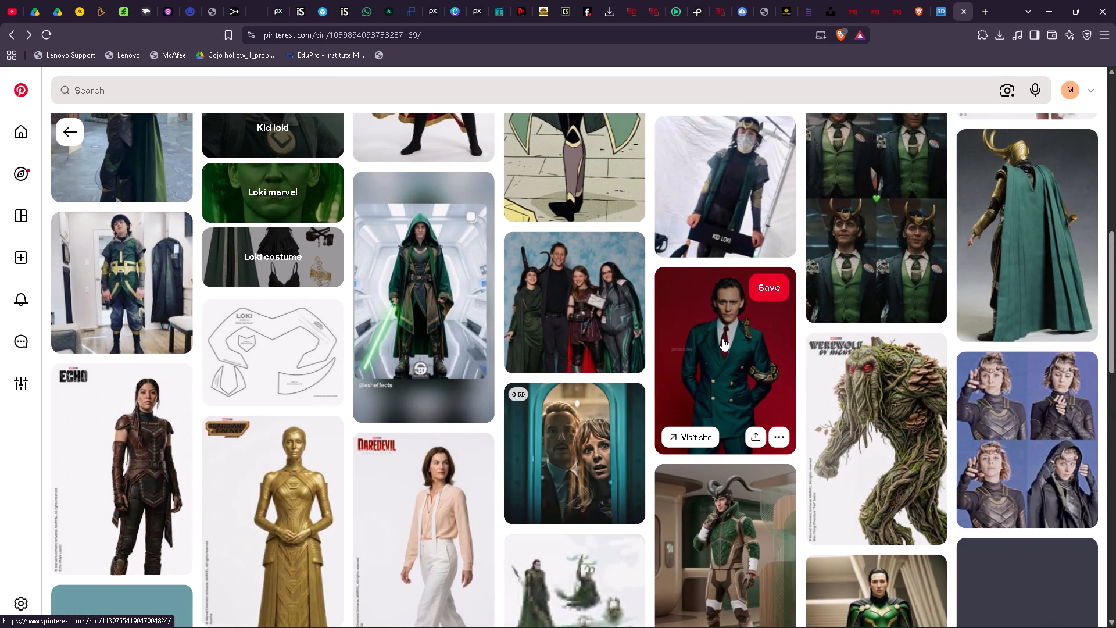
{"action": "scroll", "coordinate": [722, 338], "scroll_direction": "down", "scroll_amount": 3}
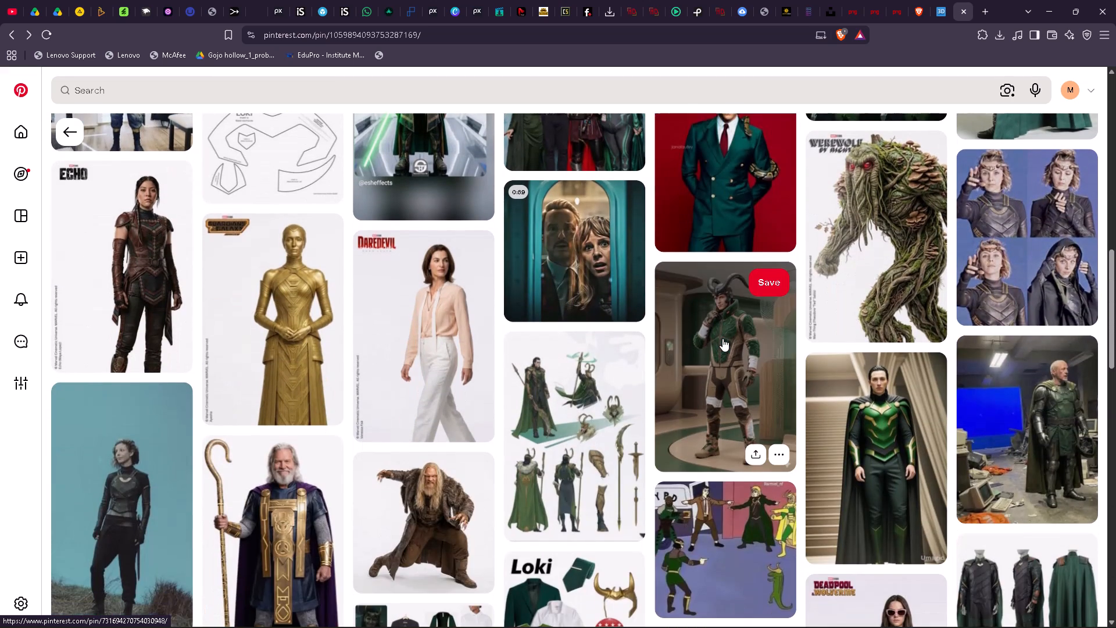
{"action": "scroll", "coordinate": [722, 338], "scroll_direction": "down", "scroll_amount": 3}
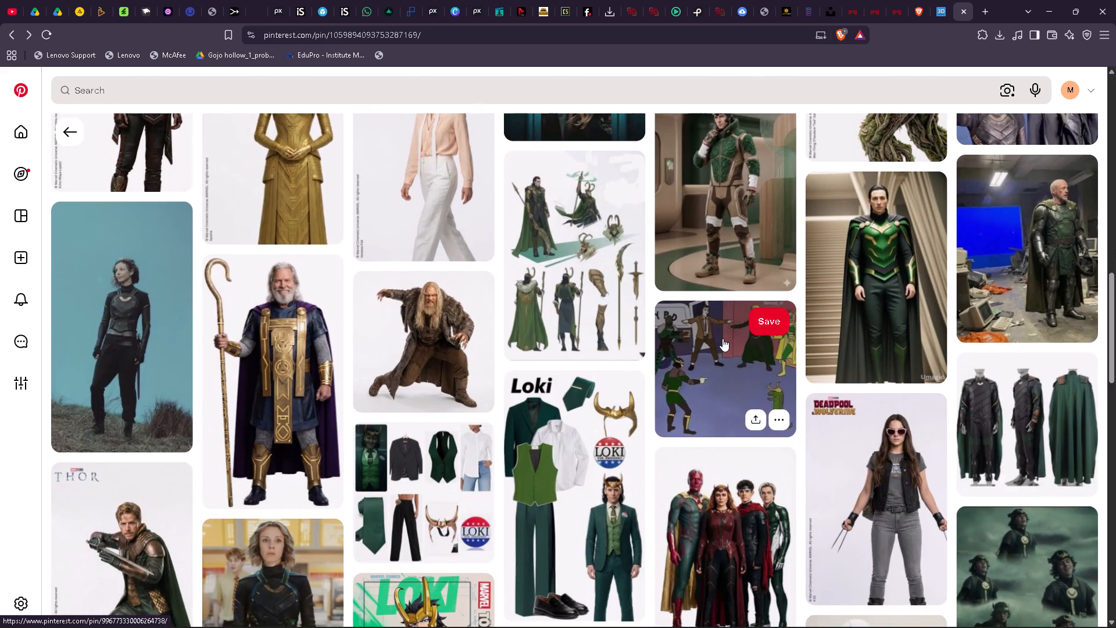
{"action": "scroll", "coordinate": [722, 338], "scroll_direction": "down", "scroll_amount": 5}
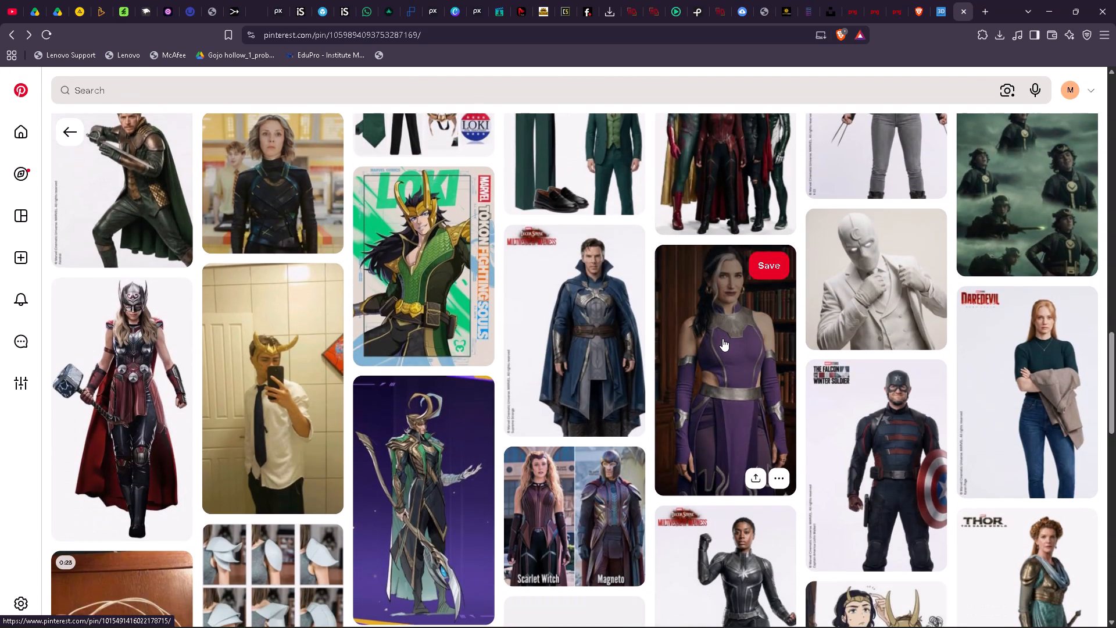
{"action": "scroll", "coordinate": [722, 338], "scroll_direction": "down", "scroll_amount": 3}
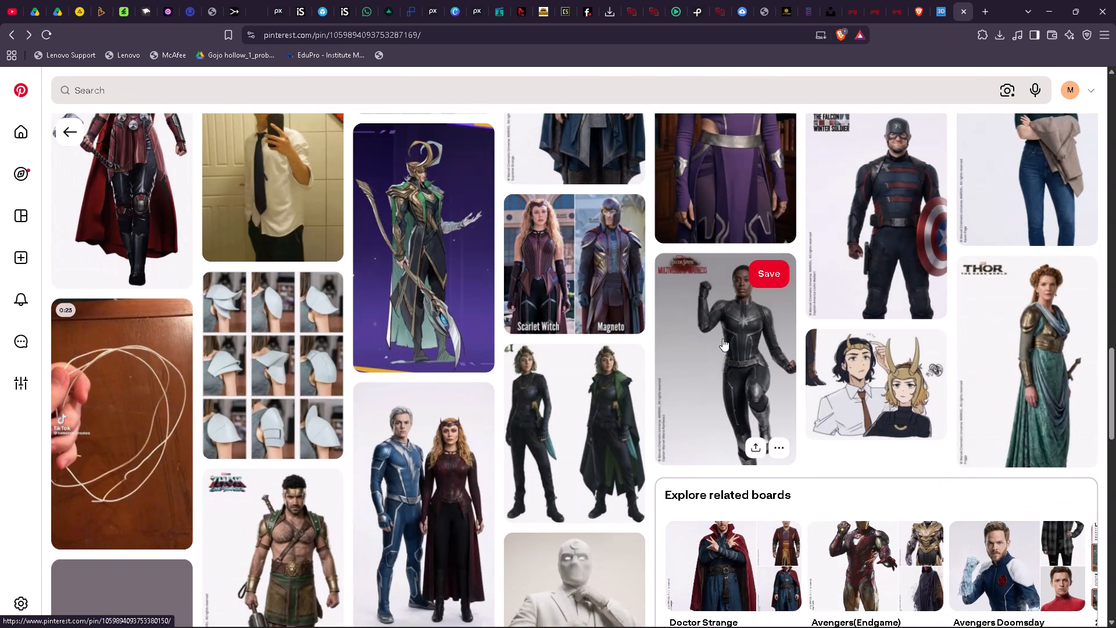
{"action": "scroll", "coordinate": [722, 338], "scroll_direction": "down", "scroll_amount": 3}
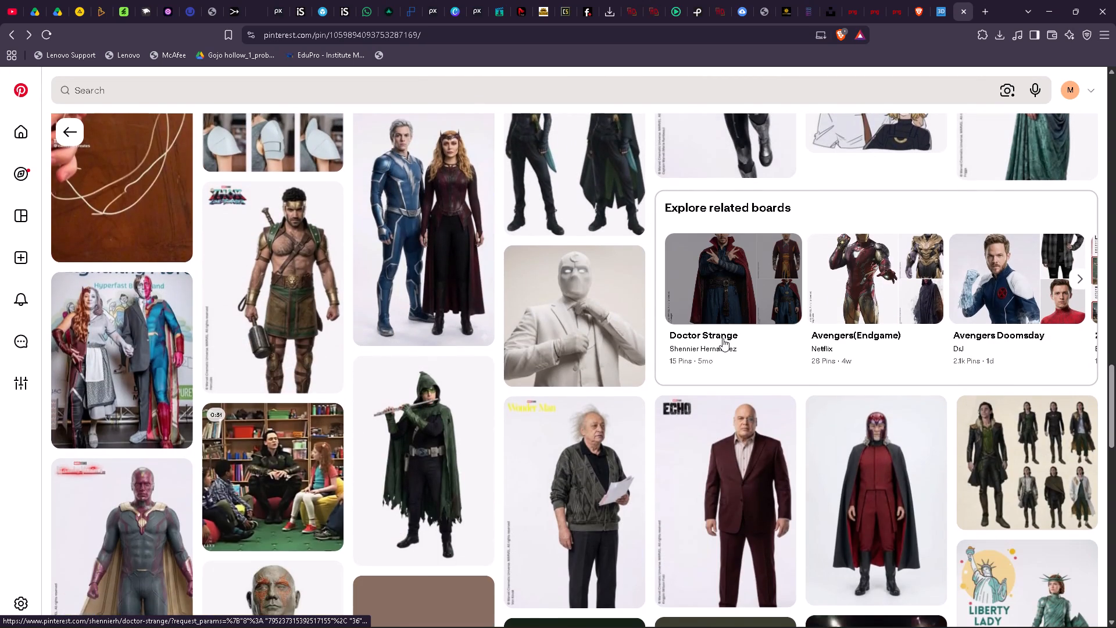
{"action": "scroll", "coordinate": [722, 338], "scroll_direction": "down", "scroll_amount": 2}
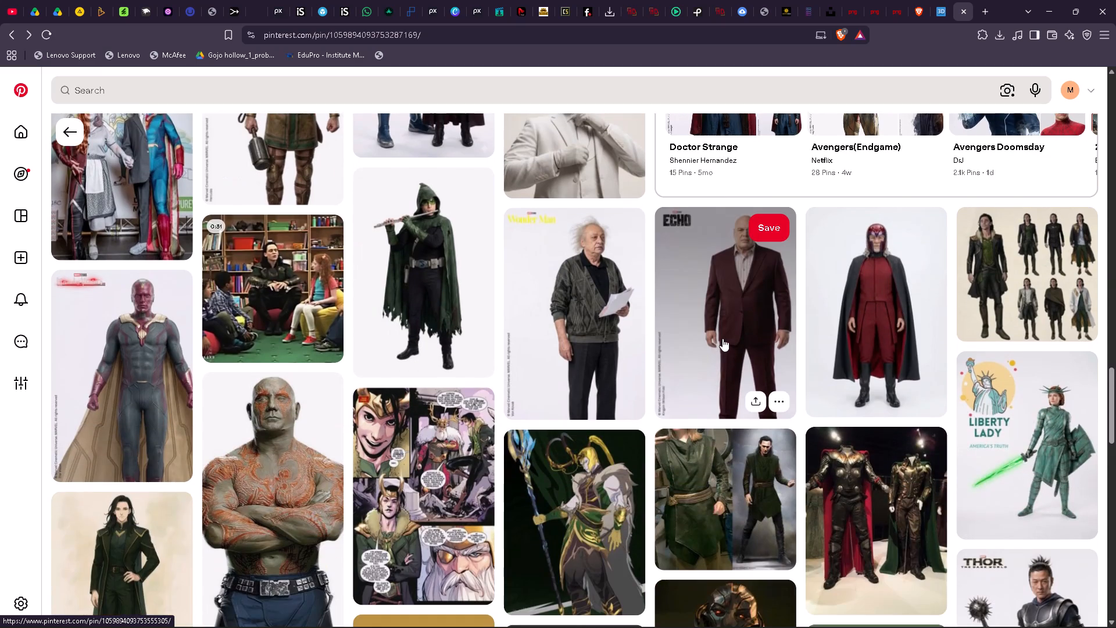
{"action": "scroll", "coordinate": [722, 338], "scroll_direction": "down", "scroll_amount": 4}
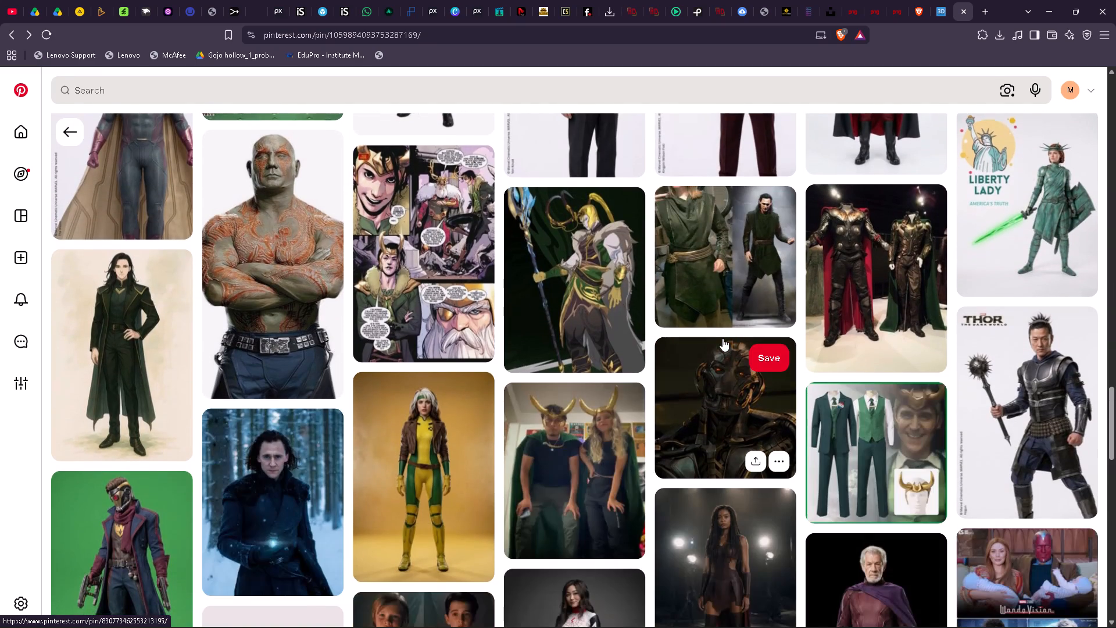
{"action": "scroll", "coordinate": [722, 338], "scroll_direction": "down", "scroll_amount": 3}
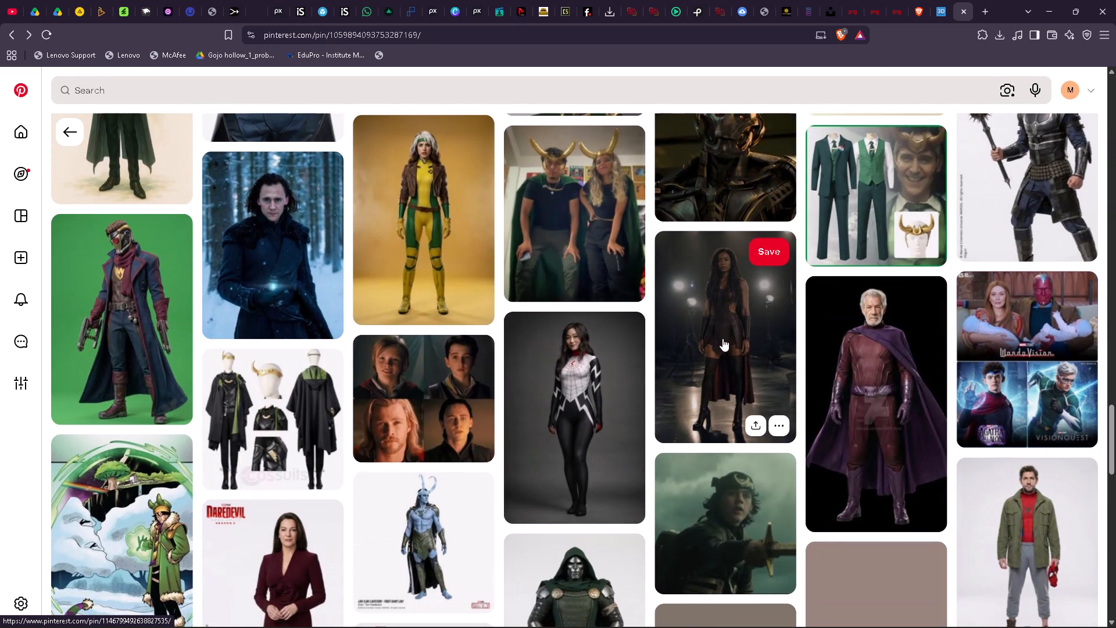
{"action": "scroll", "coordinate": [722, 338], "scroll_direction": "up", "scroll_amount": 2}
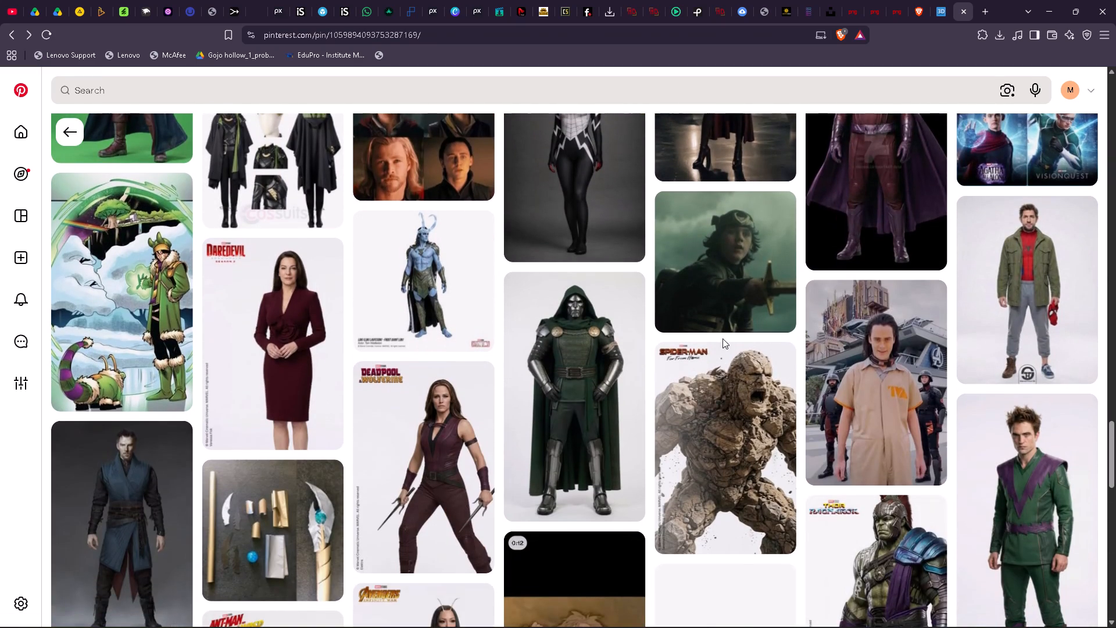
{"action": "scroll", "coordinate": [722, 338], "scroll_direction": "up", "scroll_amount": 10}
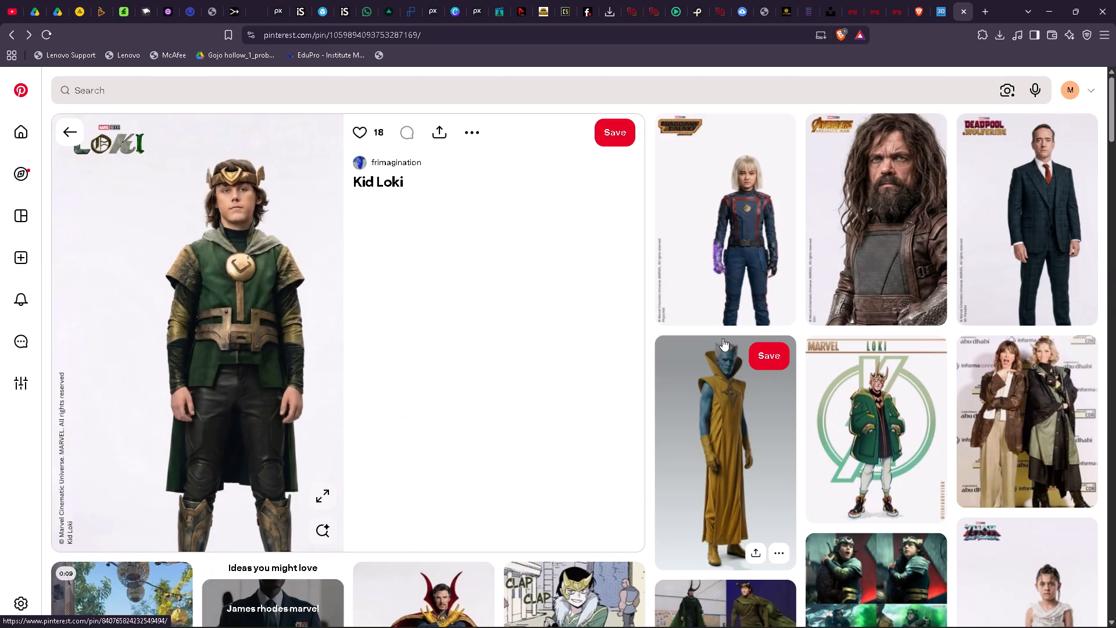
View the "Kid Loki, Who are the Young Avengers?" pin and go back to the full-body Kid Loki pin.
{"action": "left_click", "coordinate": [31, 30]}
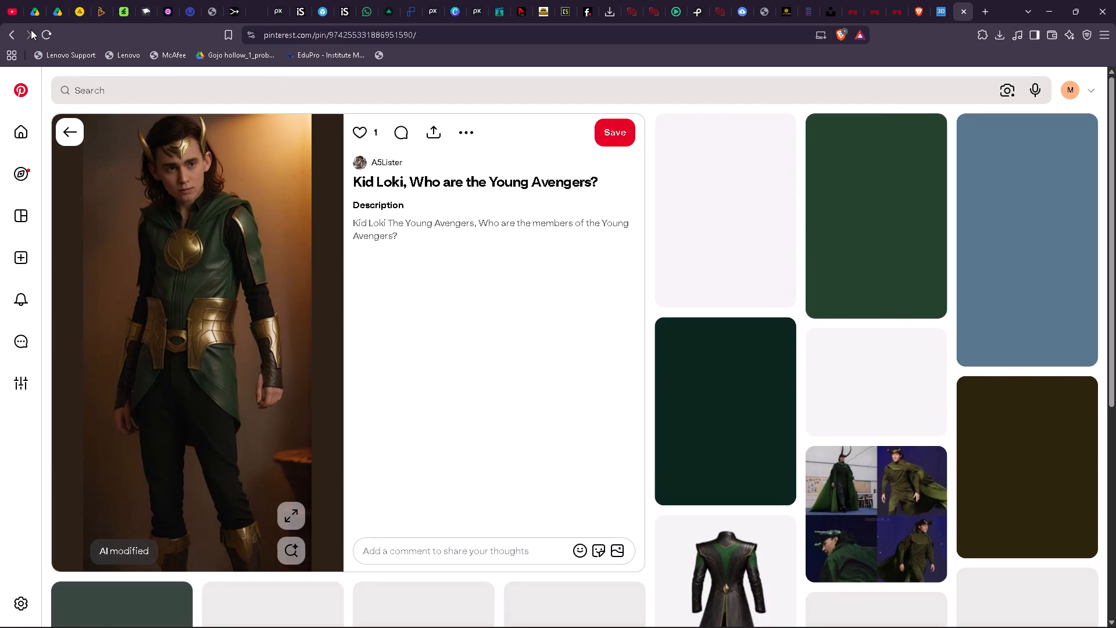
{"action": "left_click", "coordinate": [31, 30]}
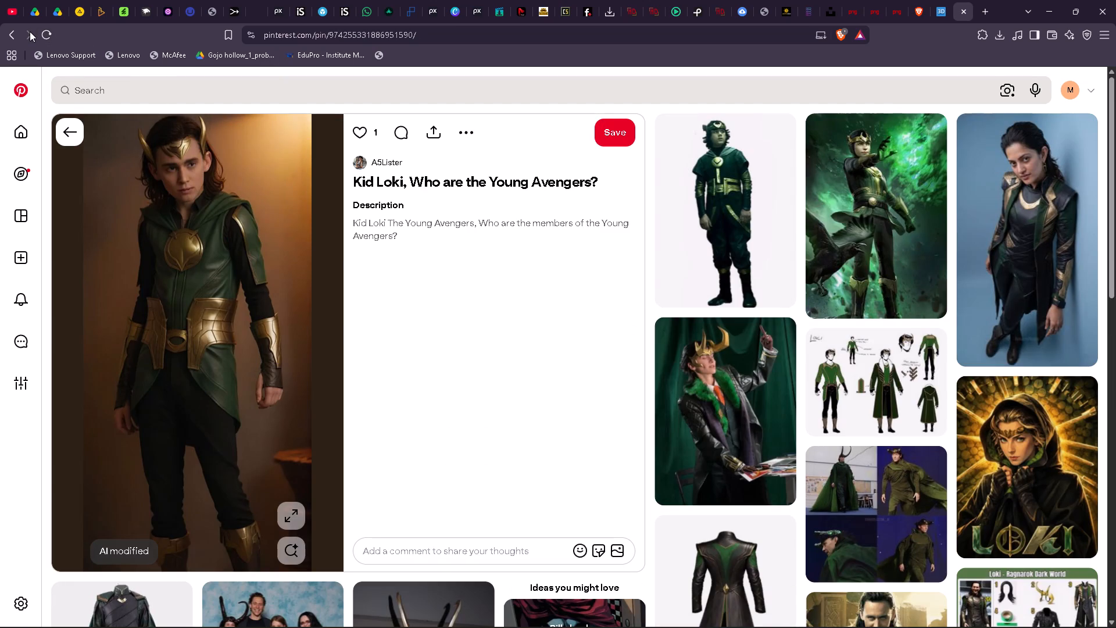
{"action": "left_click", "coordinate": [7, 30]}
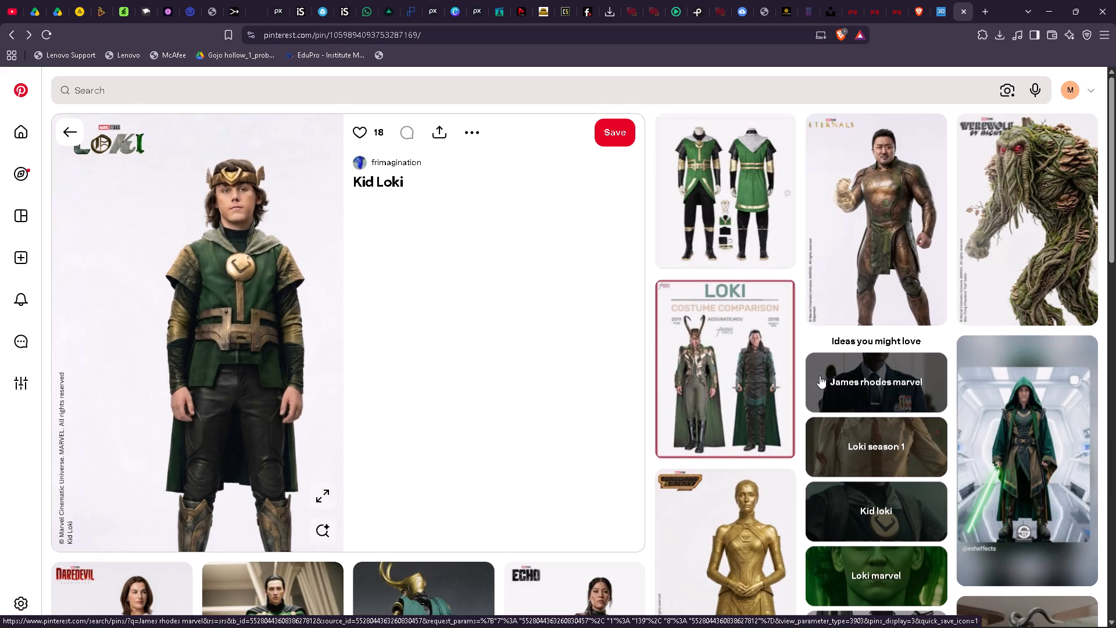
Look through the related pins of the full-body Kid Loki pin for further Loki character images.
{"action": "scroll", "coordinate": [820, 376], "scroll_direction": "down", "scroll_amount": 4}
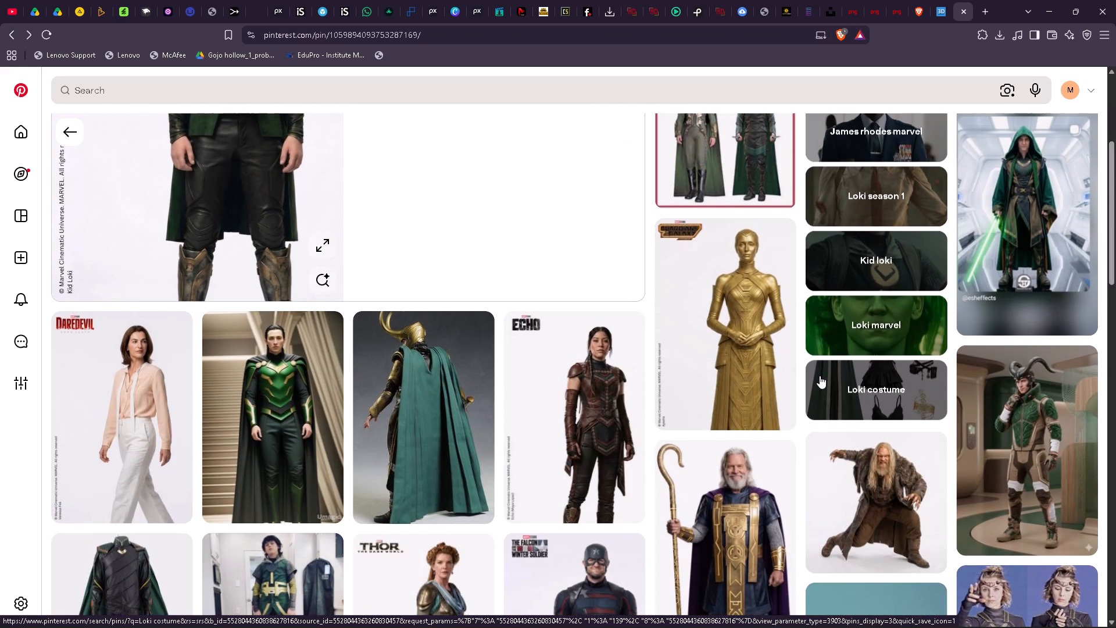
{"action": "scroll", "coordinate": [820, 376], "scroll_direction": "down", "scroll_amount": 4}
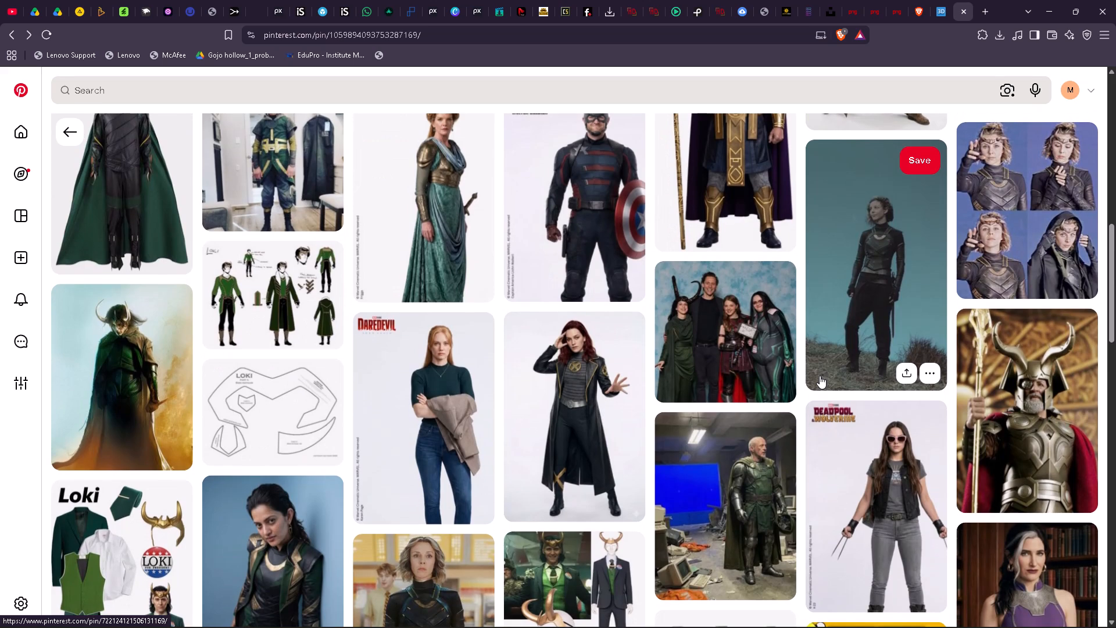
{"action": "scroll", "coordinate": [820, 376], "scroll_direction": "down", "scroll_amount": 6}
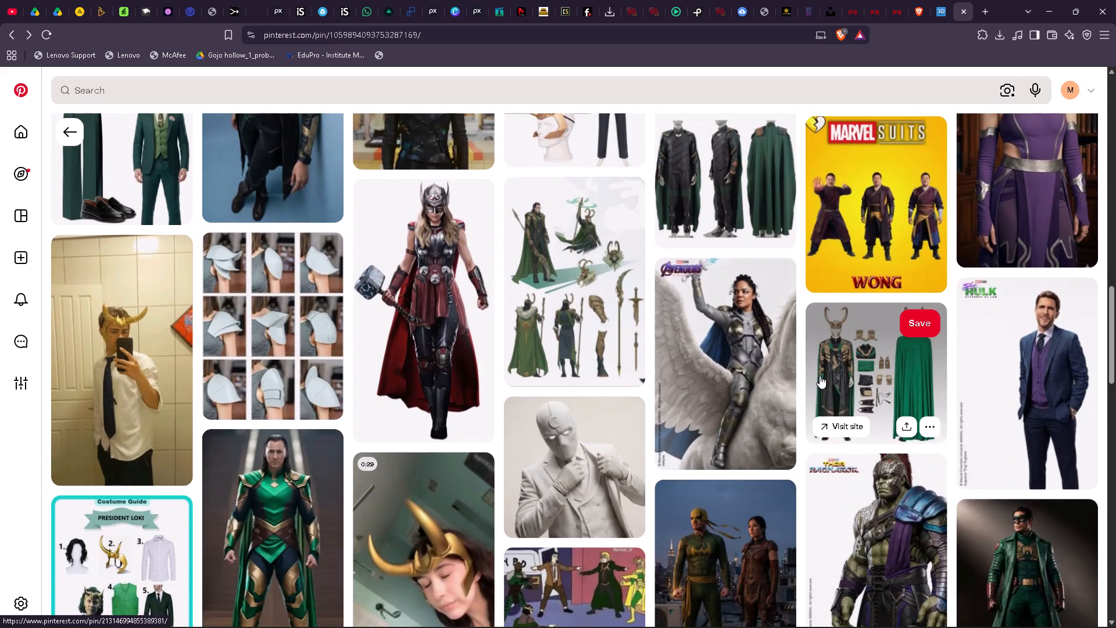
{"action": "scroll", "coordinate": [820, 376], "scroll_direction": "down", "scroll_amount": 5}
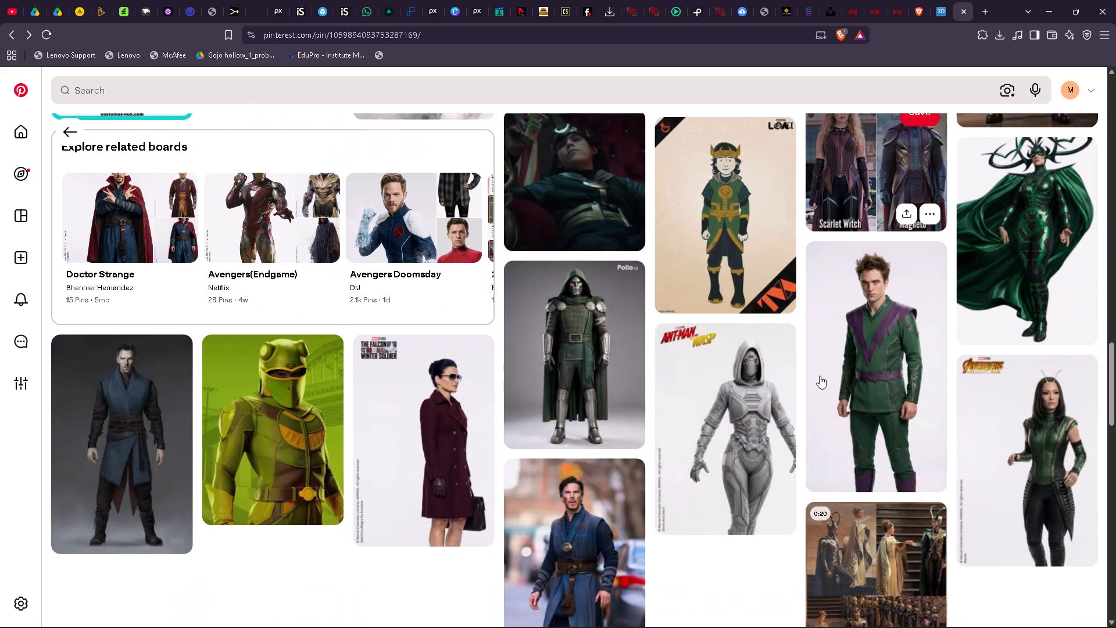
{"action": "scroll", "coordinate": [820, 376], "scroll_direction": "down", "scroll_amount": 4}
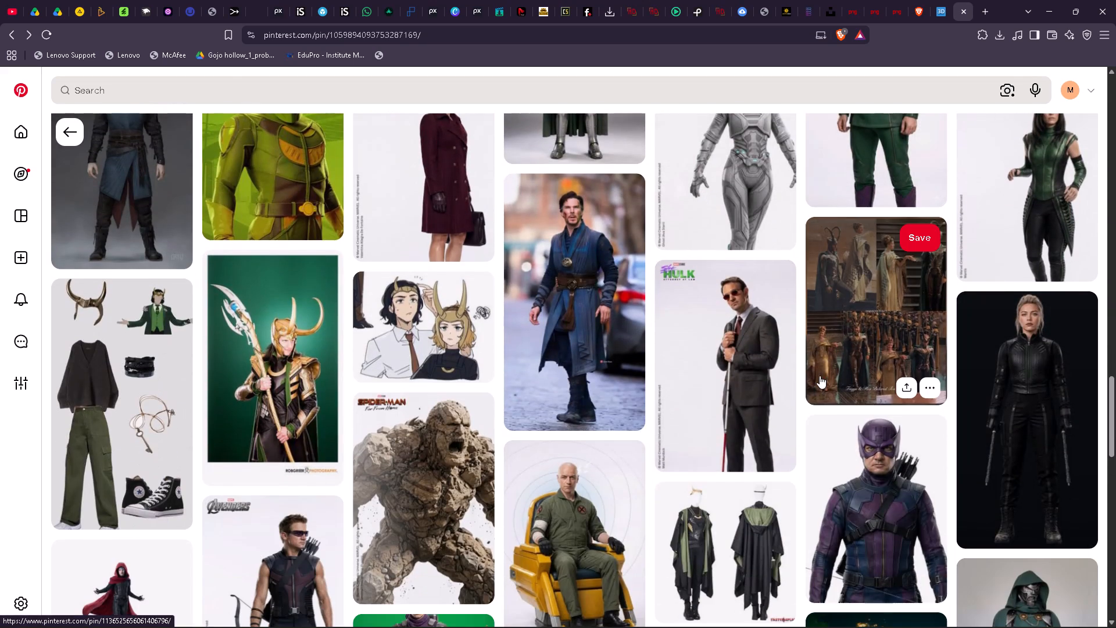
{"action": "scroll", "coordinate": [820, 376], "scroll_direction": "down", "scroll_amount": 3}
{"action": "scroll", "coordinate": [820, 376], "scroll_direction": "up", "scroll_amount": 10}
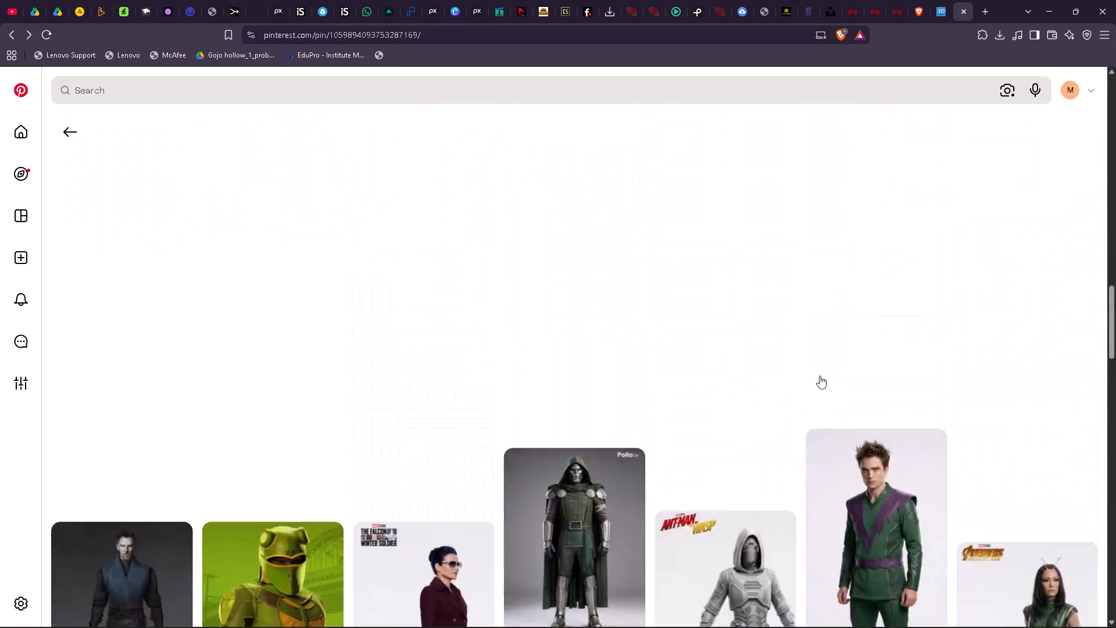
{"action": "scroll", "coordinate": [820, 376], "scroll_direction": "up", "scroll_amount": 8}
Search Pinterest for "clasic loki" and open the full-body Classic Loki pin with the horned helmet and yellow cape.
{"action": "left_click", "coordinate": [374, 92]}
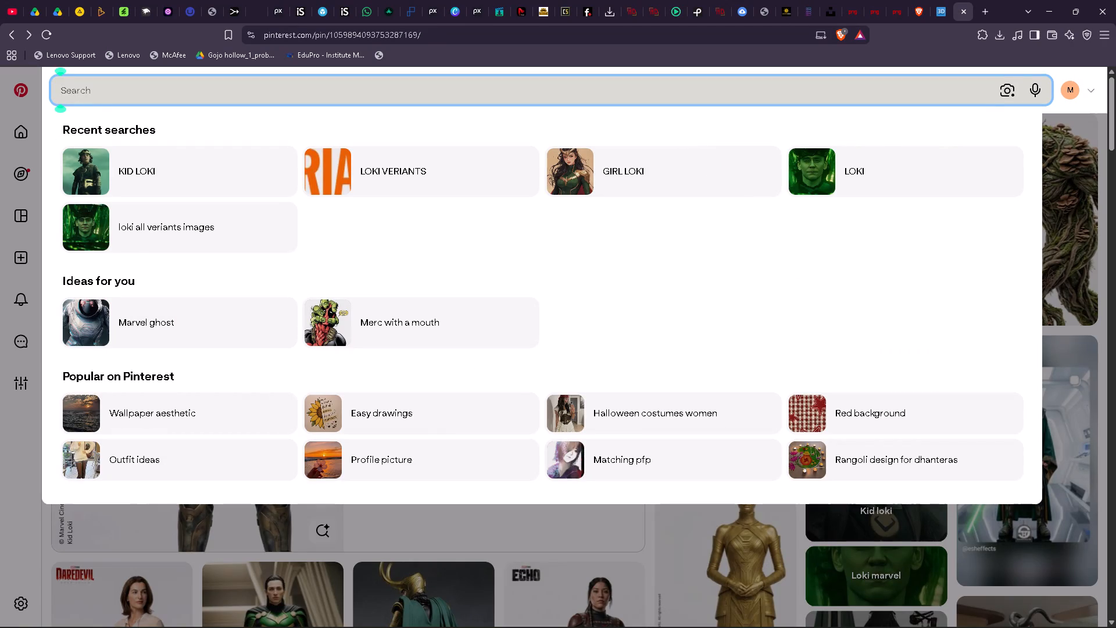
{"action": "type", "text": "clasic loki"}
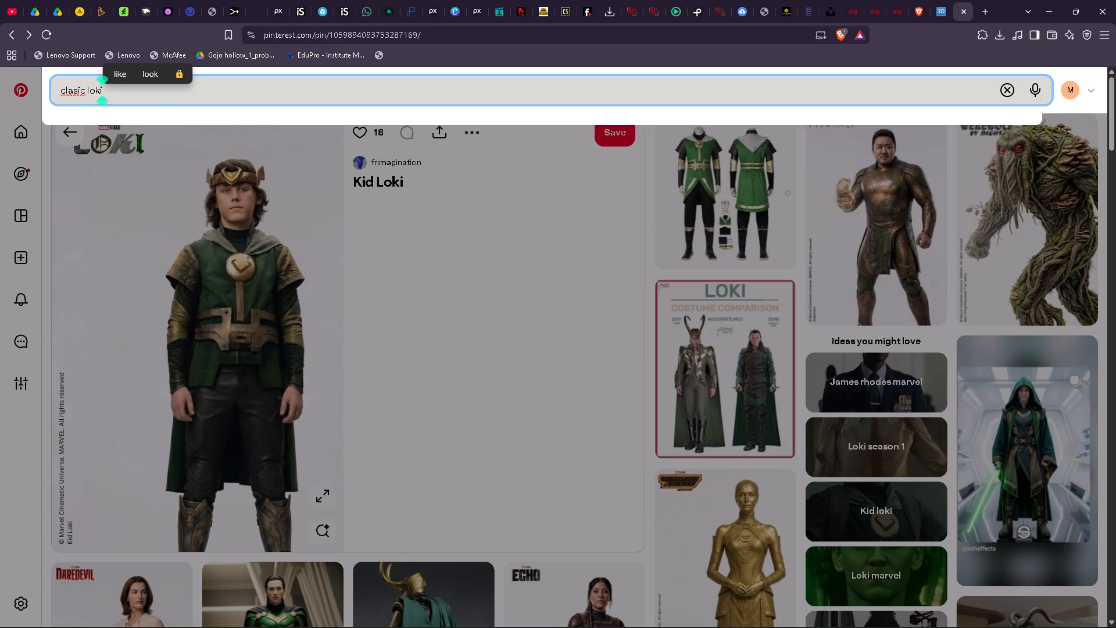
{"action": "key", "text": "Return"}
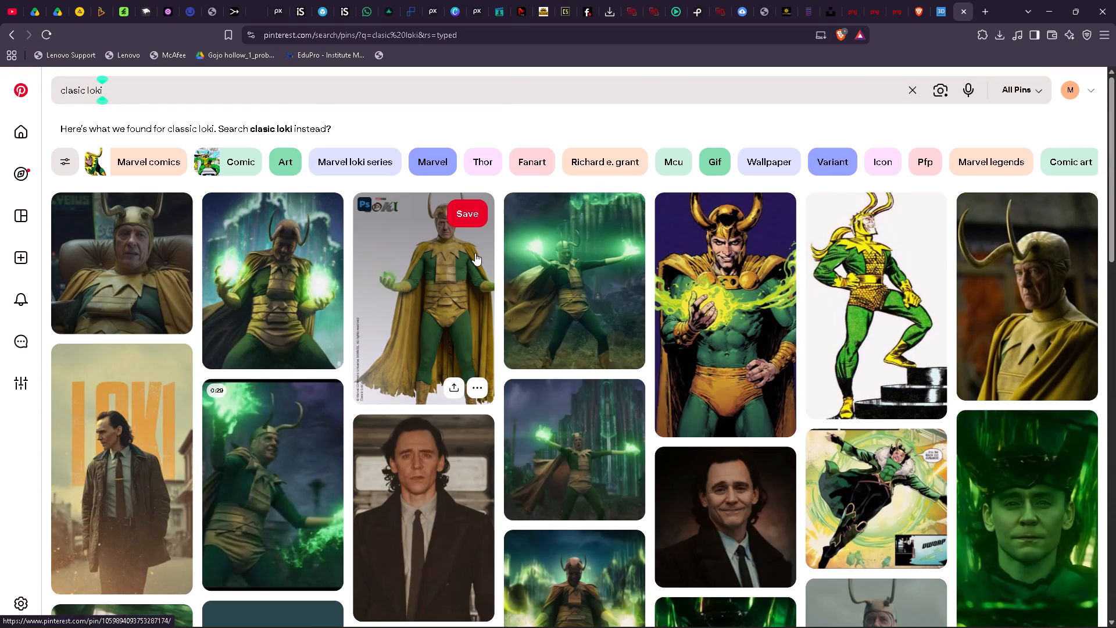
{"action": "left_click", "coordinate": [440, 263]}
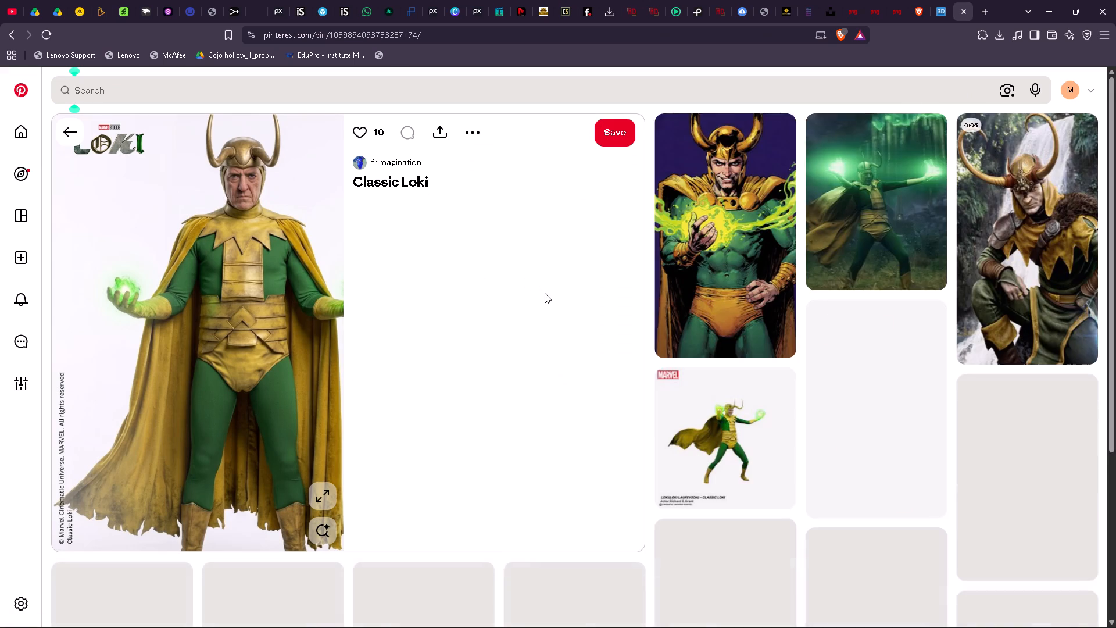
Examine the Classic Loki pin's related pins for suitable full-body Loki variant images and return to the pin itself.
{"action": "scroll", "coordinate": [545, 293], "scroll_direction": "down", "scroll_amount": 3}
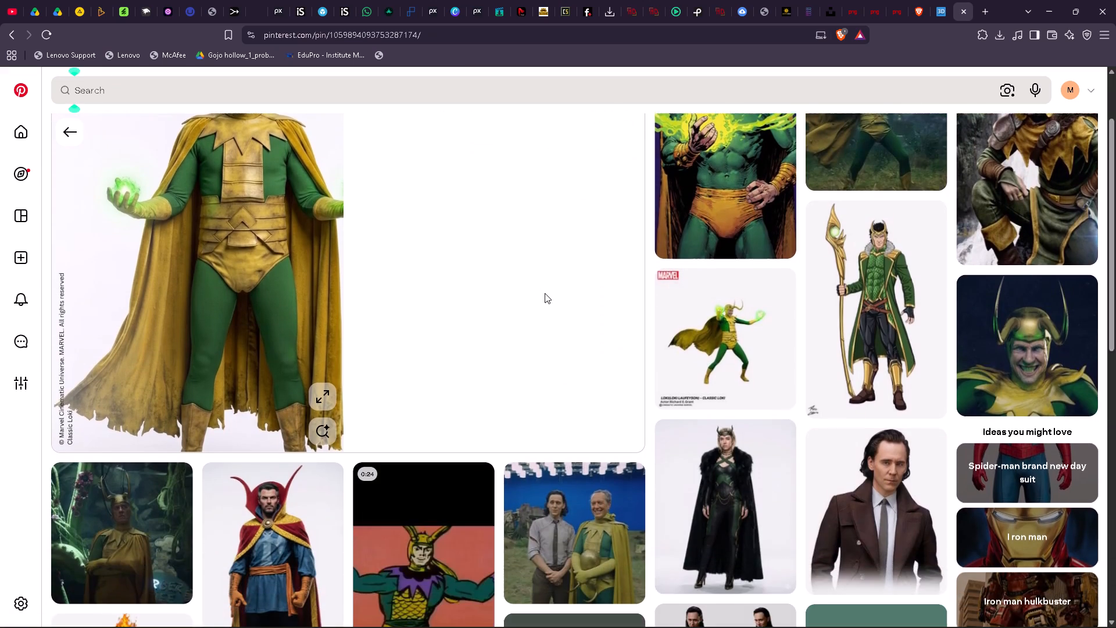
{"action": "scroll", "coordinate": [551, 279], "scroll_direction": "down", "scroll_amount": 3}
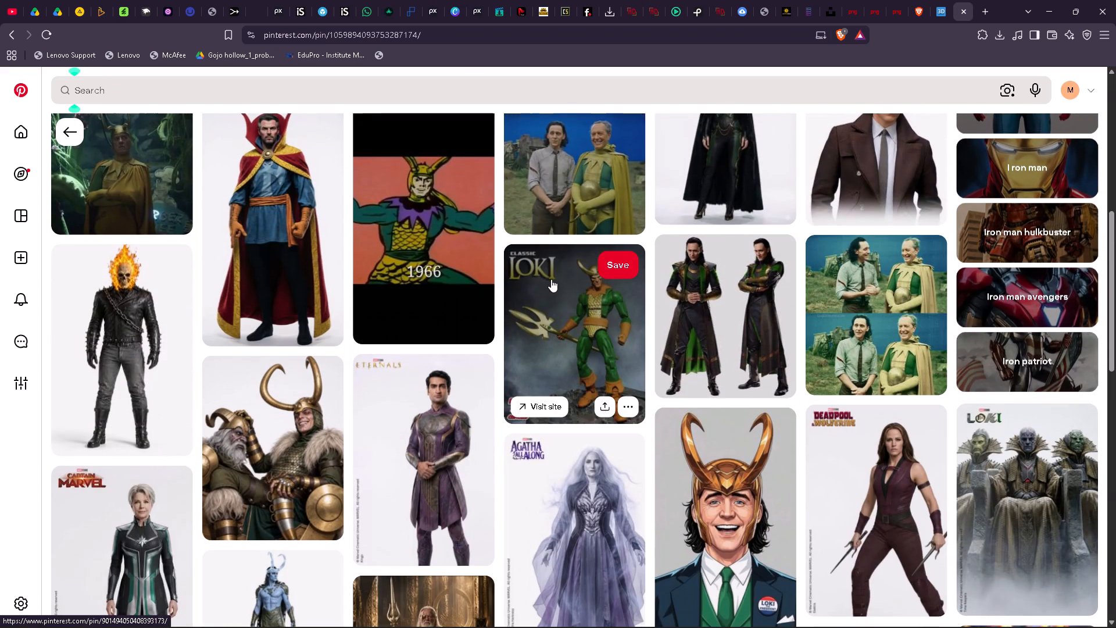
{"action": "scroll", "coordinate": [554, 273], "scroll_direction": "down", "scroll_amount": 4}
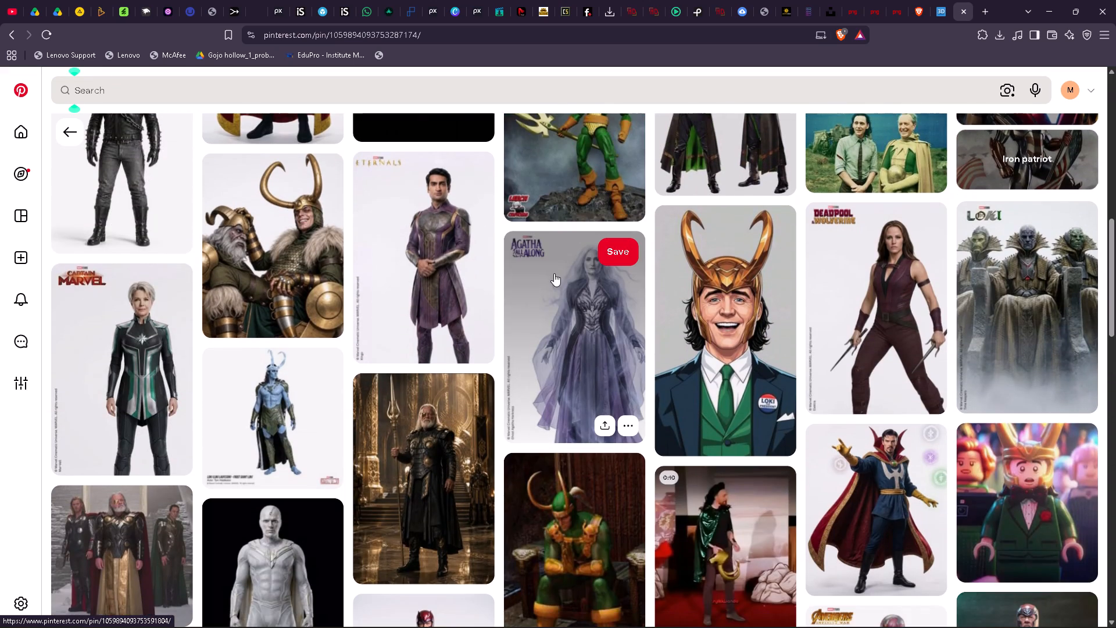
{"action": "scroll", "coordinate": [554, 273], "scroll_direction": "down", "scroll_amount": 4}
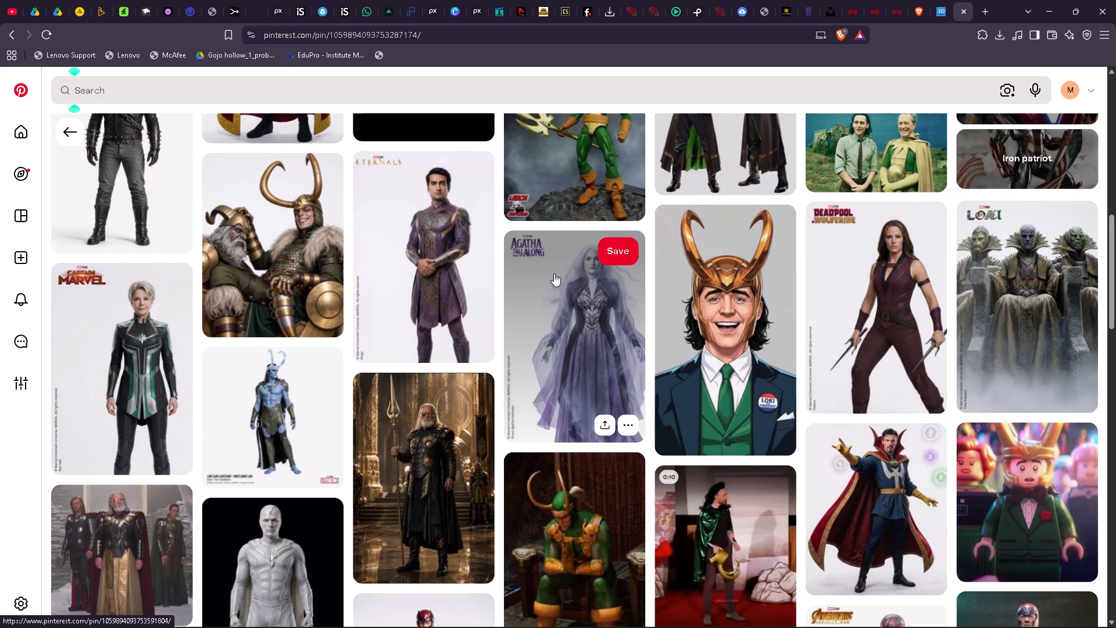
{"action": "scroll", "coordinate": [554, 273], "scroll_direction": "down", "scroll_amount": 4}
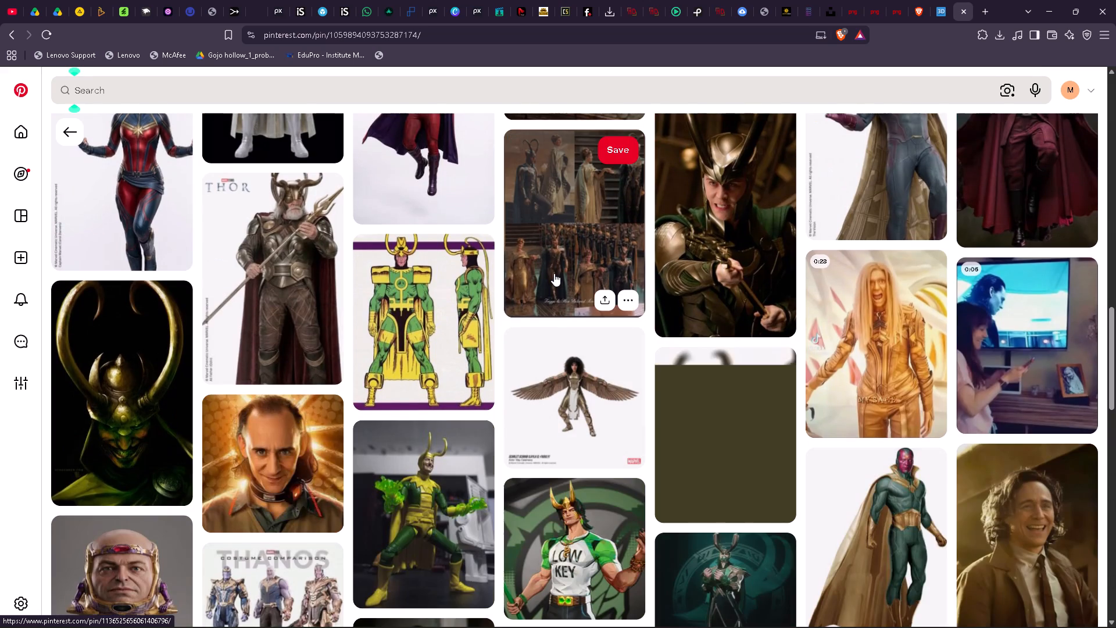
{"action": "scroll", "coordinate": [554, 273], "scroll_direction": "down", "scroll_amount": 6}
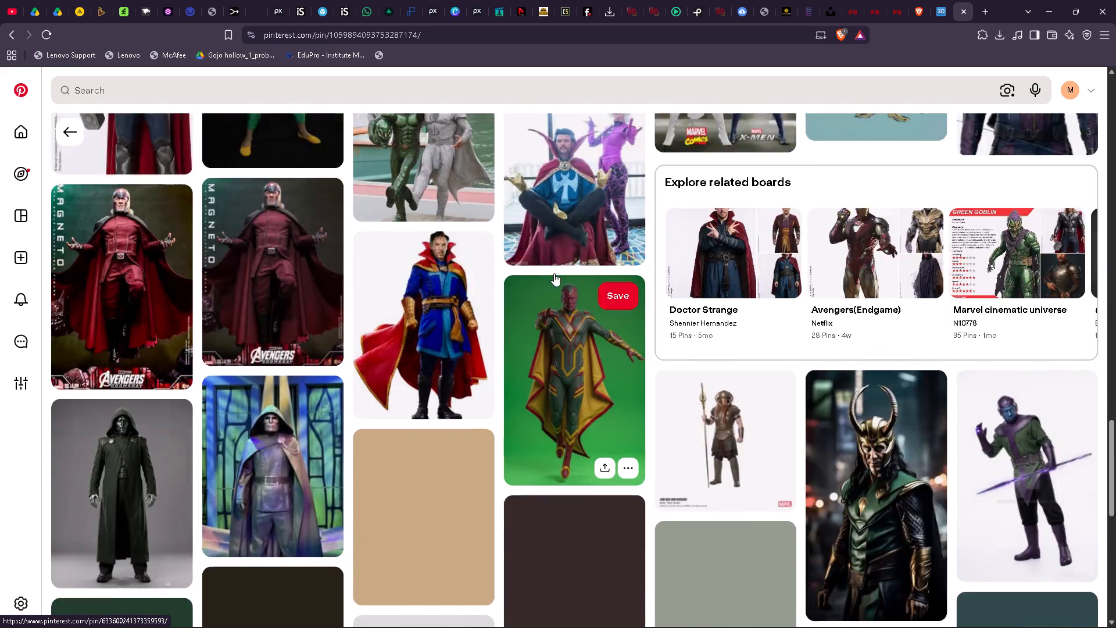
{"action": "scroll", "coordinate": [554, 273], "scroll_direction": "down", "scroll_amount": 2}
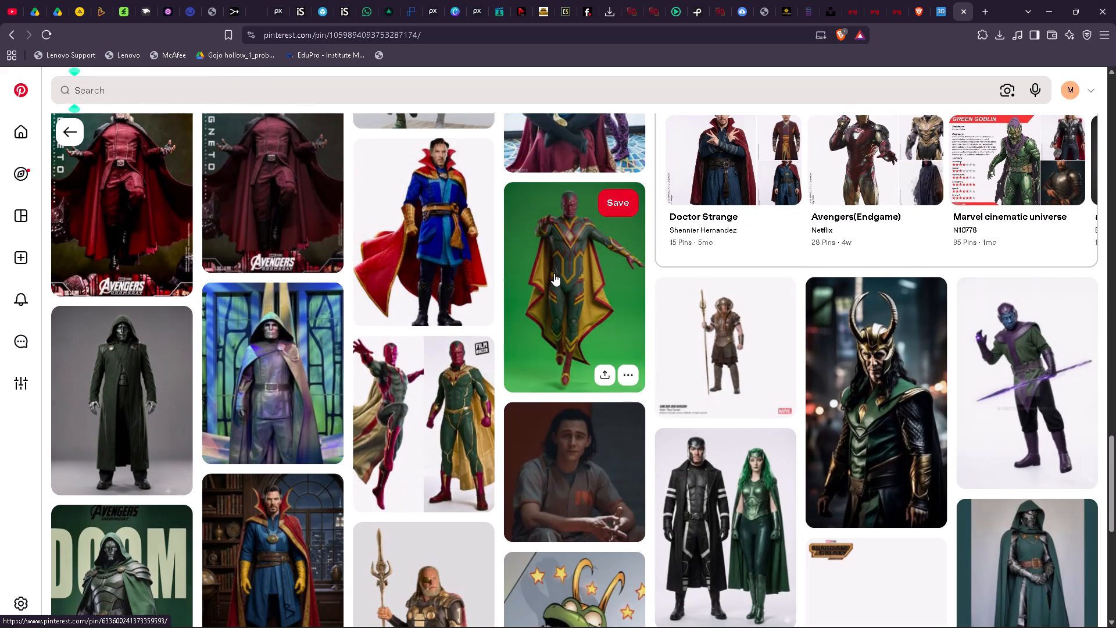
{"action": "scroll", "coordinate": [554, 273], "scroll_direction": "down", "scroll_amount": 3}
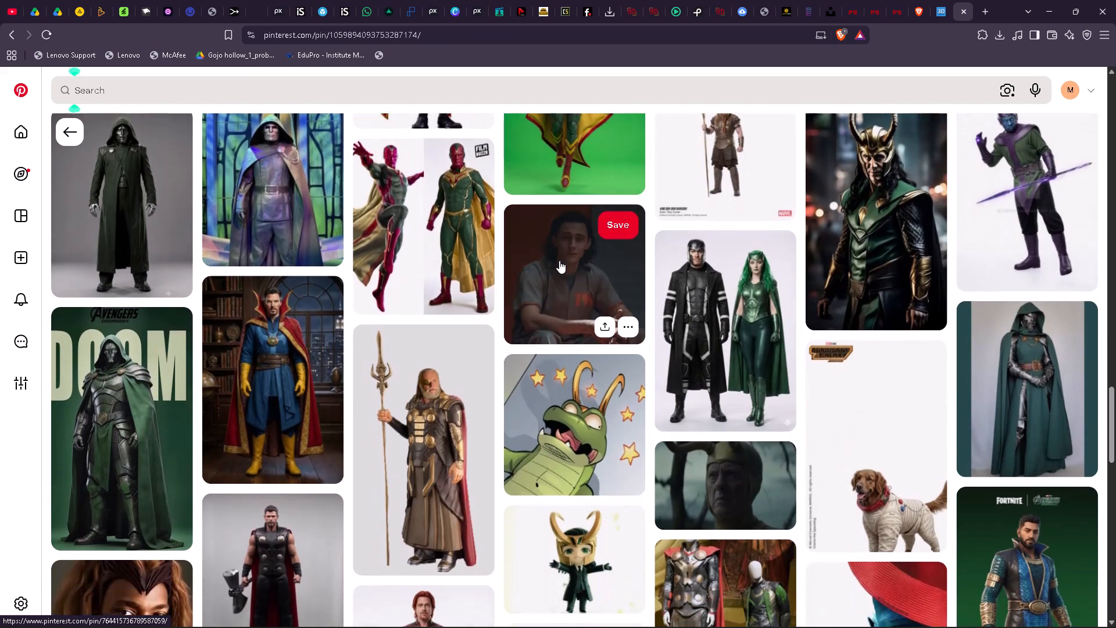
{"action": "scroll", "coordinate": [559, 261], "scroll_direction": "down", "scroll_amount": 2}
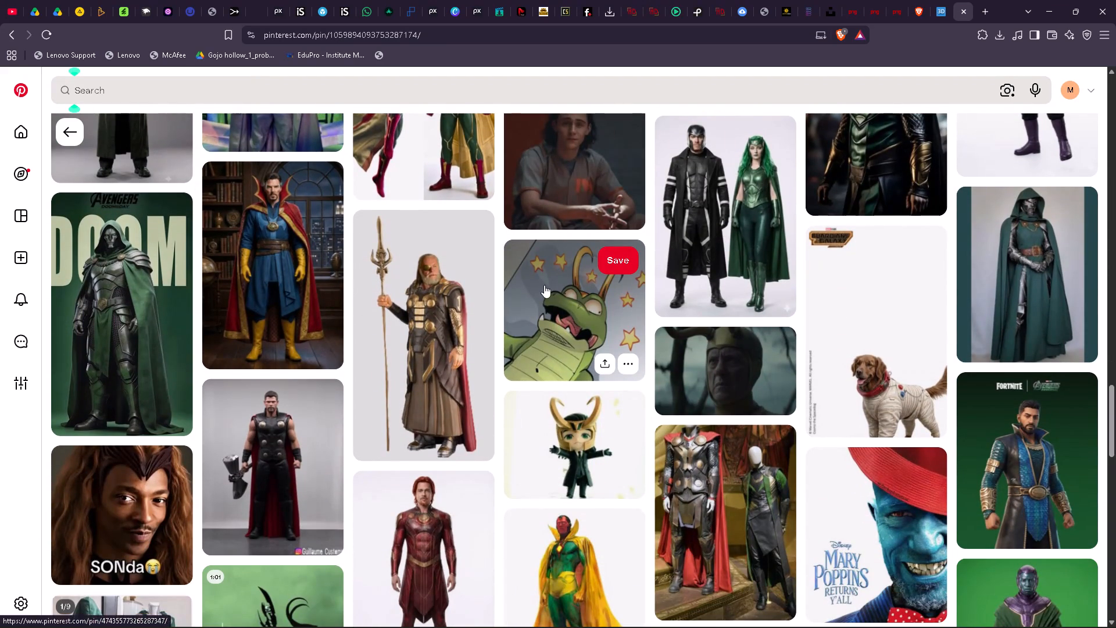
{"action": "scroll", "coordinate": [544, 285], "scroll_direction": "down", "scroll_amount": 2}
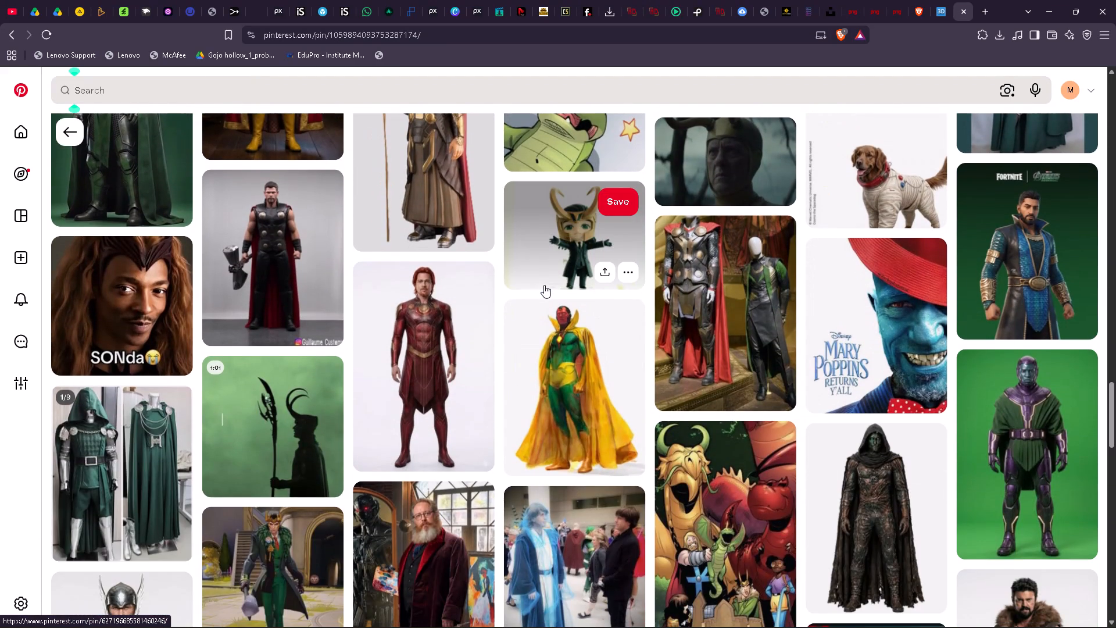
{"action": "scroll", "coordinate": [544, 285], "scroll_direction": "down", "scroll_amount": 1}
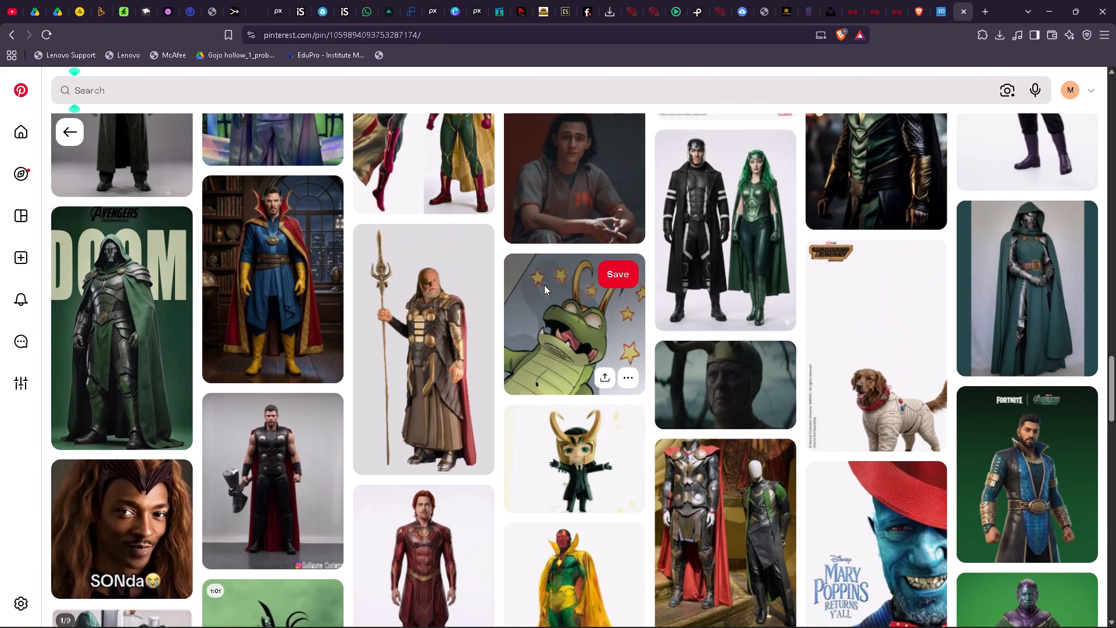
{"action": "scroll", "coordinate": [544, 285], "scroll_direction": "down", "scroll_amount": 4}
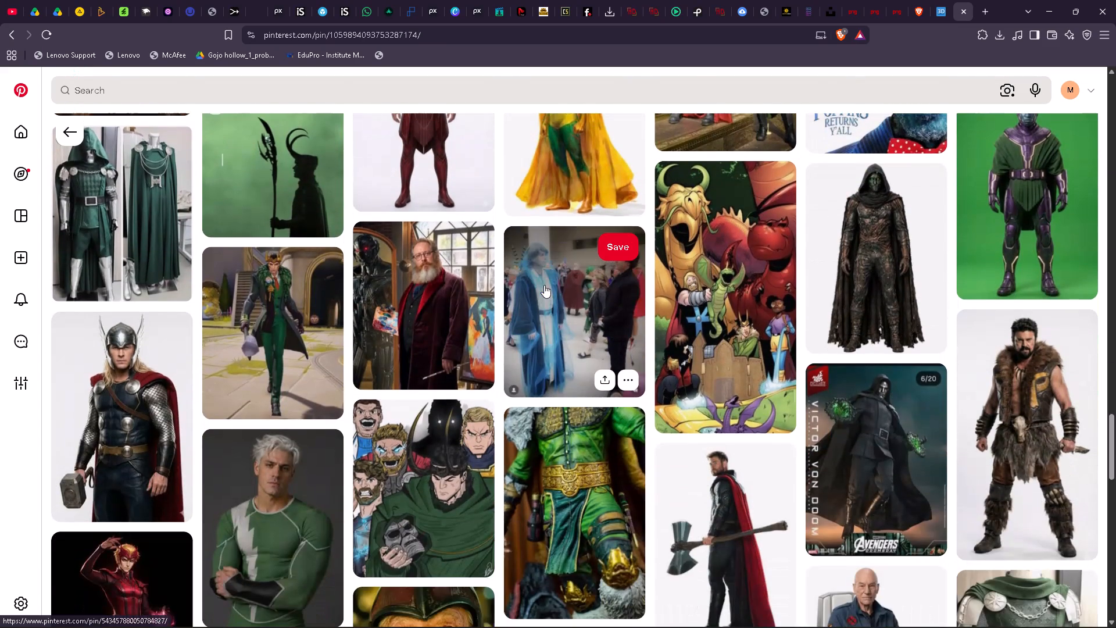
{"action": "scroll", "coordinate": [544, 285], "scroll_direction": "down", "scroll_amount": 4}
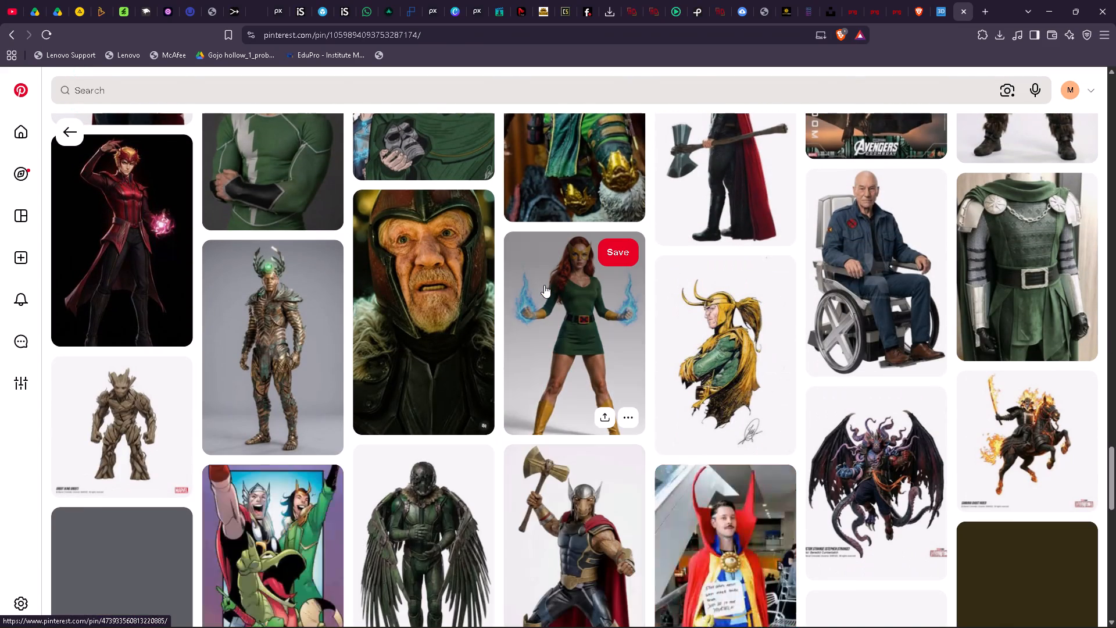
{"action": "scroll", "coordinate": [544, 285], "scroll_direction": "down", "scroll_amount": 2}
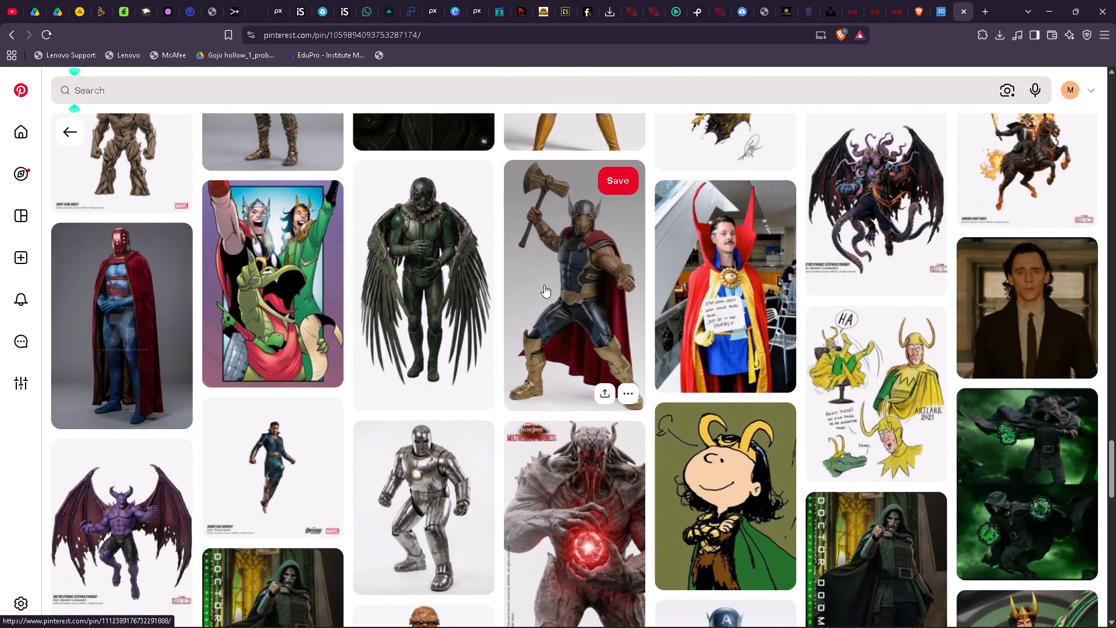
{"action": "scroll", "coordinate": [544, 285], "scroll_direction": "down", "scroll_amount": 3}
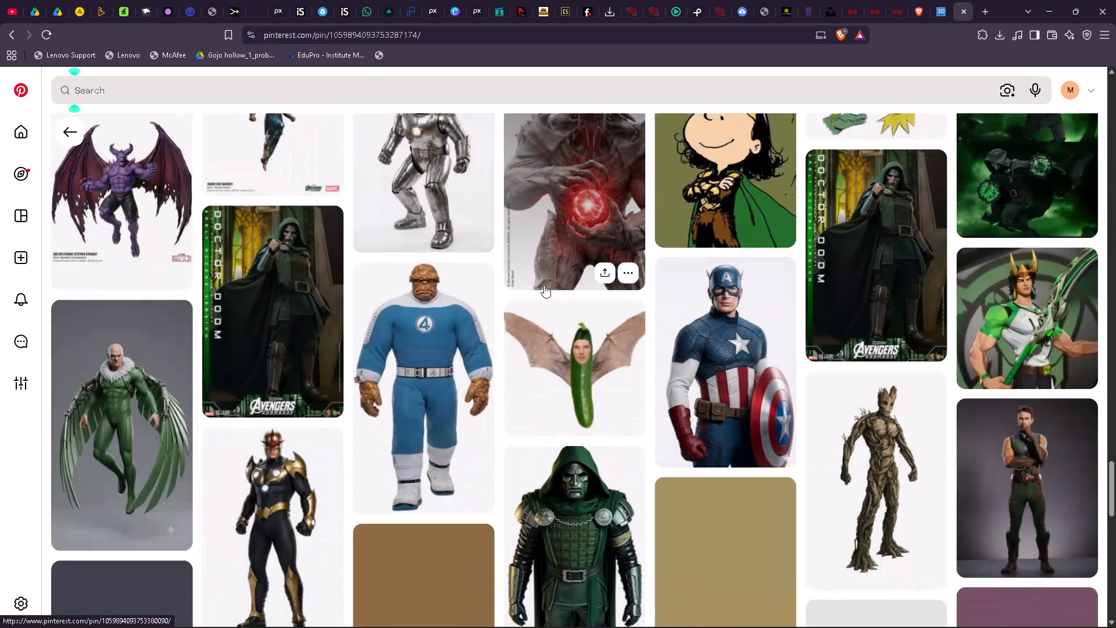
{"action": "scroll", "coordinate": [544, 285], "scroll_direction": "down", "scroll_amount": 5}
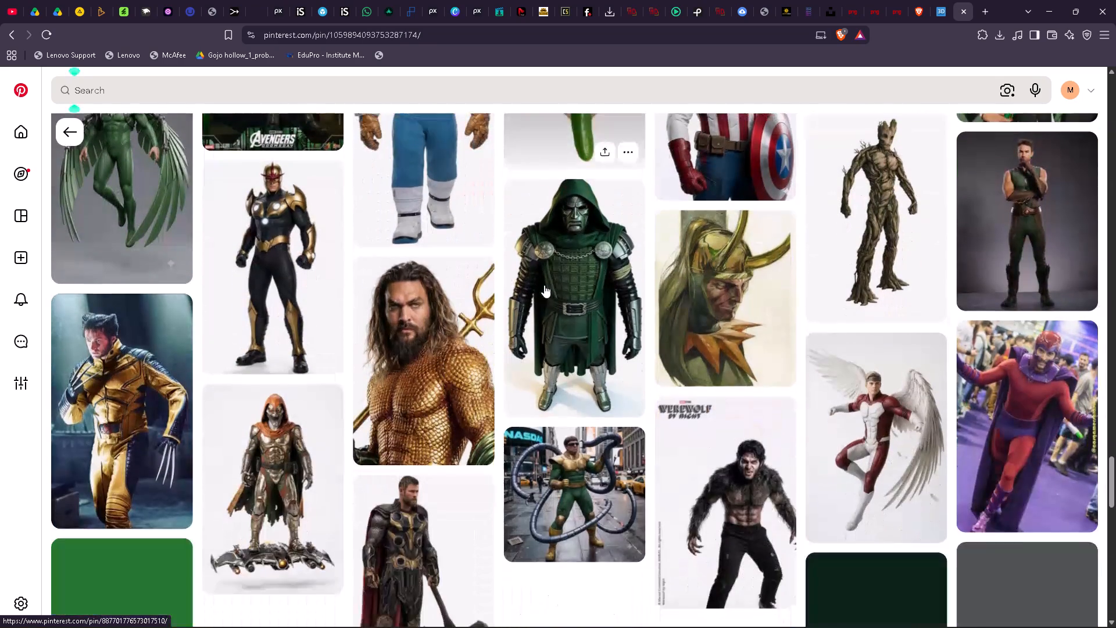
{"action": "scroll", "coordinate": [544, 285], "scroll_direction": "down", "scroll_amount": 6}
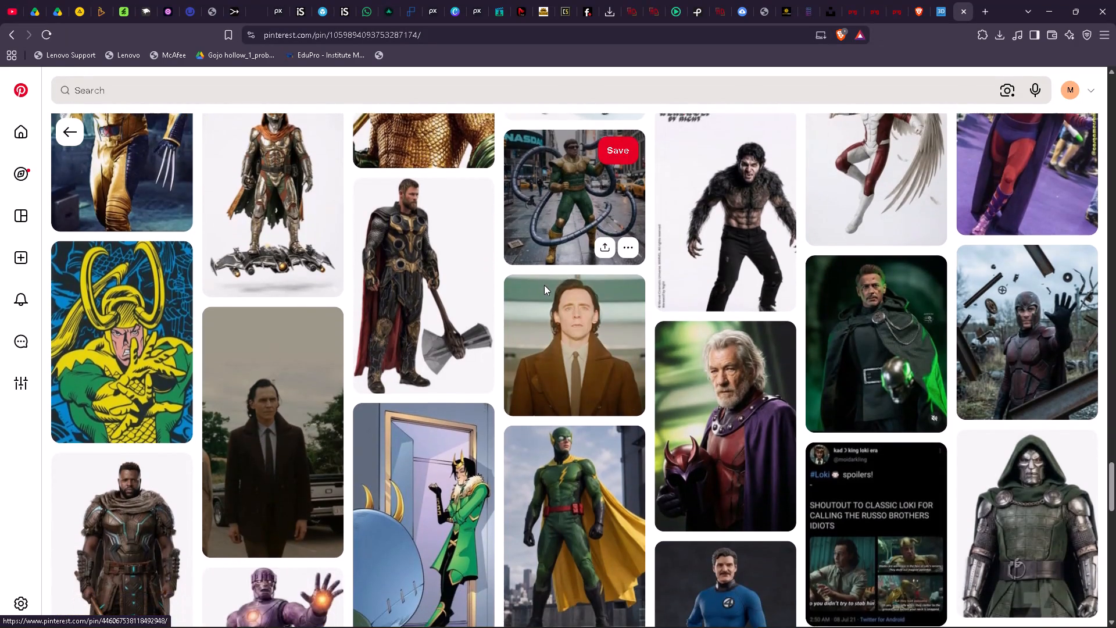
{"action": "scroll", "coordinate": [544, 285], "scroll_direction": "right", "scroll_amount": 2}
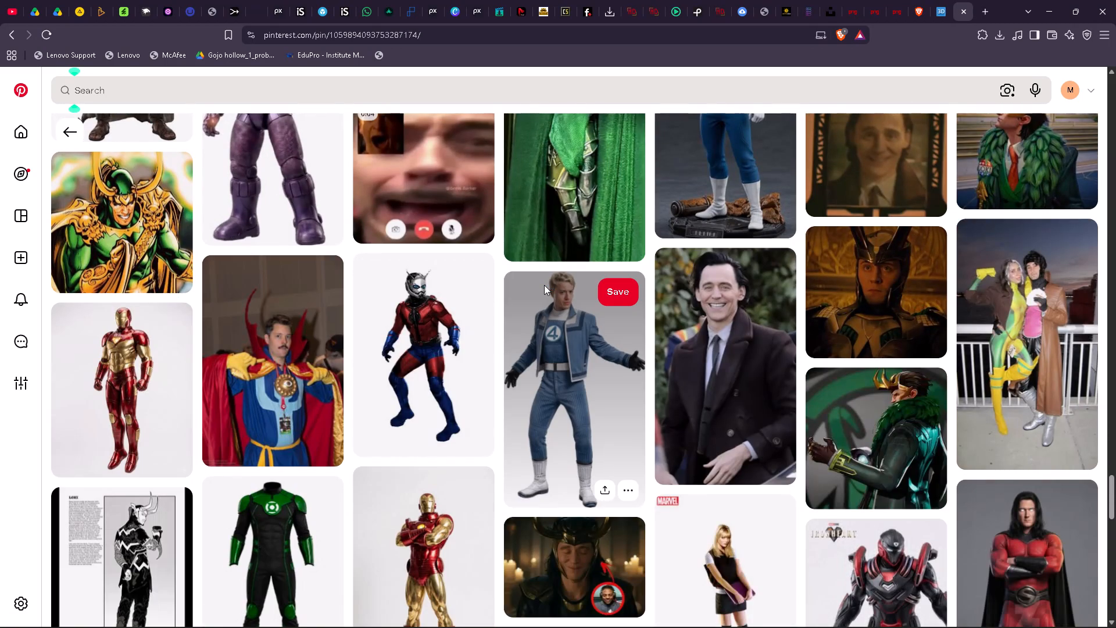
{"action": "scroll", "coordinate": [544, 285], "scroll_direction": "right", "scroll_amount": 2}
{"action": "scroll", "coordinate": [544, 285], "scroll_direction": "up", "scroll_amount": 16}
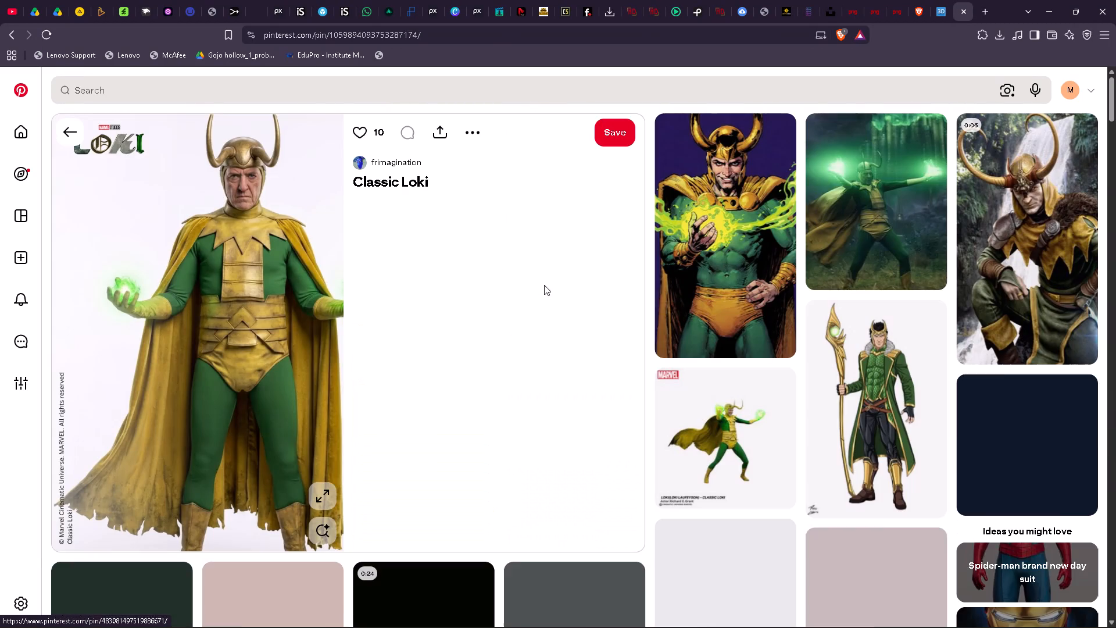
Search Pinterest for "crocodile loki" and open the Alligator Loki pin with the plain white background.
{"action": "left_click", "coordinate": [294, 94]}
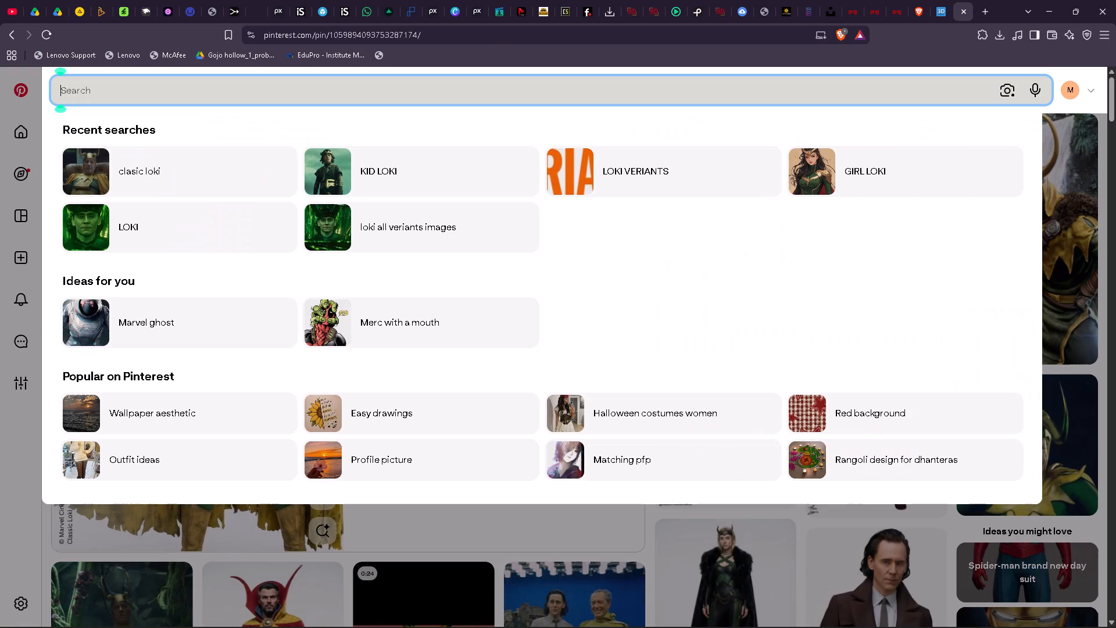
{"action": "type", "text": "crocodile"}
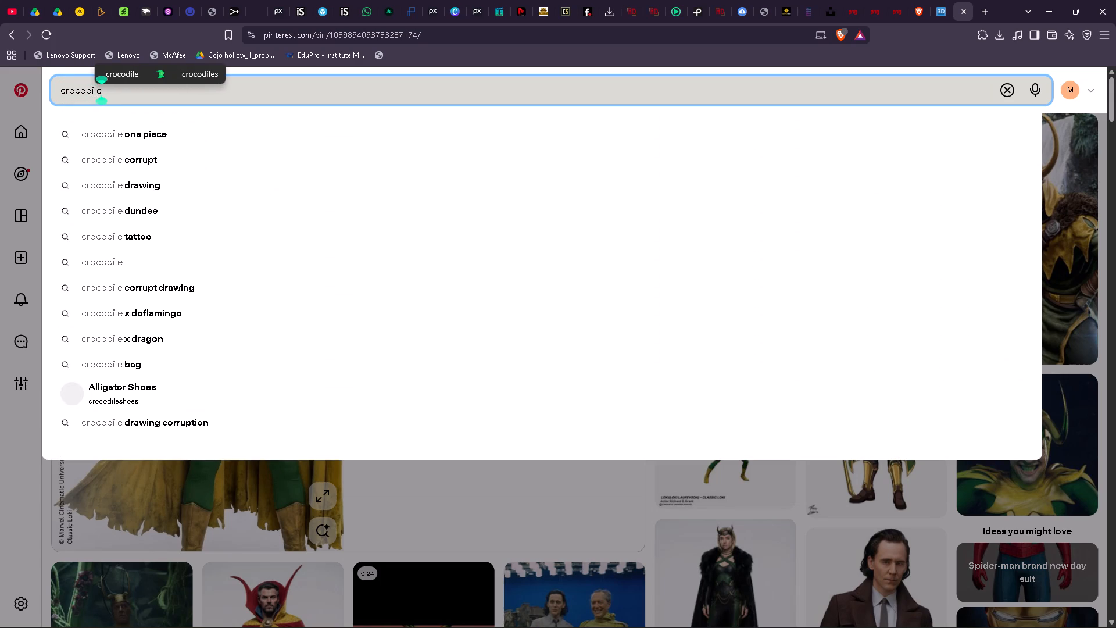
{"action": "key", "text": "space"}
{"action": "type", "text": "loki"}
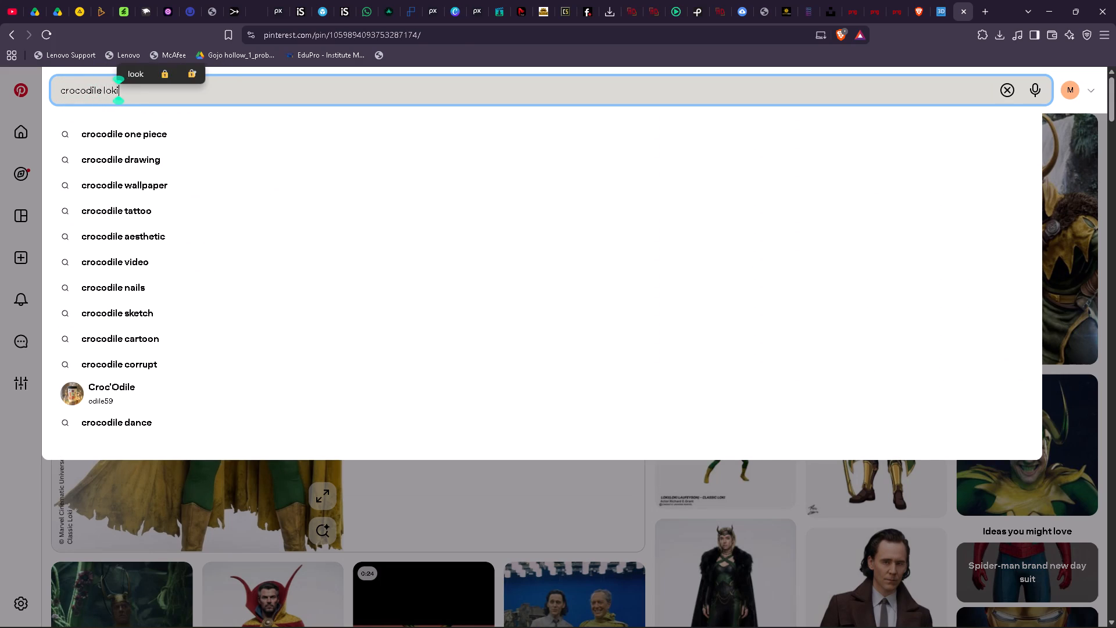
{"action": "key", "text": "Return"}
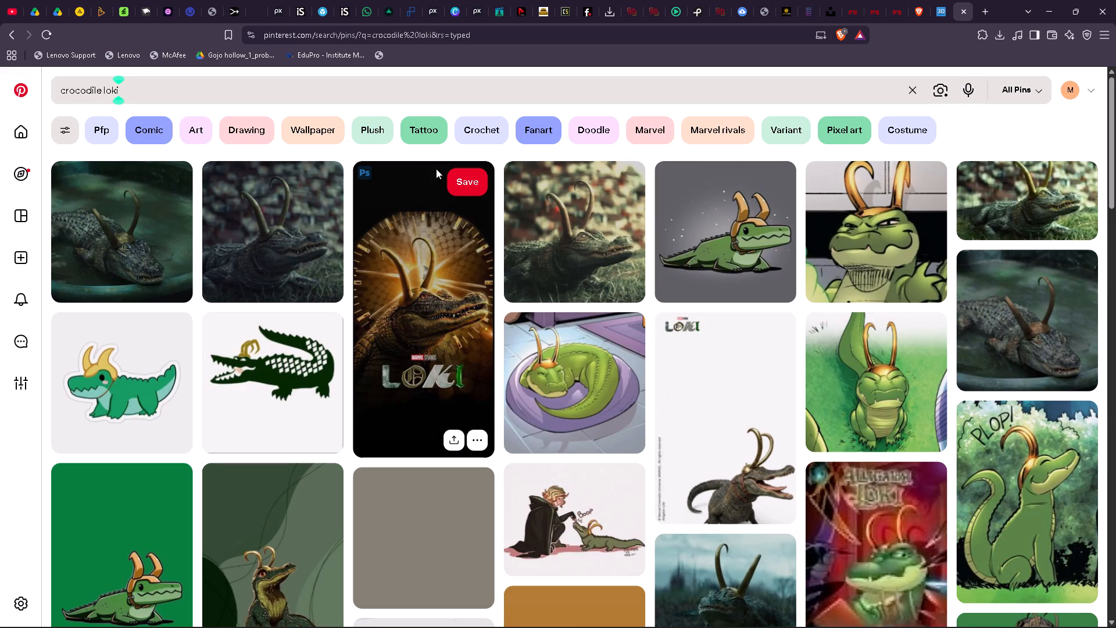
{"action": "left_click", "coordinate": [705, 422]}
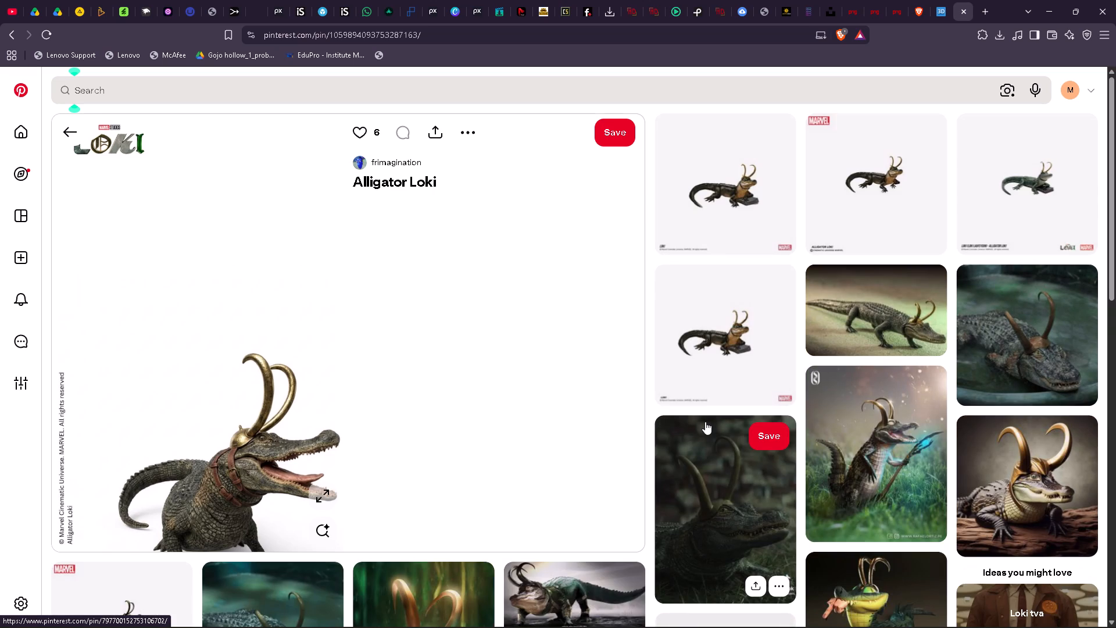
Examine the Alligator Loki pin's related pins for a suitable full-body alligator image, and view the pin's own image enlarged.
{"action": "scroll", "coordinate": [705, 422], "scroll_direction": "down", "scroll_amount": 3}
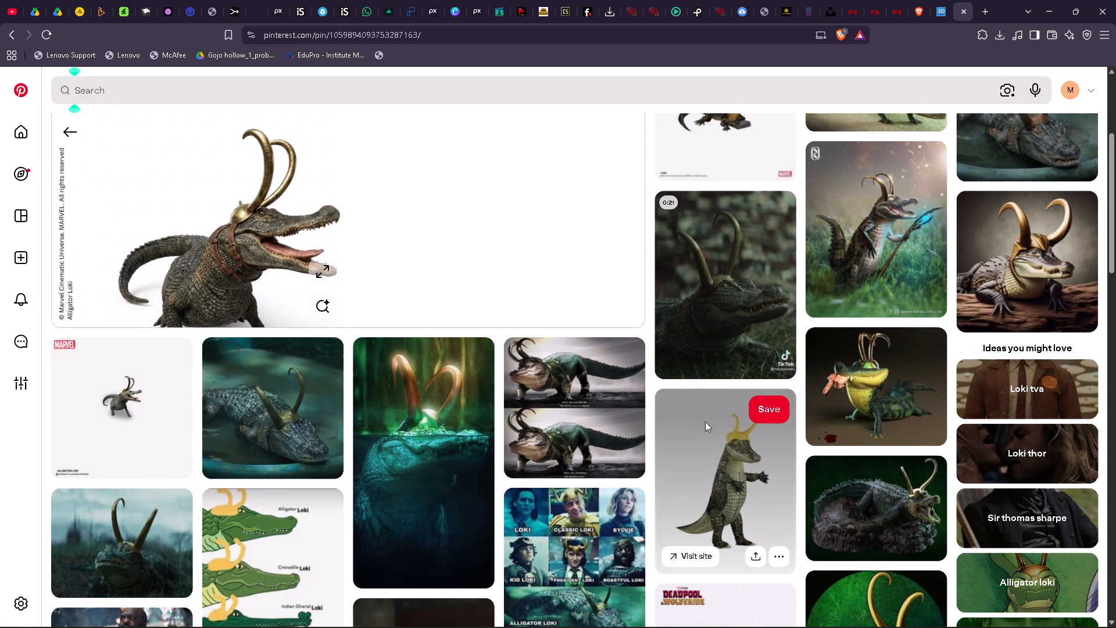
{"action": "scroll", "coordinate": [705, 422], "scroll_direction": "down", "scroll_amount": 3}
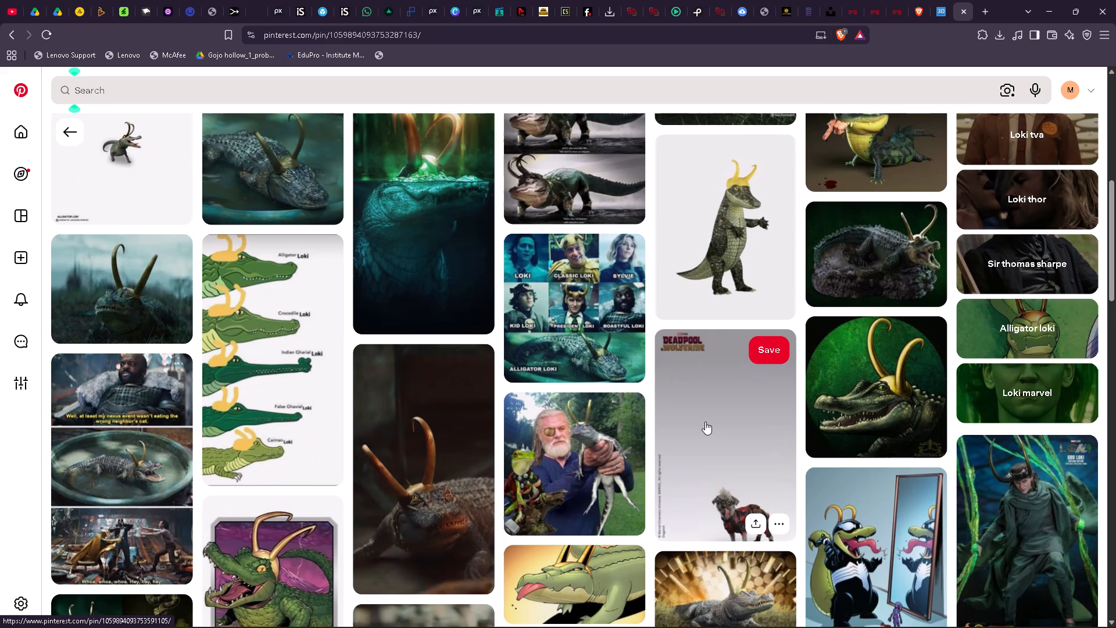
{"action": "scroll", "coordinate": [705, 422], "scroll_direction": "down", "scroll_amount": 3}
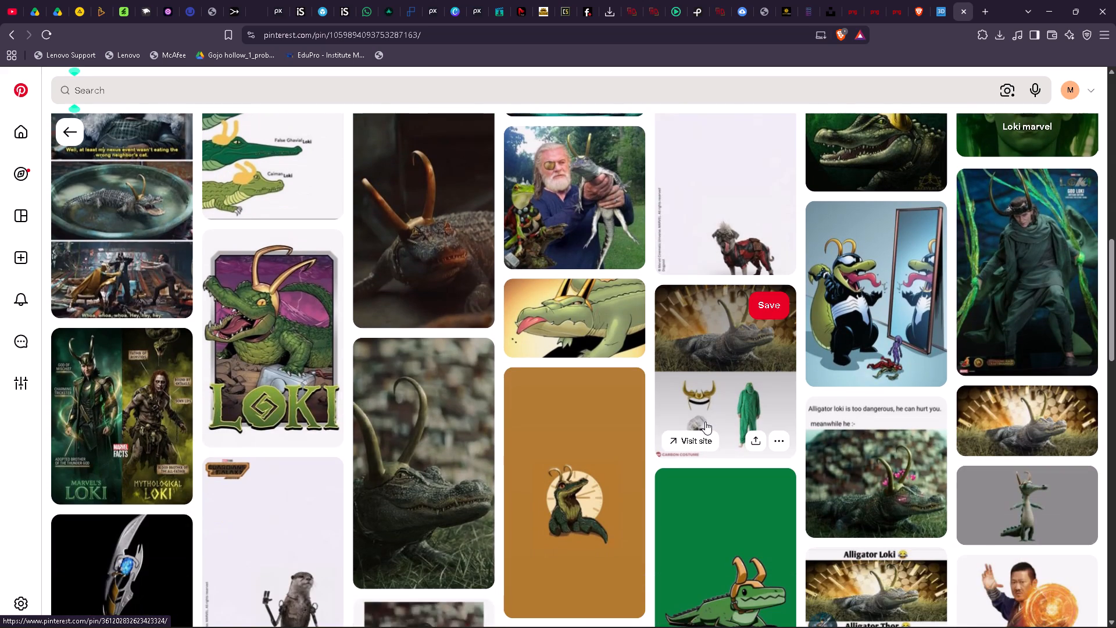
{"action": "scroll", "coordinate": [705, 422], "scroll_direction": "down", "scroll_amount": 3}
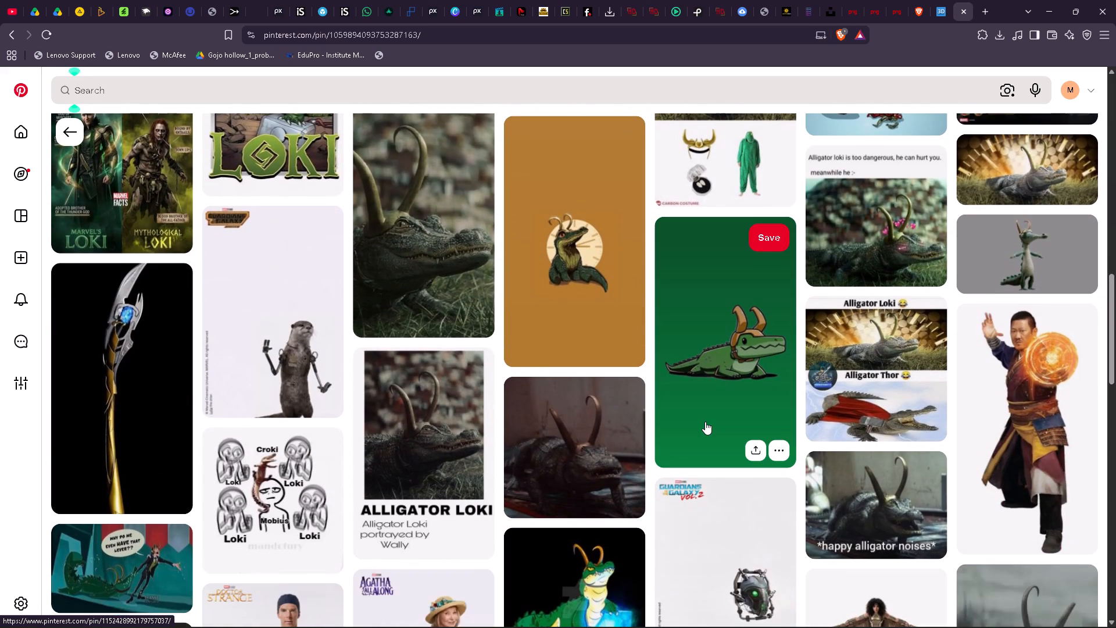
{"action": "scroll", "coordinate": [705, 422], "scroll_direction": "down", "scroll_amount": 4}
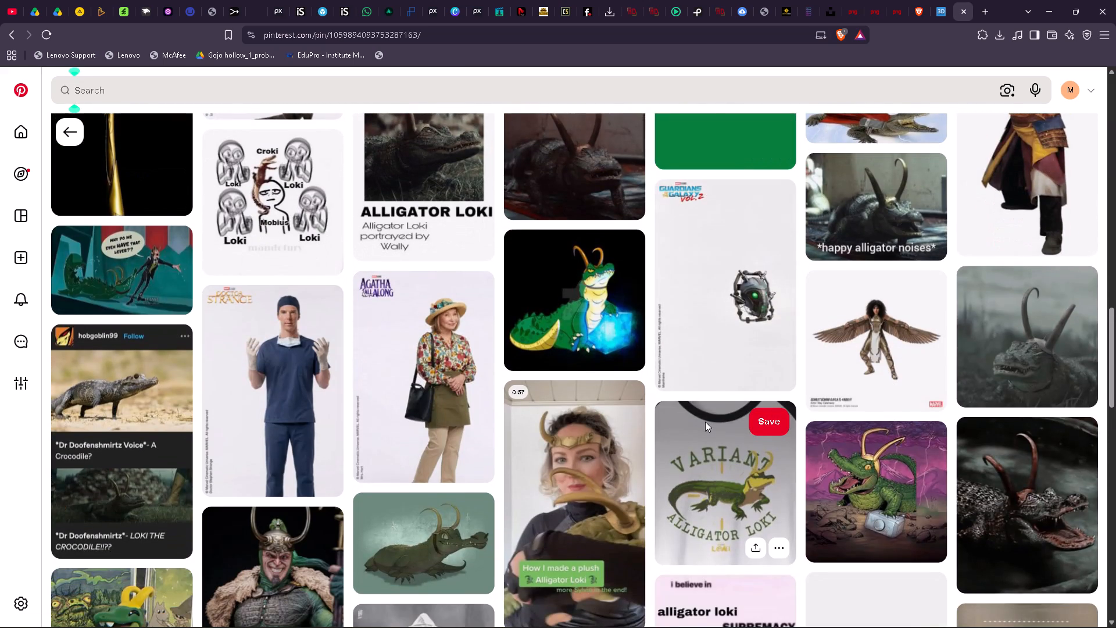
{"action": "scroll", "coordinate": [705, 422], "scroll_direction": "down", "scroll_amount": 3}
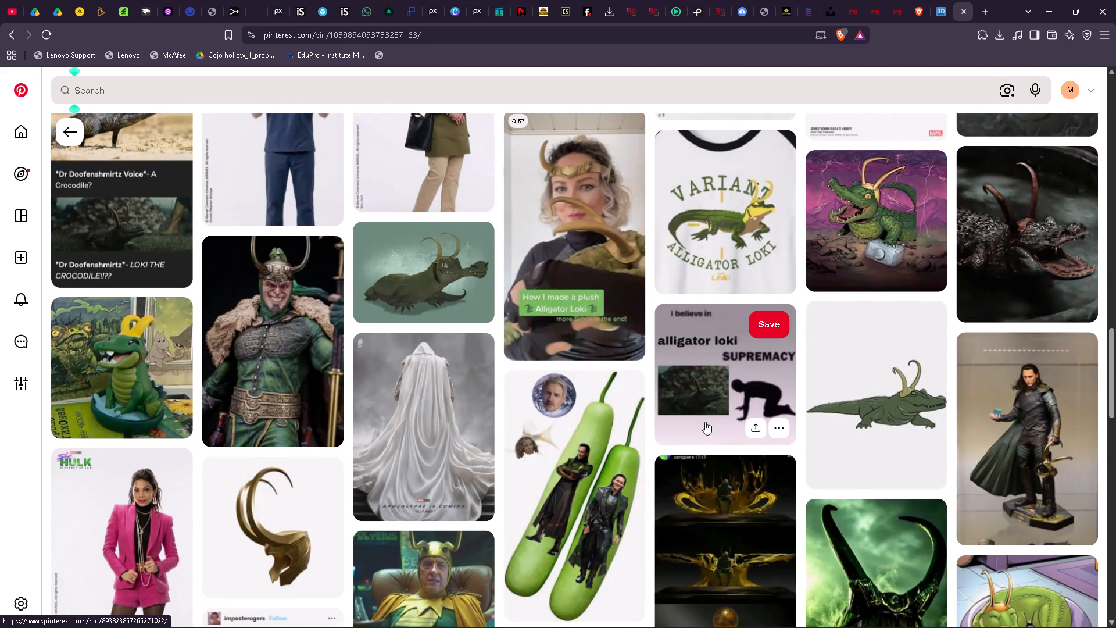
{"action": "scroll", "coordinate": [705, 422], "scroll_direction": "down", "scroll_amount": 3}
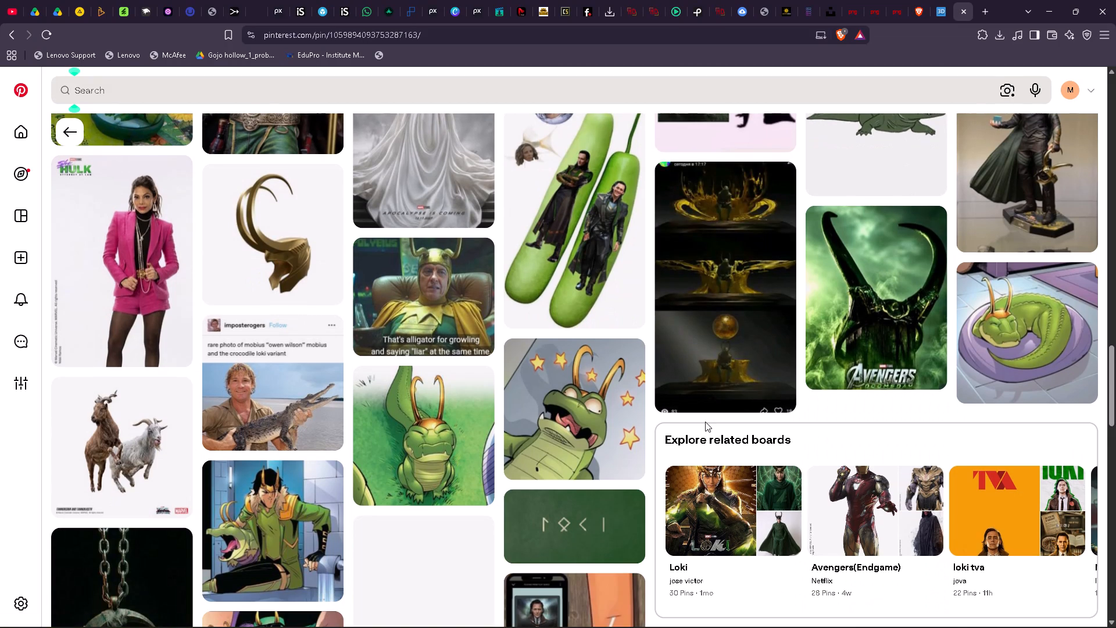
{"action": "scroll", "coordinate": [705, 422], "scroll_direction": "down", "scroll_amount": 3}
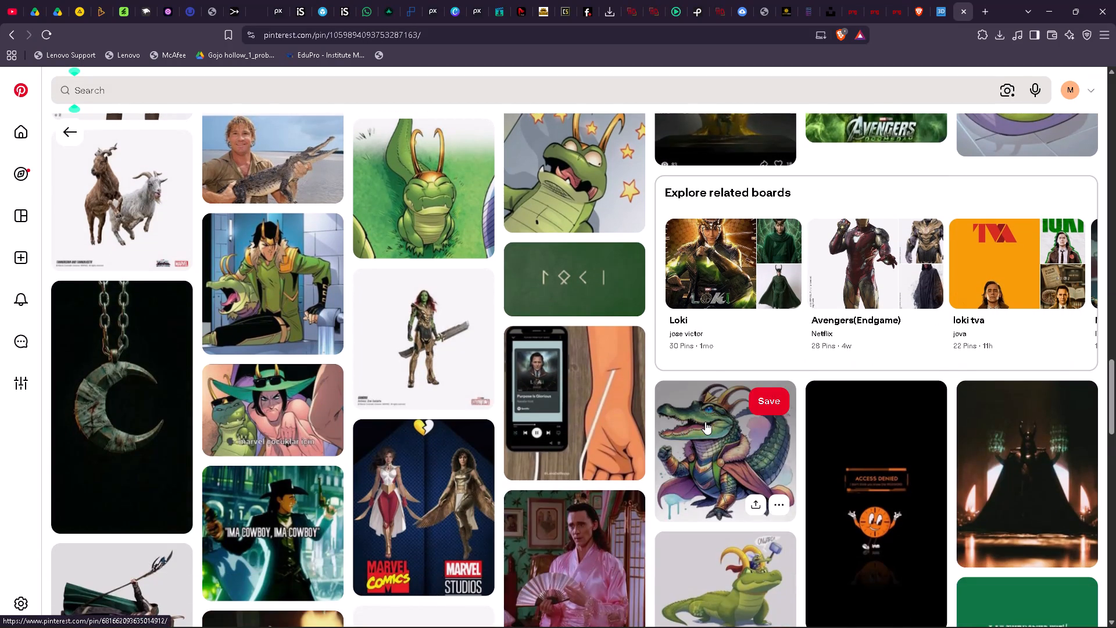
{"action": "scroll", "coordinate": [705, 422], "scroll_direction": "down", "scroll_amount": 3}
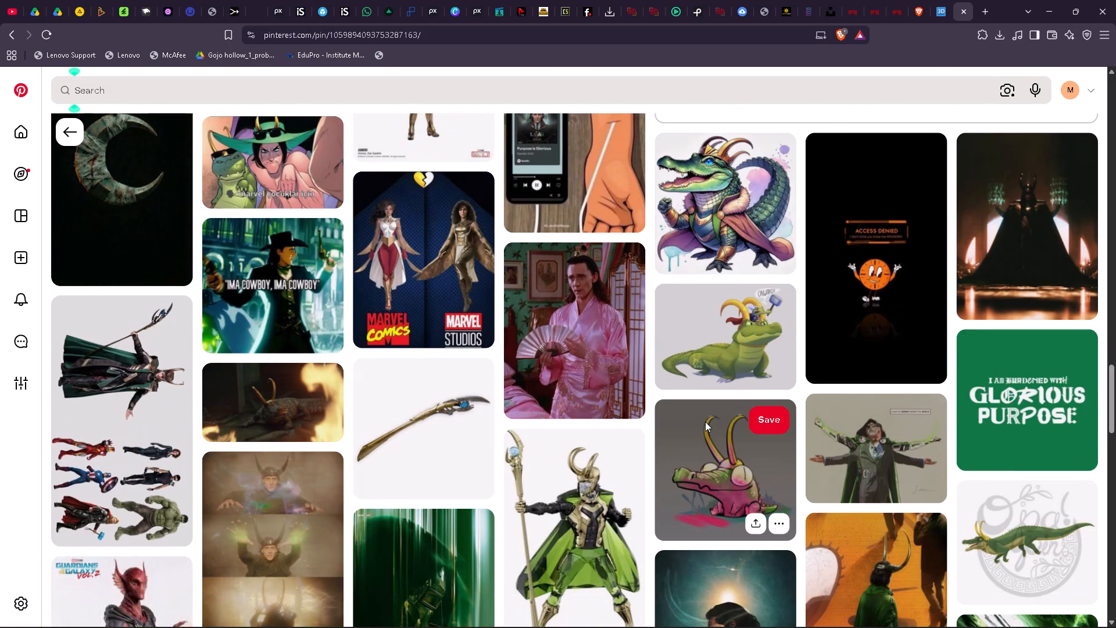
{"action": "scroll", "coordinate": [705, 422], "scroll_direction": "down", "scroll_amount": 3}
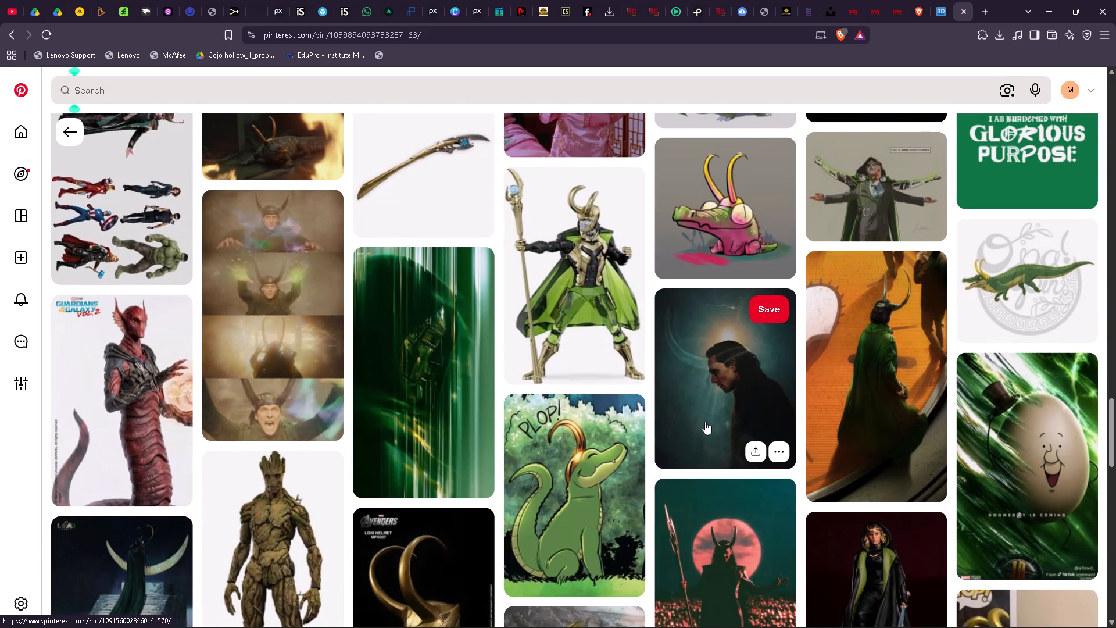
{"action": "scroll", "coordinate": [705, 422], "scroll_direction": "down", "scroll_amount": 3}
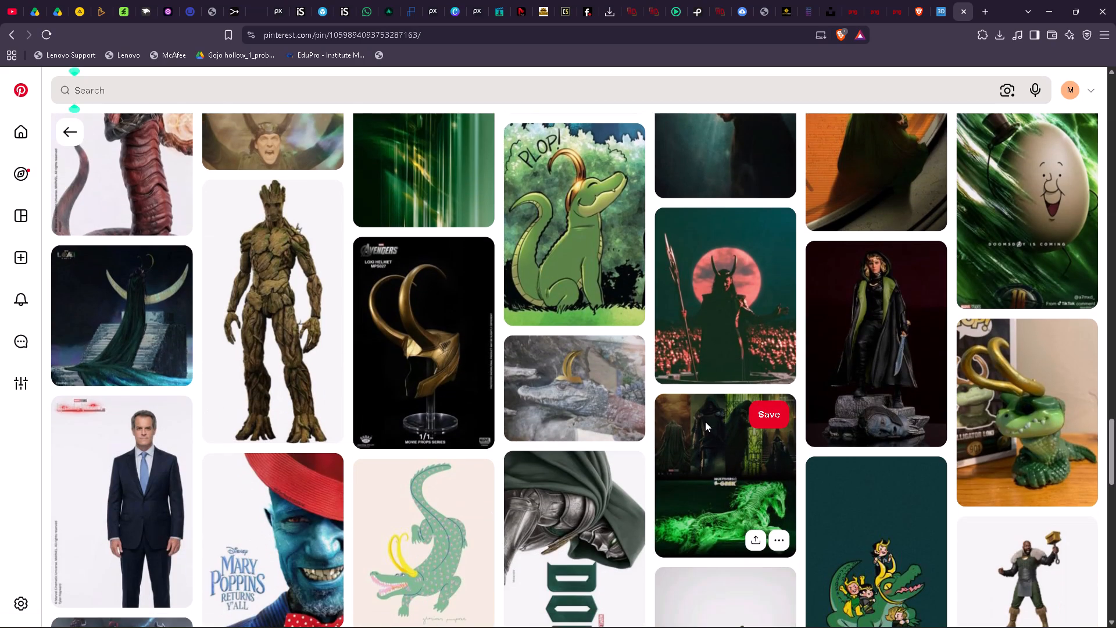
{"action": "scroll", "coordinate": [705, 422], "scroll_direction": "down", "scroll_amount": 7}
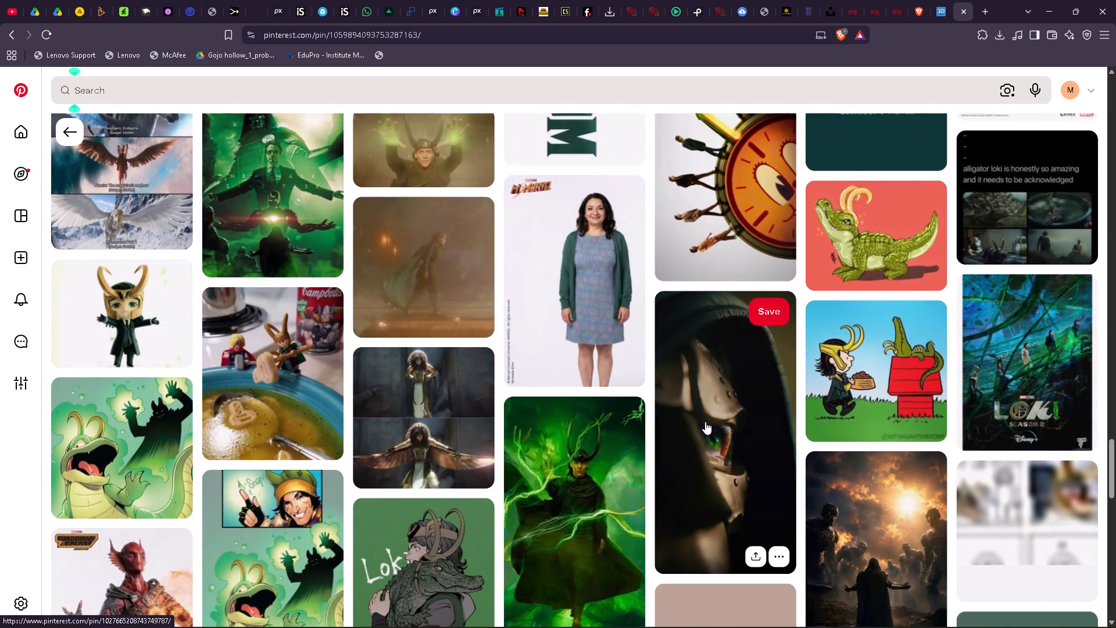
{"action": "scroll", "coordinate": [705, 422], "scroll_direction": "down", "scroll_amount": 4}
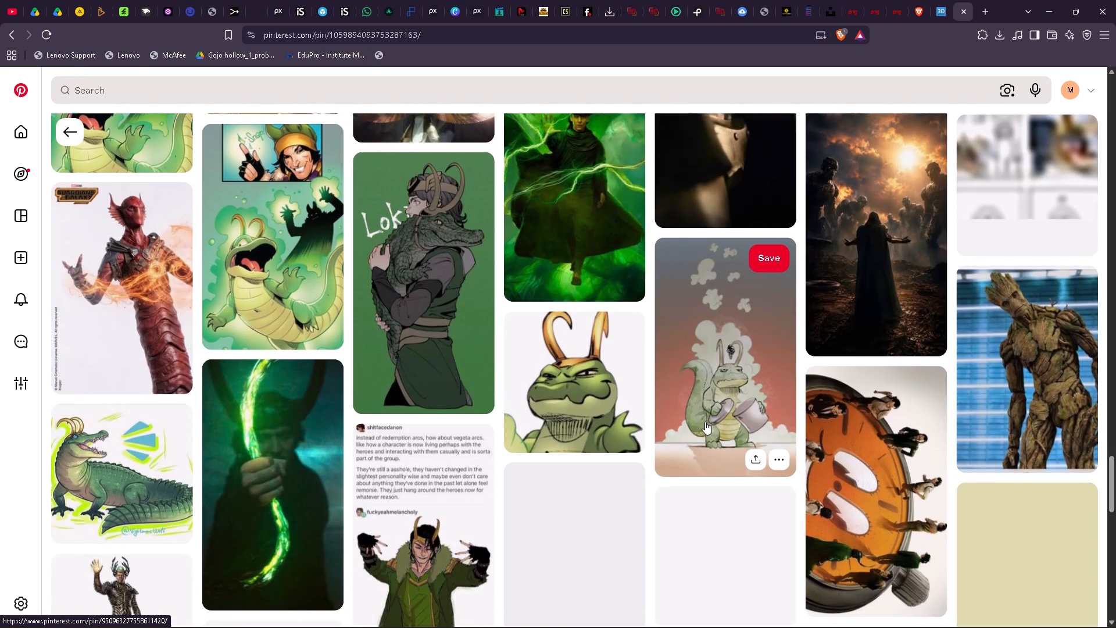
{"action": "scroll", "coordinate": [705, 422], "scroll_direction": "down", "scroll_amount": 3}
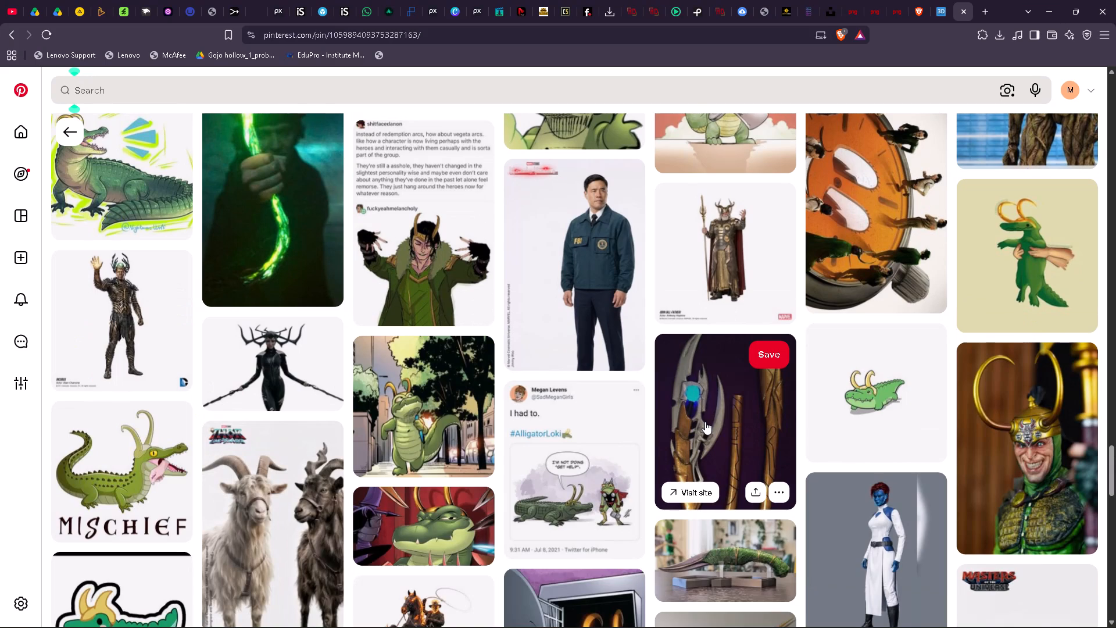
{"action": "scroll", "coordinate": [705, 422], "scroll_direction": "up", "scroll_amount": 20}
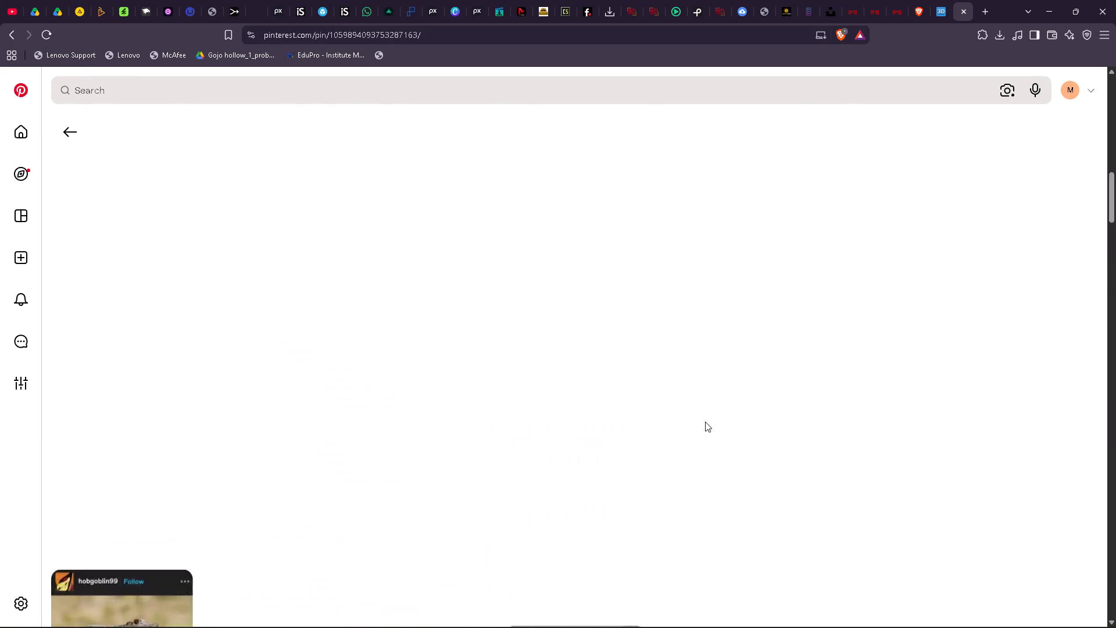
{"action": "scroll", "coordinate": [705, 422], "scroll_direction": "up", "scroll_amount": 9}
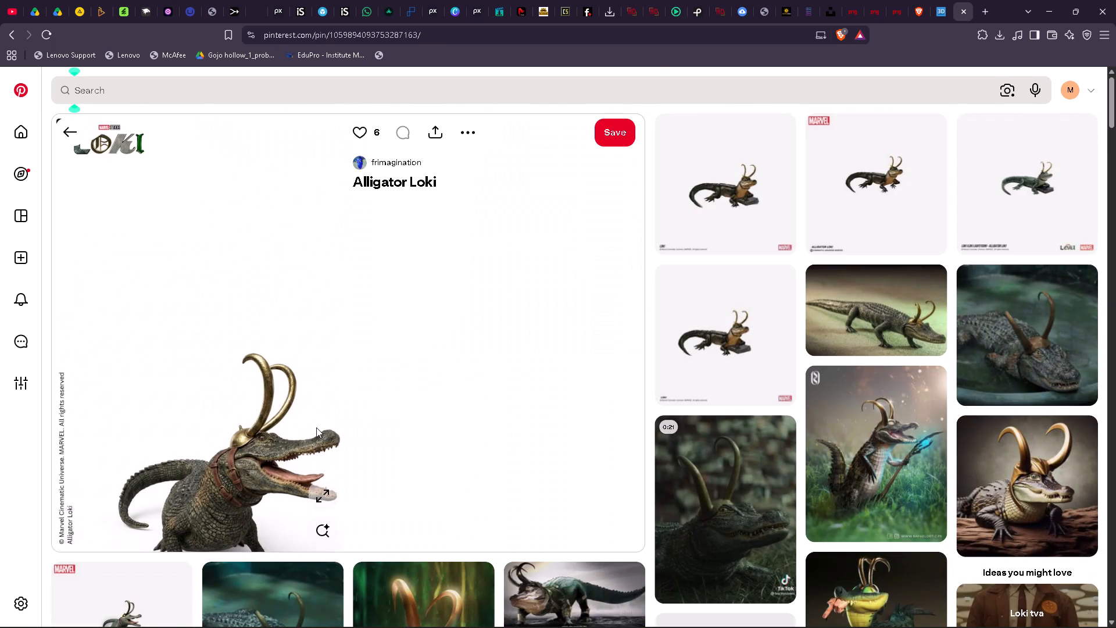
{"action": "left_click", "coordinate": [320, 486]}
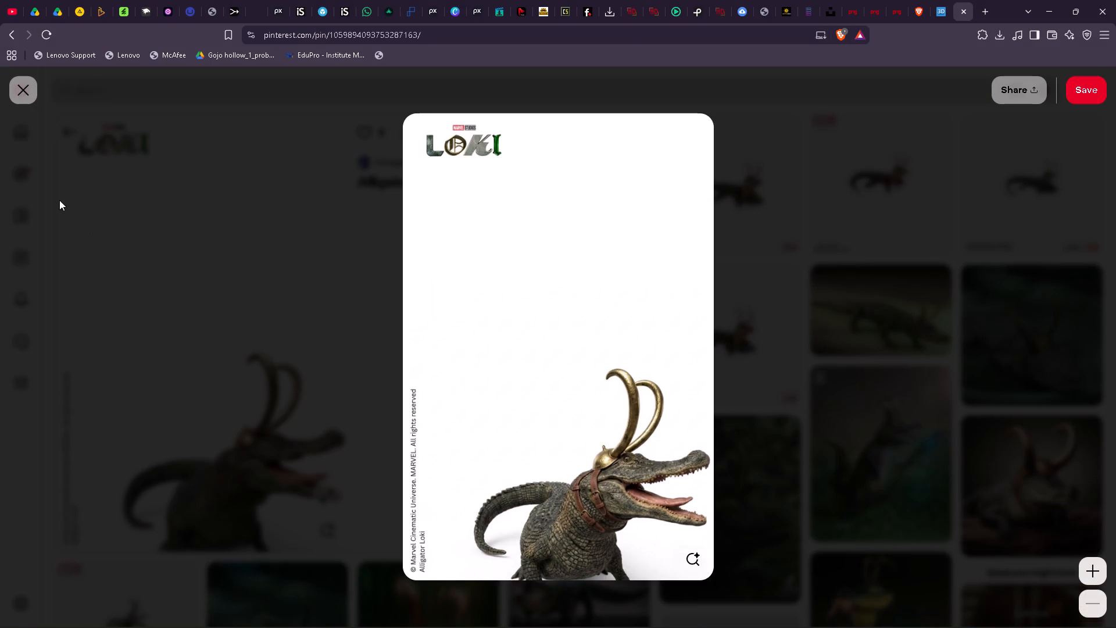
{"action": "left_click", "coordinate": [26, 87]}
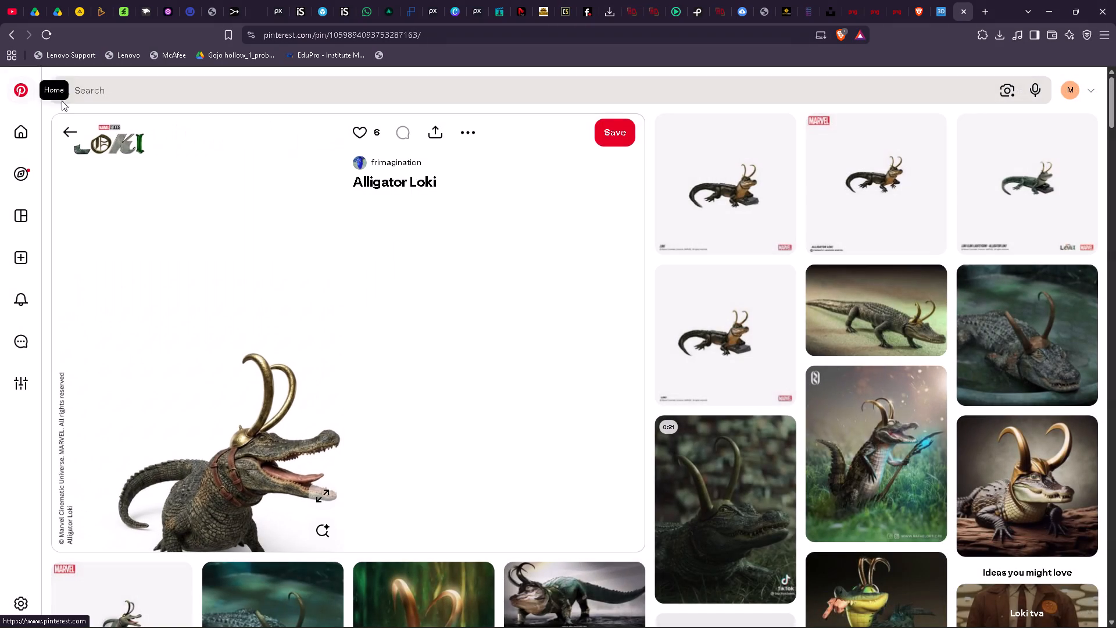
{"action": "scroll", "coordinate": [719, 397], "scroll_direction": "down", "scroll_amount": 4}
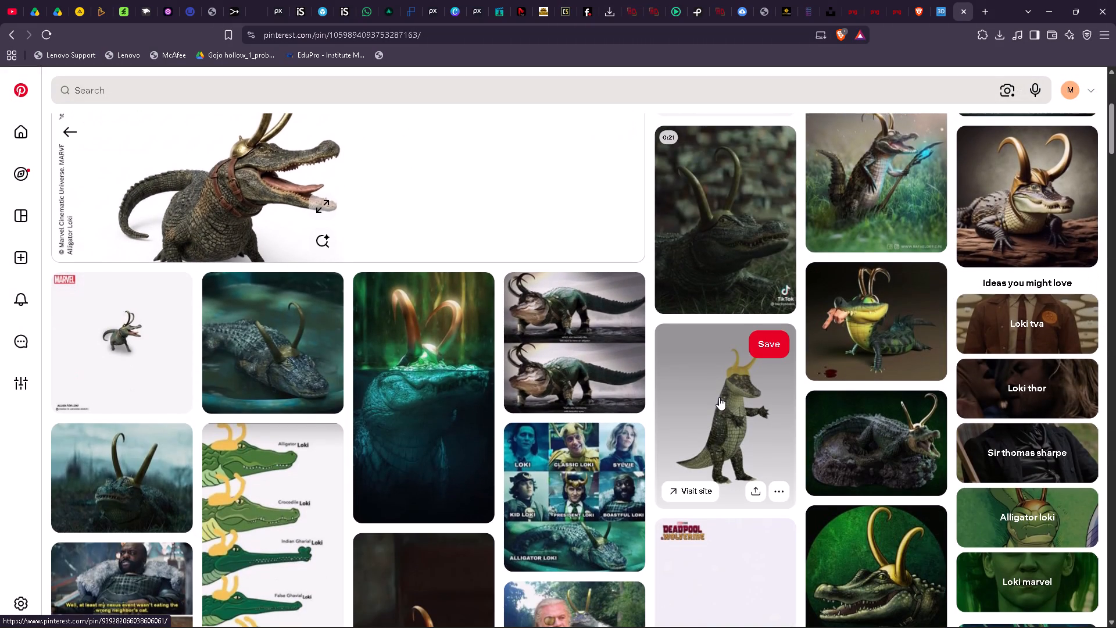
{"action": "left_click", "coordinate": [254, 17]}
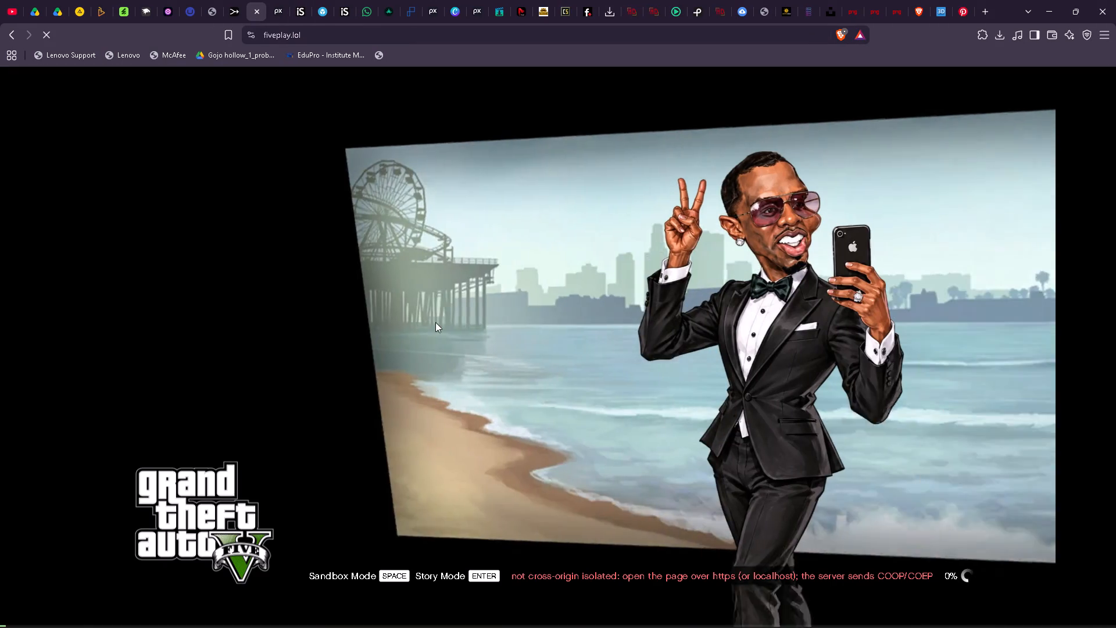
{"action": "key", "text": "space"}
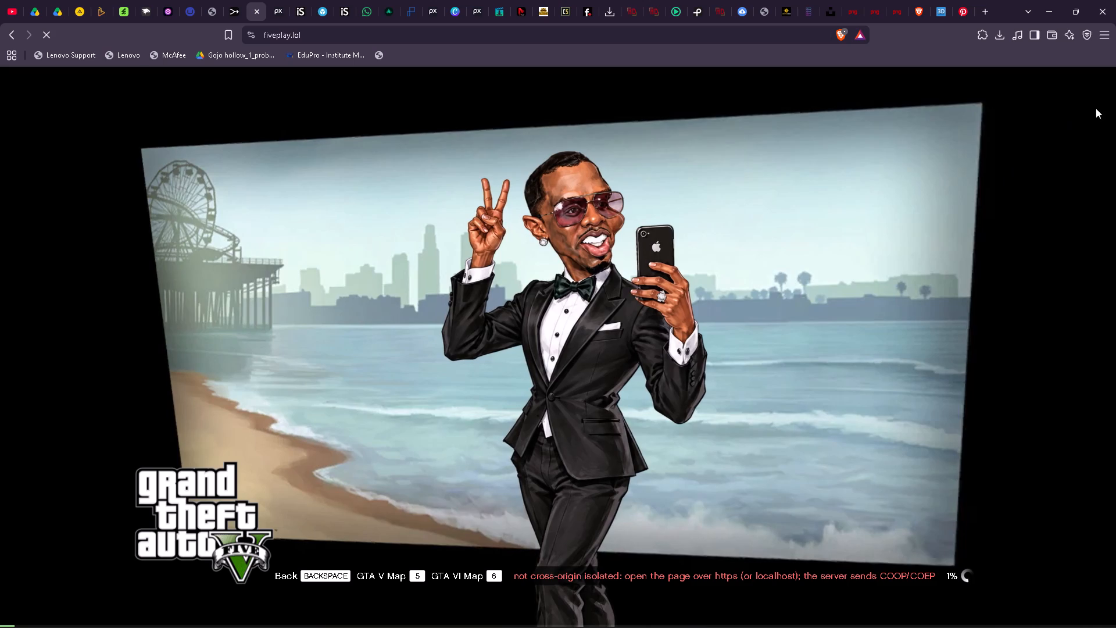
{"action": "left_click", "coordinate": [986, 3]}
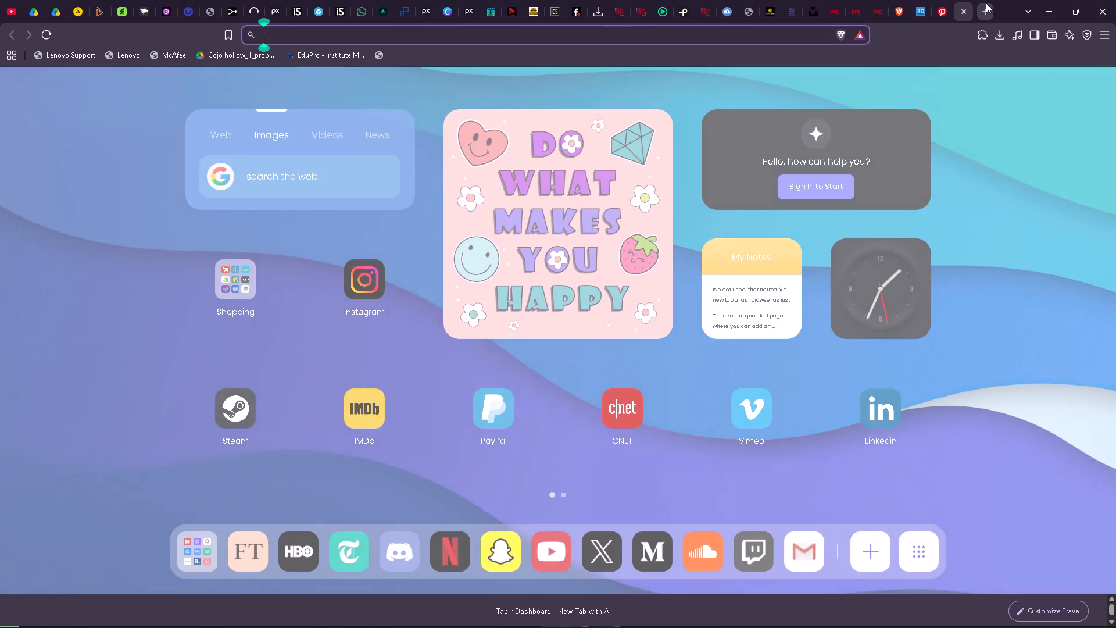
{"action": "type", "text": "open ai"}
{"action": "key", "text": "space"}
{"action": "key", "text": "Return"}
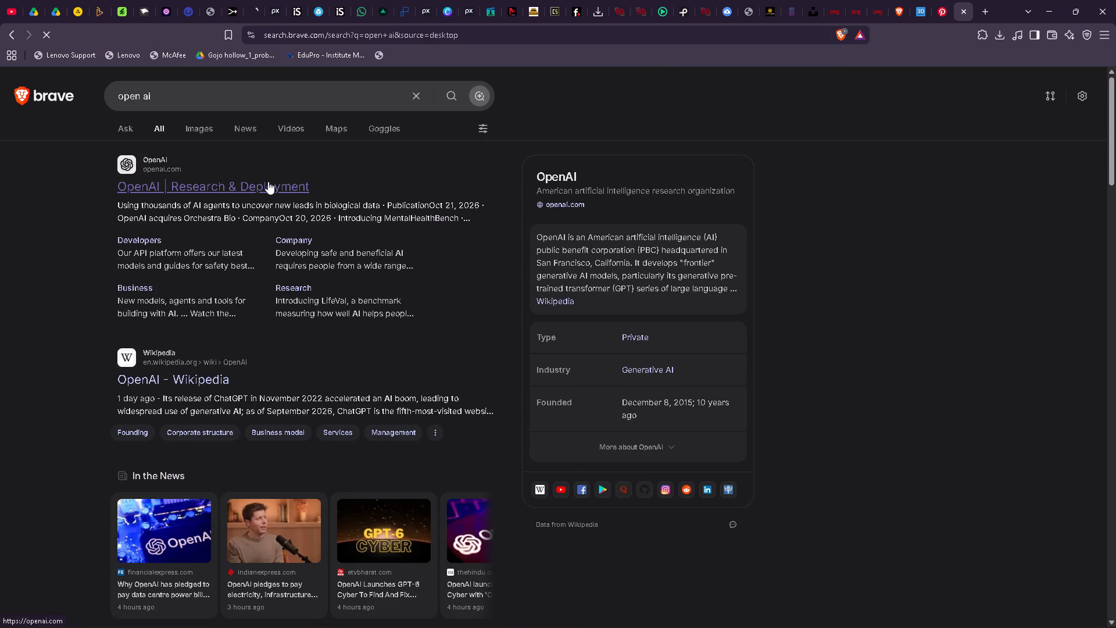
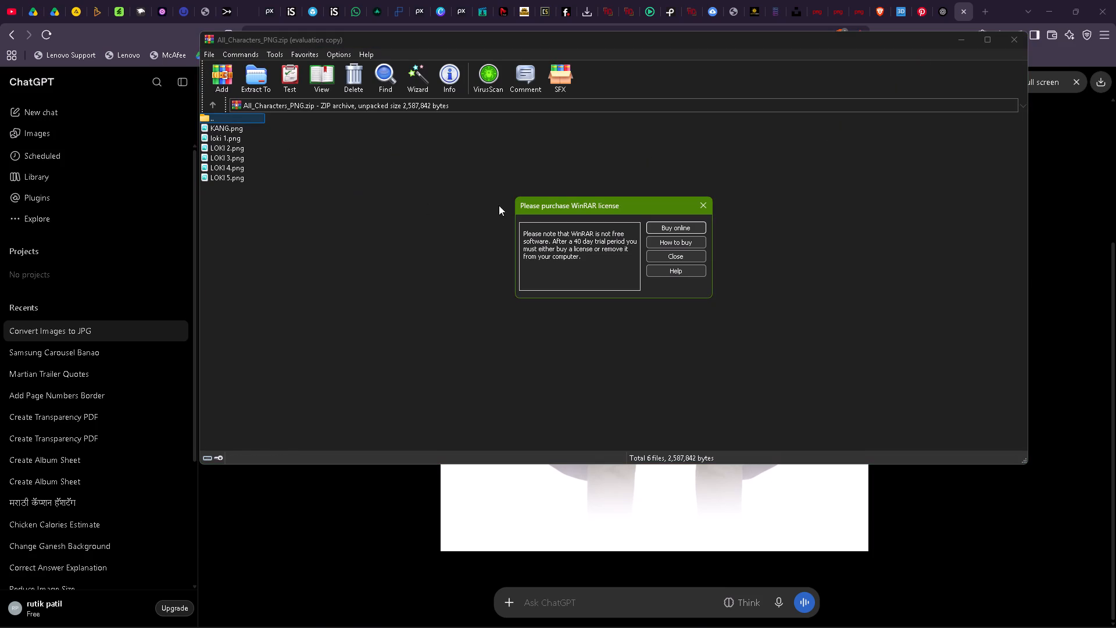
{"action": "left_click", "coordinate": [692, 259]}
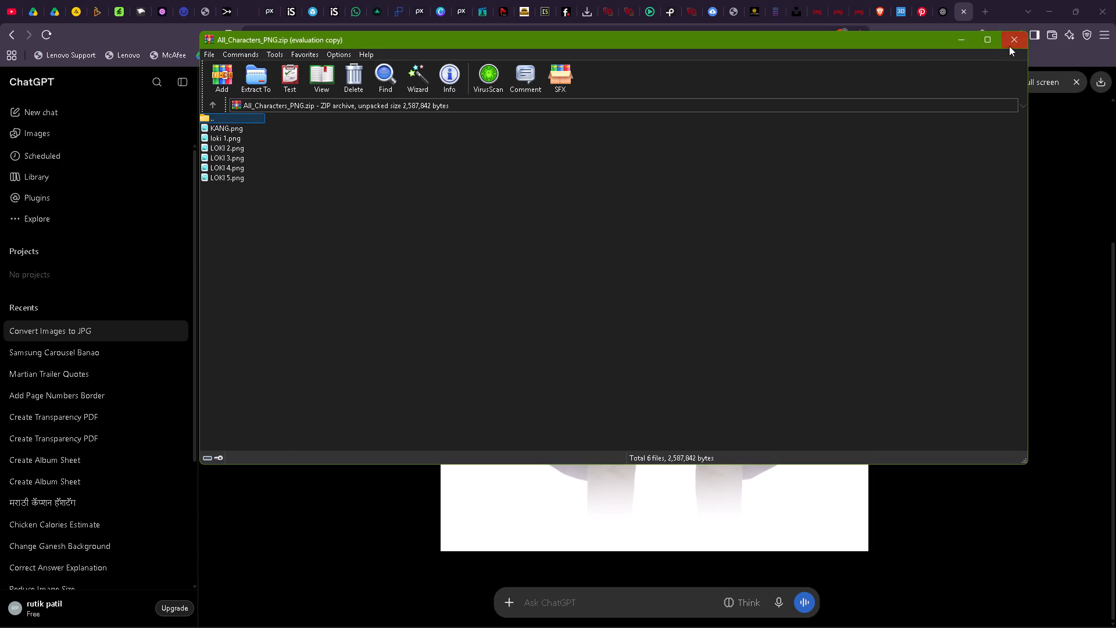
{"action": "left_click", "coordinate": [1014, 40]}
{"action": "left_click", "coordinate": [602, 321]}
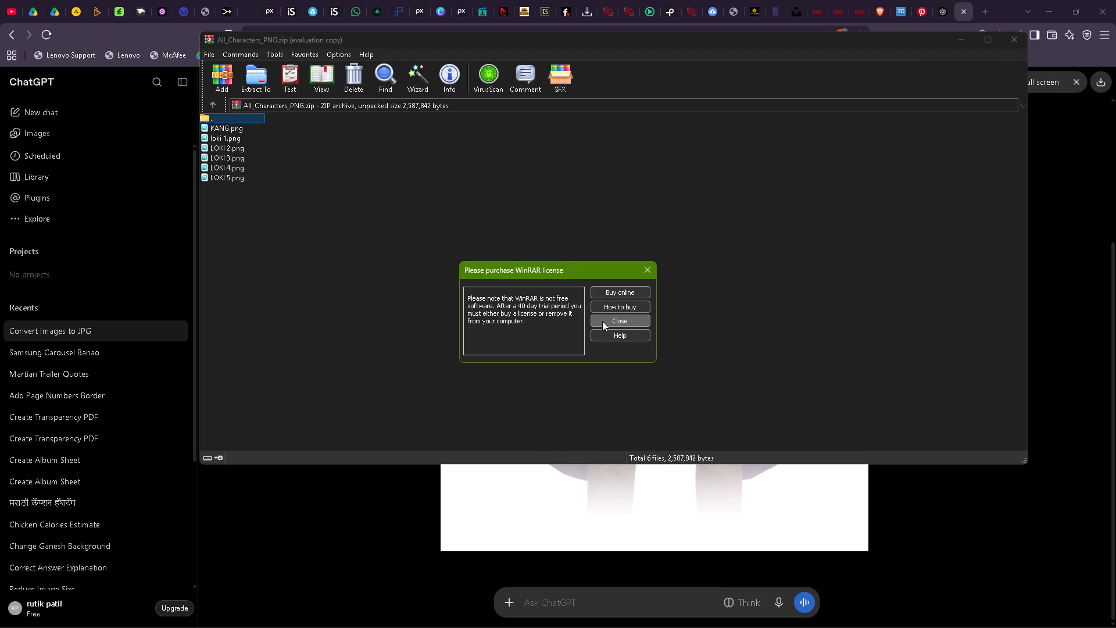
{"action": "left_click", "coordinate": [1009, 46]}
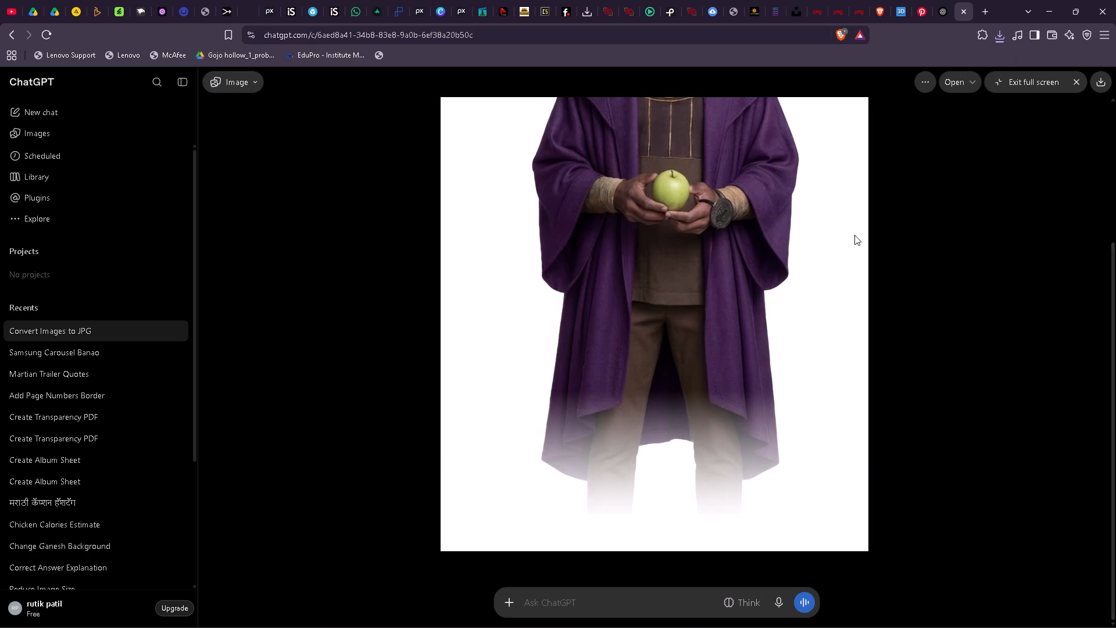
{"action": "scroll", "coordinate": [789, 307], "scroll_direction": "up", "scroll_amount": 8}
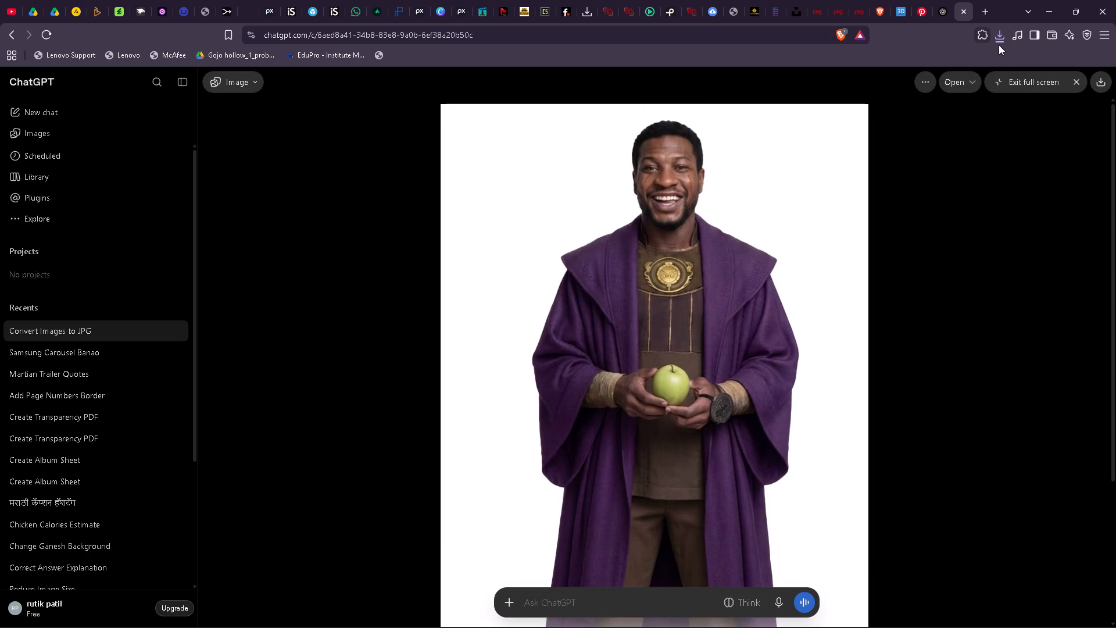
In File Explorer, extract the All_Characters_PNG archive to an All_Characters_PNG folder inside Downloads\LOKI.
{"action": "key", "text": "super+e"}
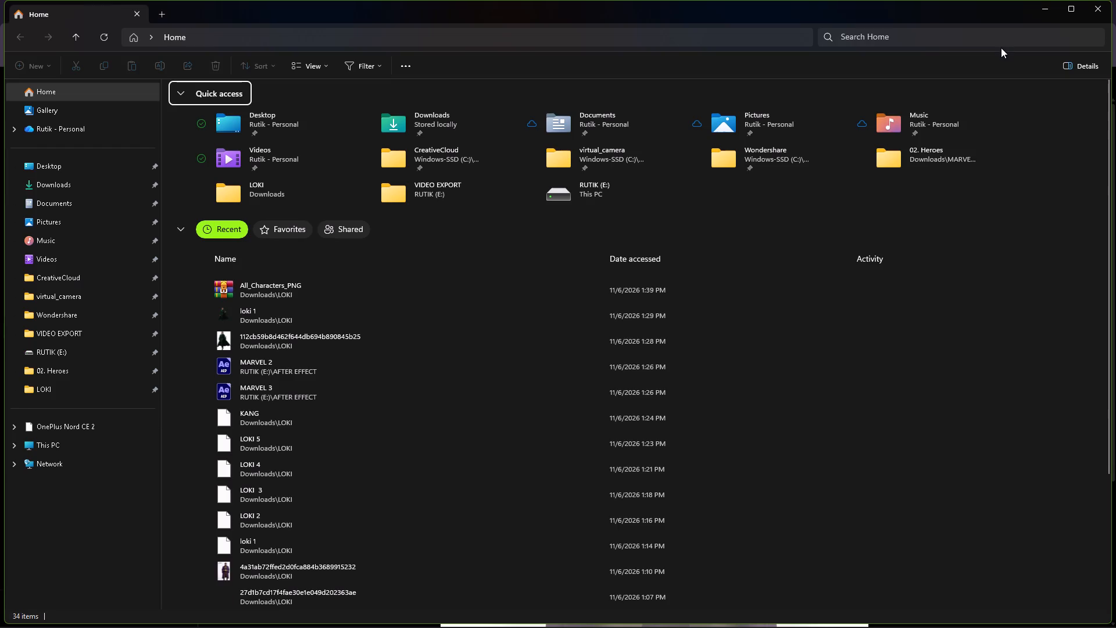
{"action": "right_click", "coordinate": [303, 286]}
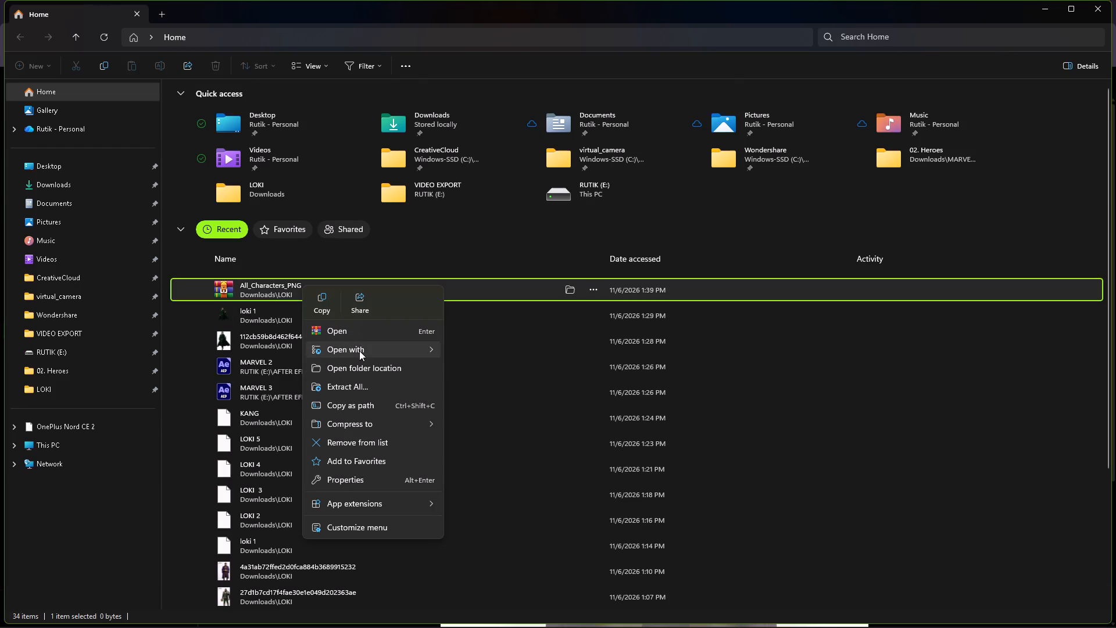
{"action": "left_click", "coordinate": [375, 390]}
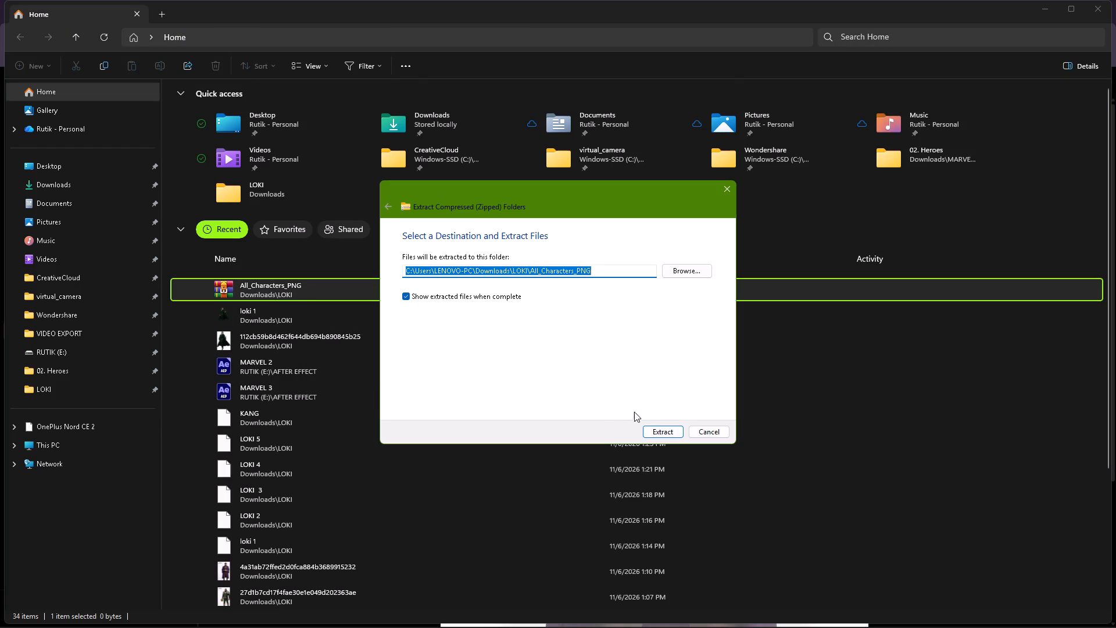
{"action": "left_click", "coordinate": [658, 429]}
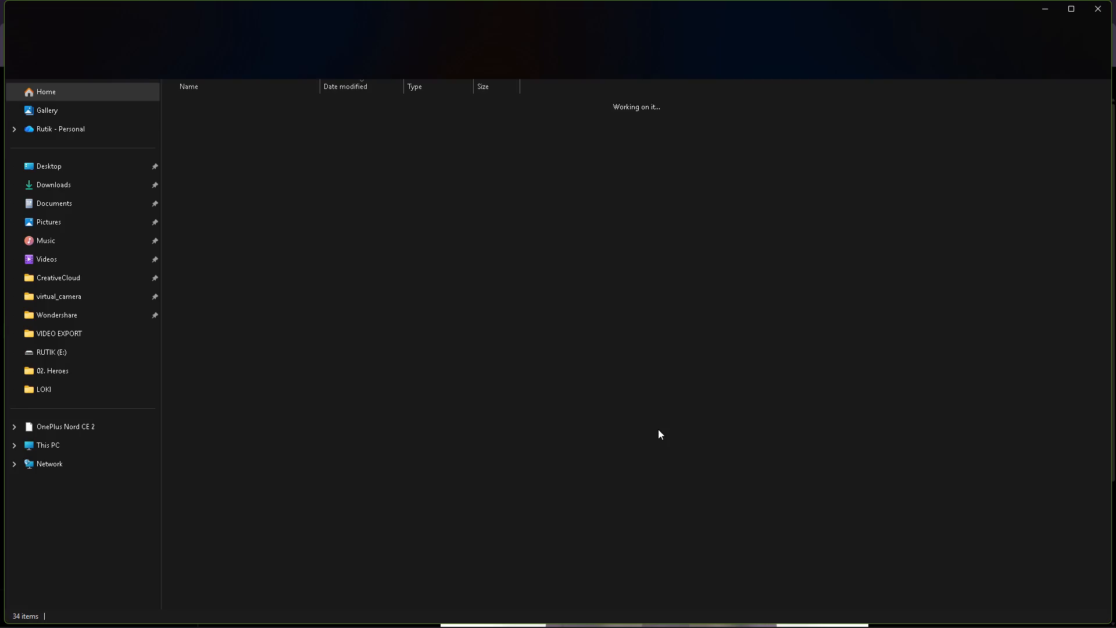
View the extracted KANG and LOKI 5 PNG images in Photos to check their backgrounds.
{"action": "triple_click", "coordinate": [181, 118]}
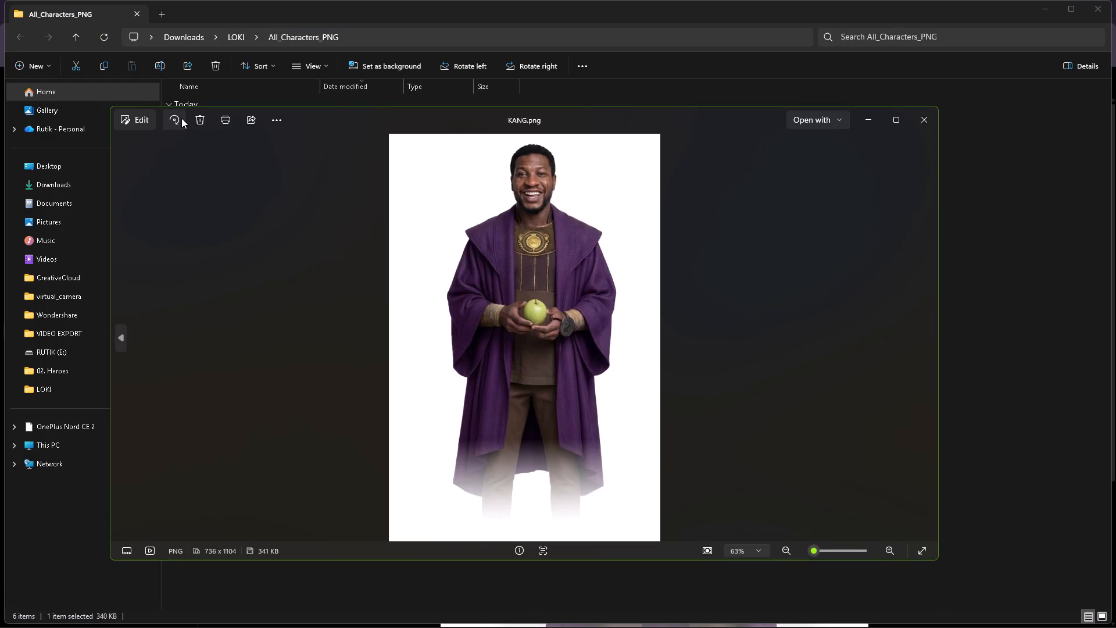
{"action": "left_click", "coordinate": [932, 123]}
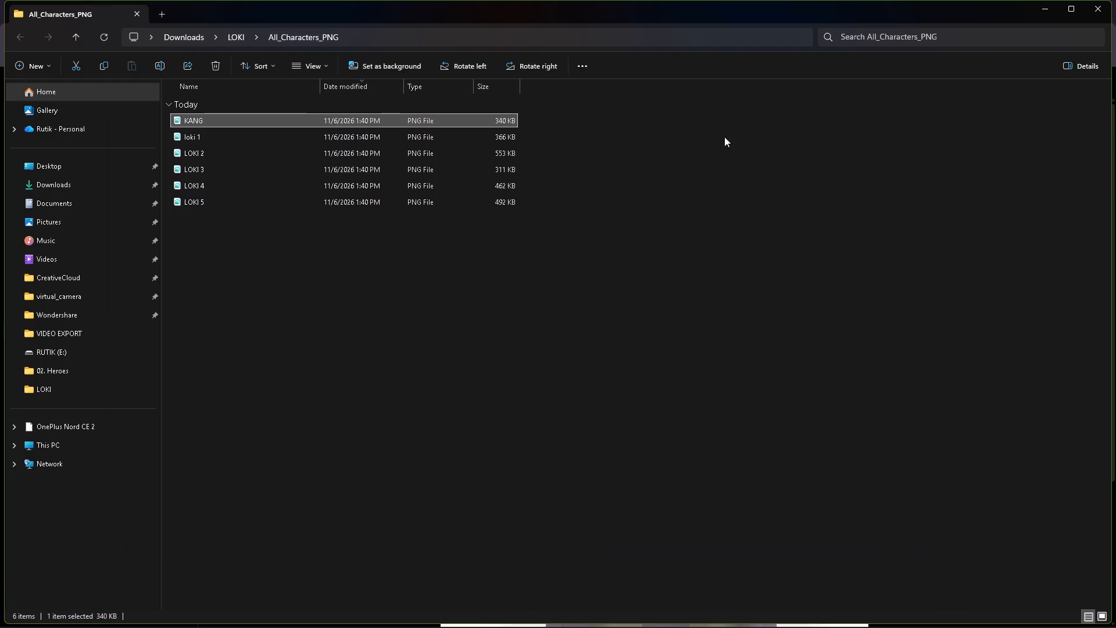
{"action": "triple_click", "coordinate": [288, 208]}
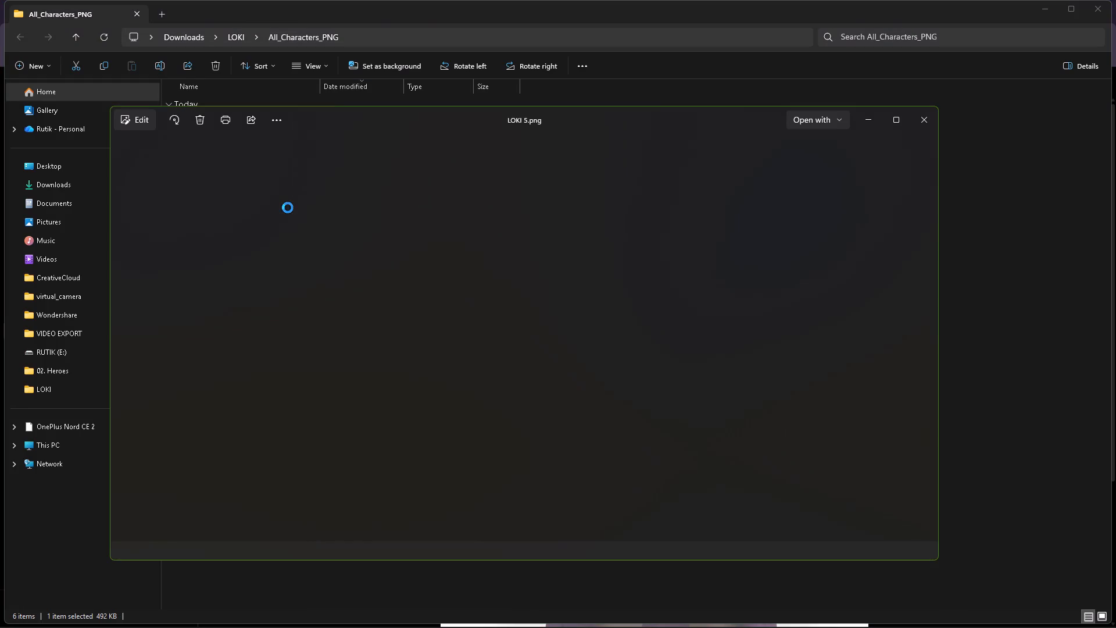
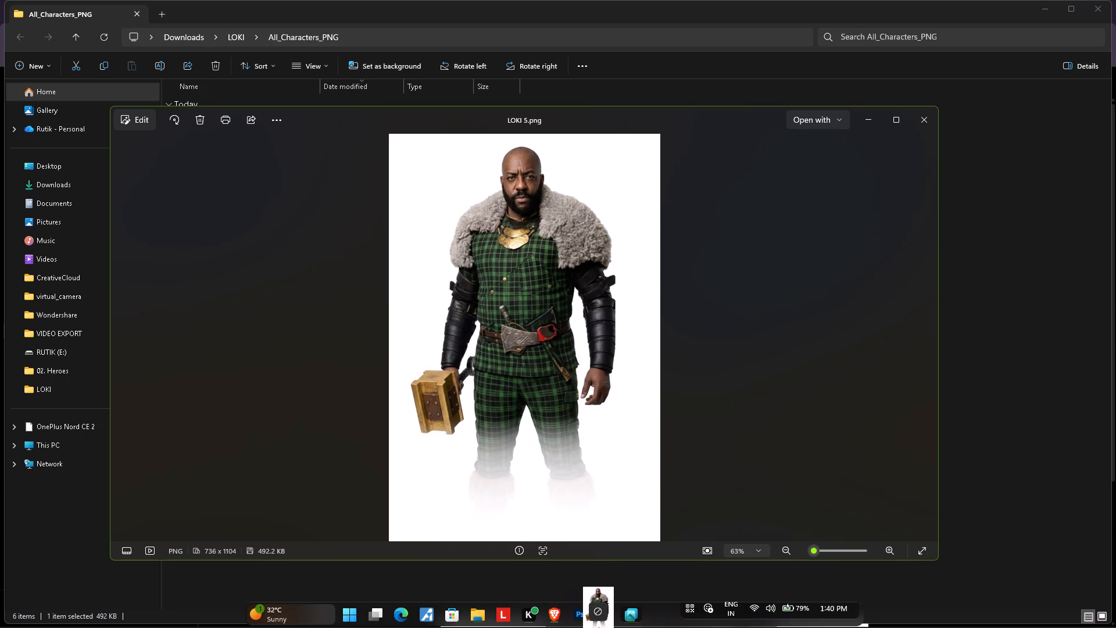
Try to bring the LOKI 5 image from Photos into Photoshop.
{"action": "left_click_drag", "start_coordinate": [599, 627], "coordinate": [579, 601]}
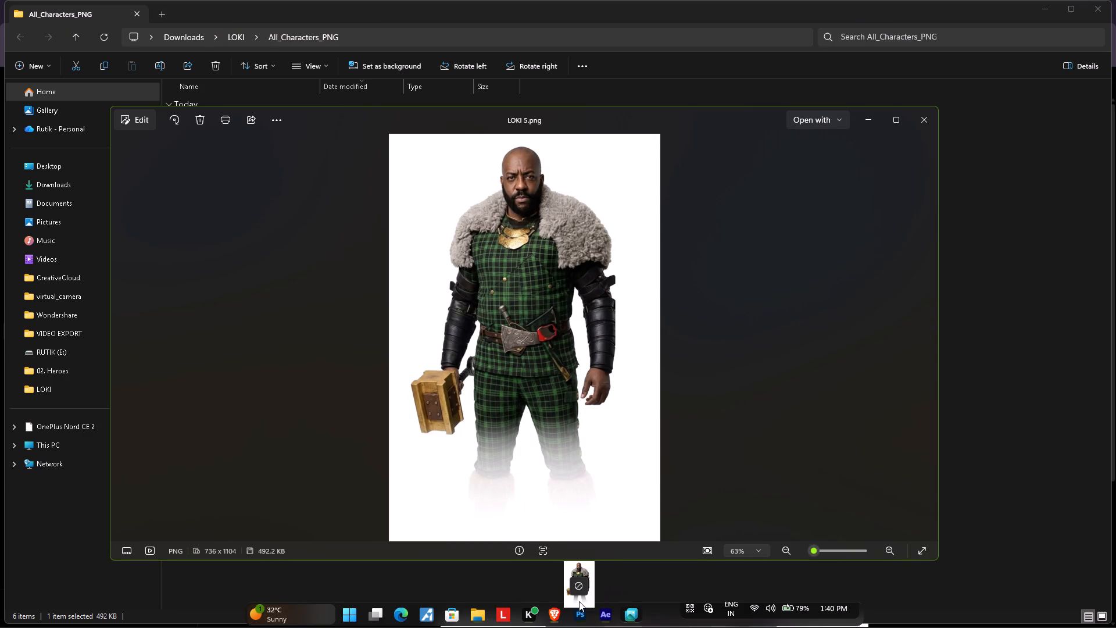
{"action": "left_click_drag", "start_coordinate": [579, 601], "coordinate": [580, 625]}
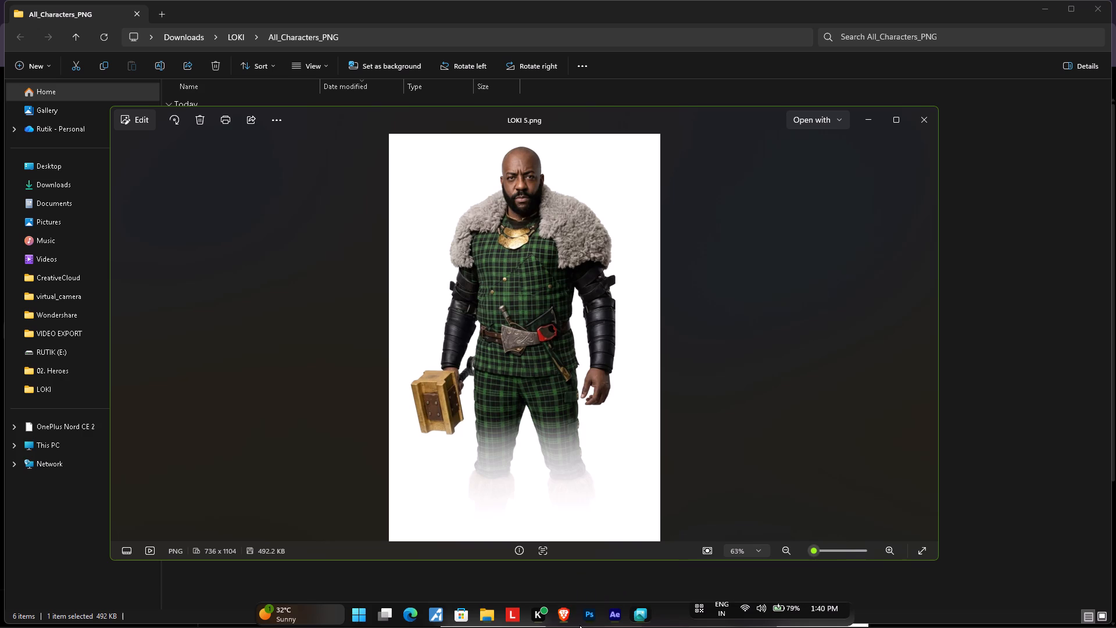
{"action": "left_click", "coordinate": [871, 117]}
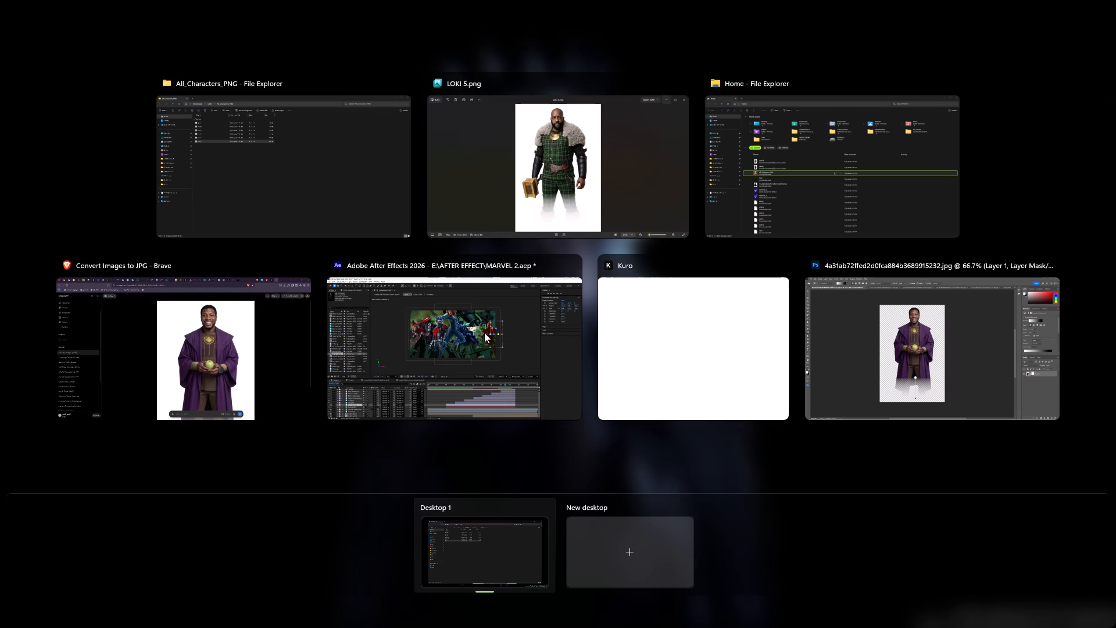
Switch to Photoshop and open the loki 1 PNG from the All_Characters_PNG folder inside Downloads\LOKI.
{"action": "left_click", "coordinate": [864, 324]}
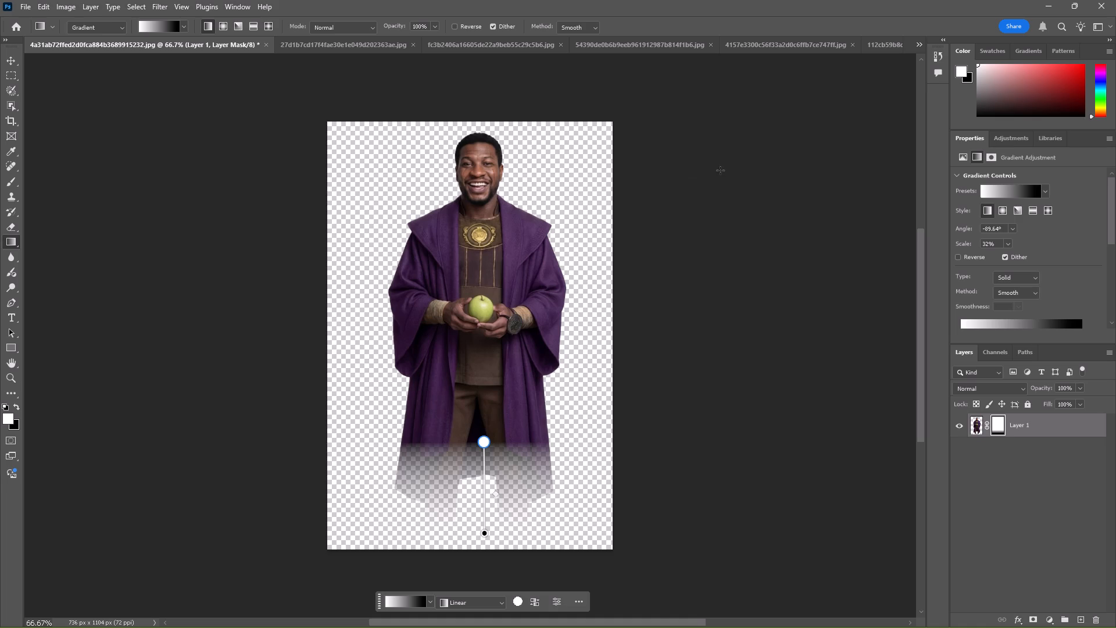
{"action": "left_click", "coordinate": [369, 52]}
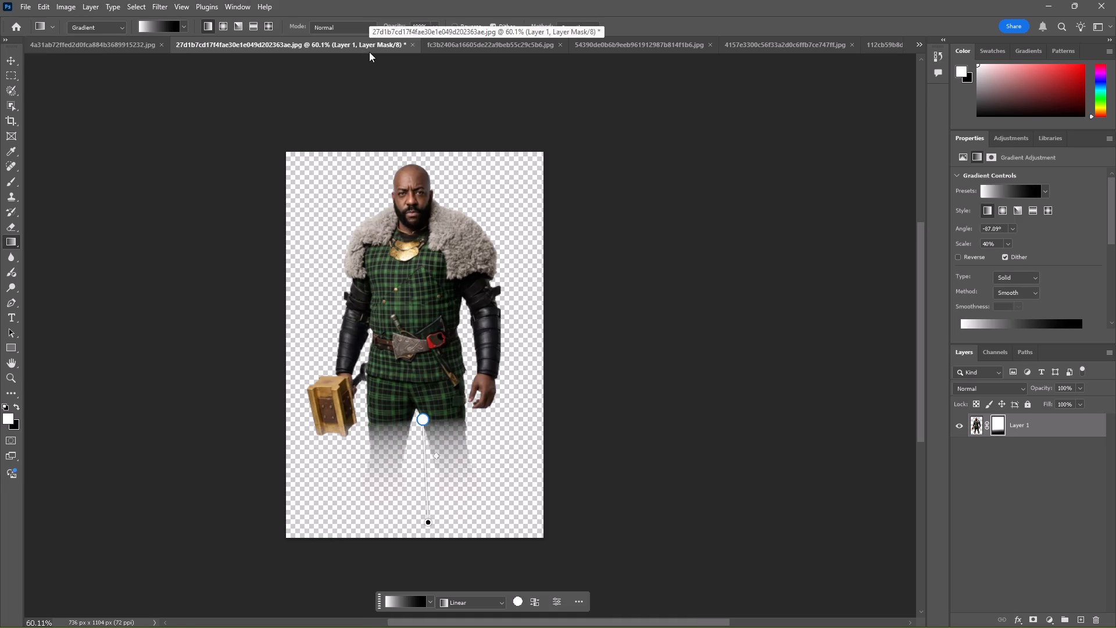
{"action": "left_click_drag", "start_coordinate": [23, 8], "coordinate": [44, 27]}
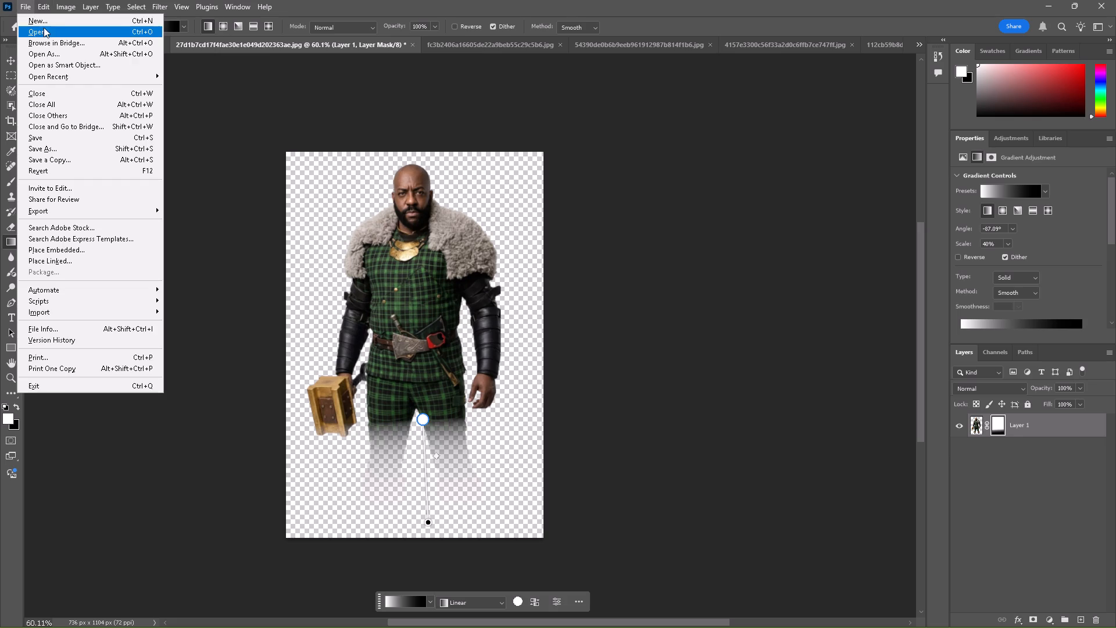
{"action": "left_click_drag", "start_coordinate": [44, 27], "coordinate": [87, 33]}
{"action": "left_click", "coordinate": [87, 33]}
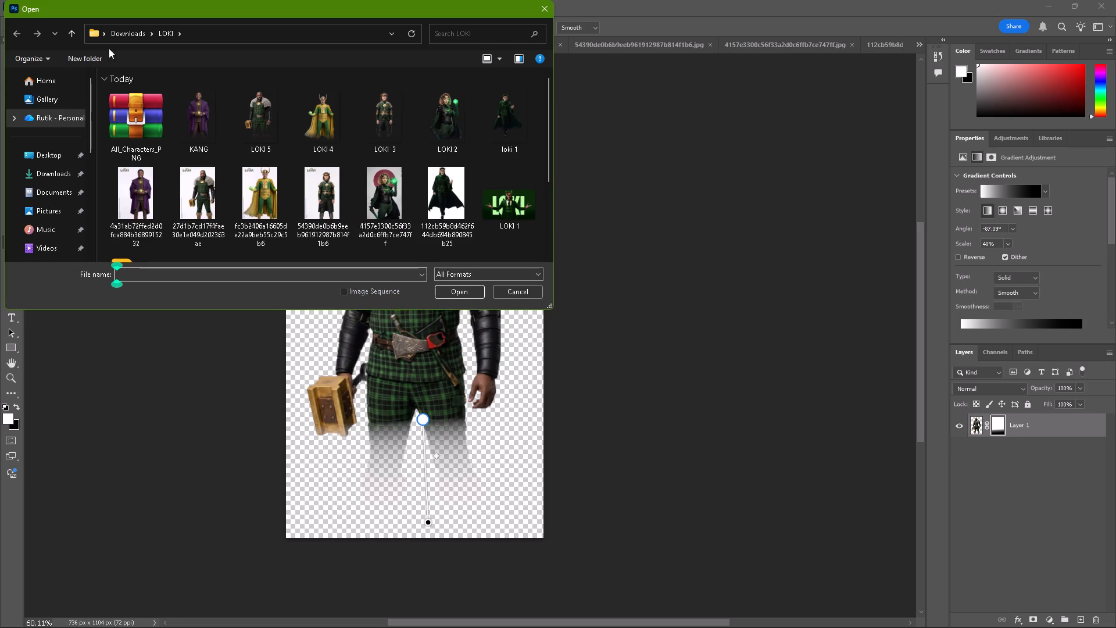
{"action": "scroll", "coordinate": [251, 127], "scroll_direction": "down", "scroll_amount": 1}
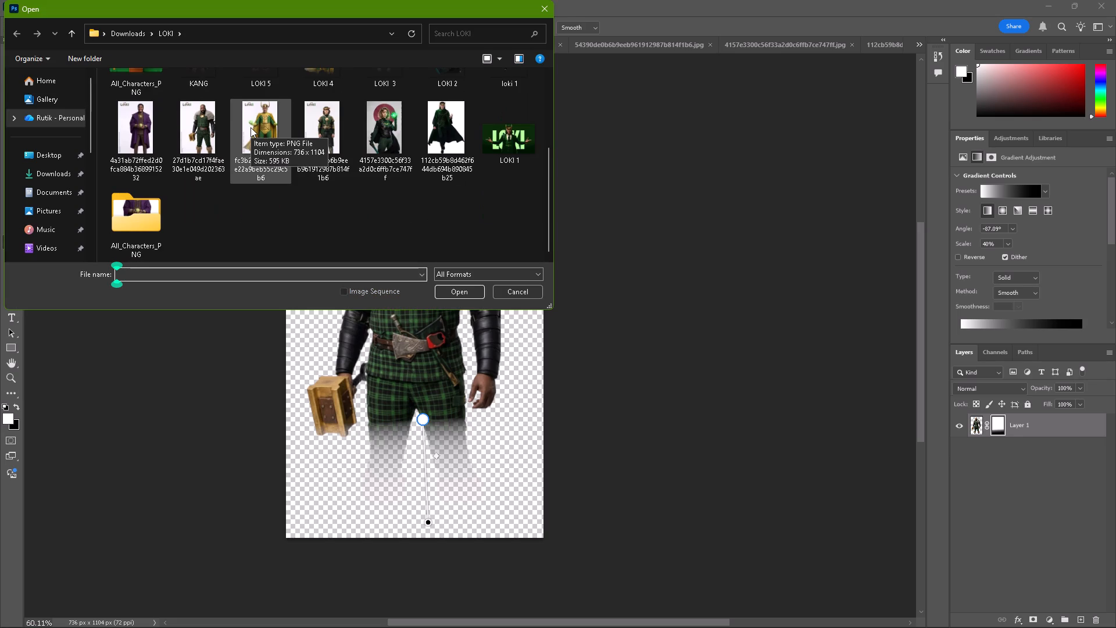
{"action": "scroll", "coordinate": [251, 127], "scroll_direction": "down", "scroll_amount": 1}
{"action": "triple_click", "coordinate": [144, 194]}
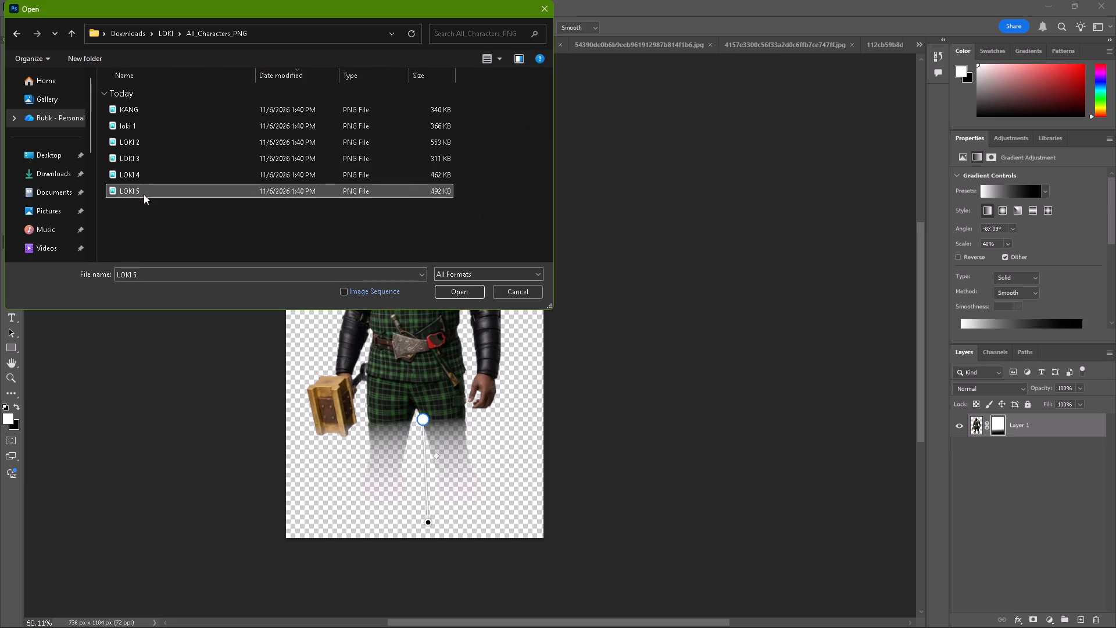
{"action": "left_click", "coordinate": [149, 126]}
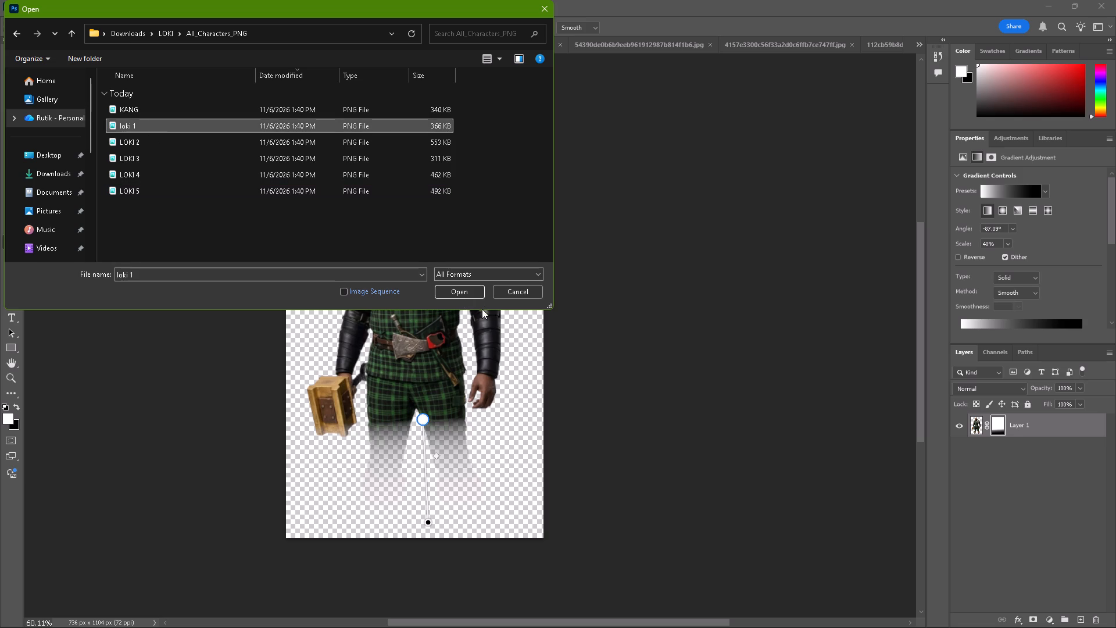
{"action": "left_click", "coordinate": [456, 295]}
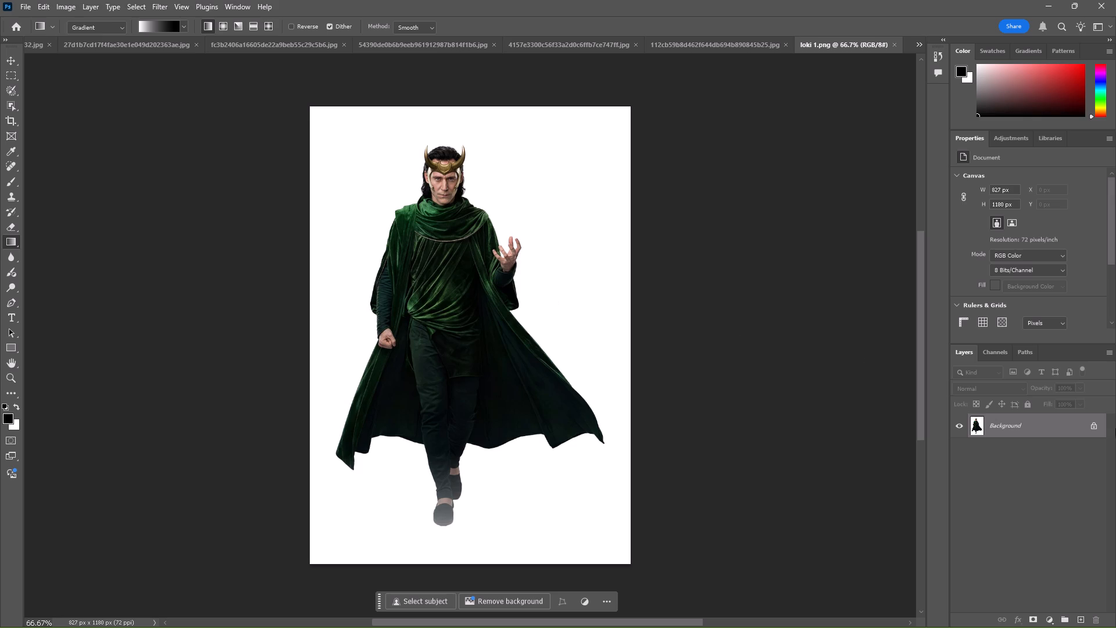
Unlock the background, select the Loki subject, copy it onto its own layer, and delete the original white-background layer.
{"action": "left_click", "coordinate": [1093, 428]}
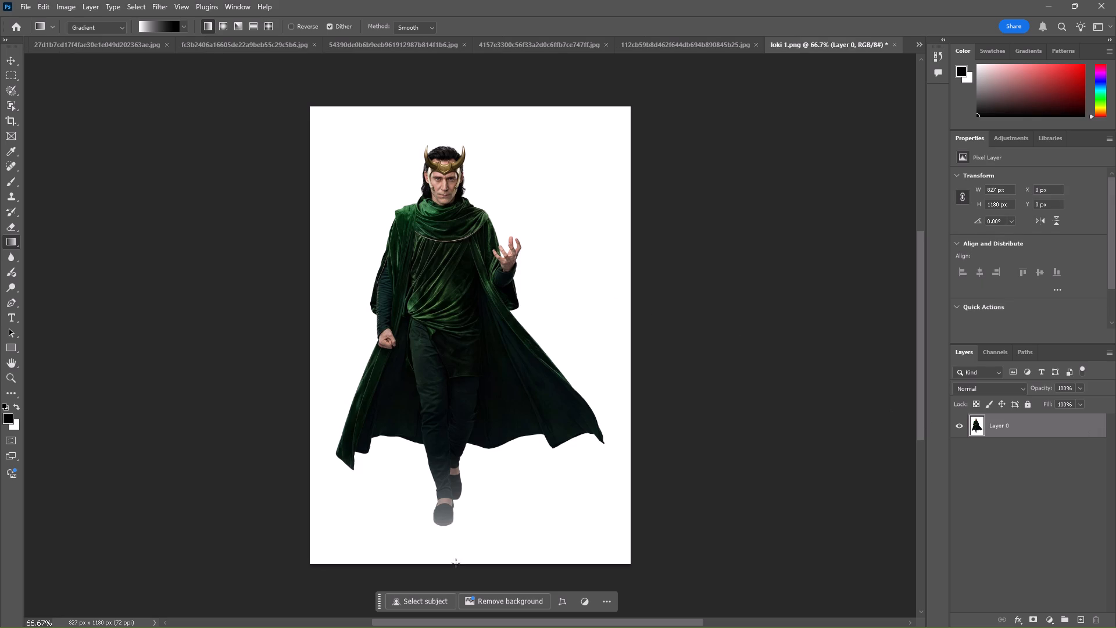
{"action": "left_click", "coordinate": [439, 599]}
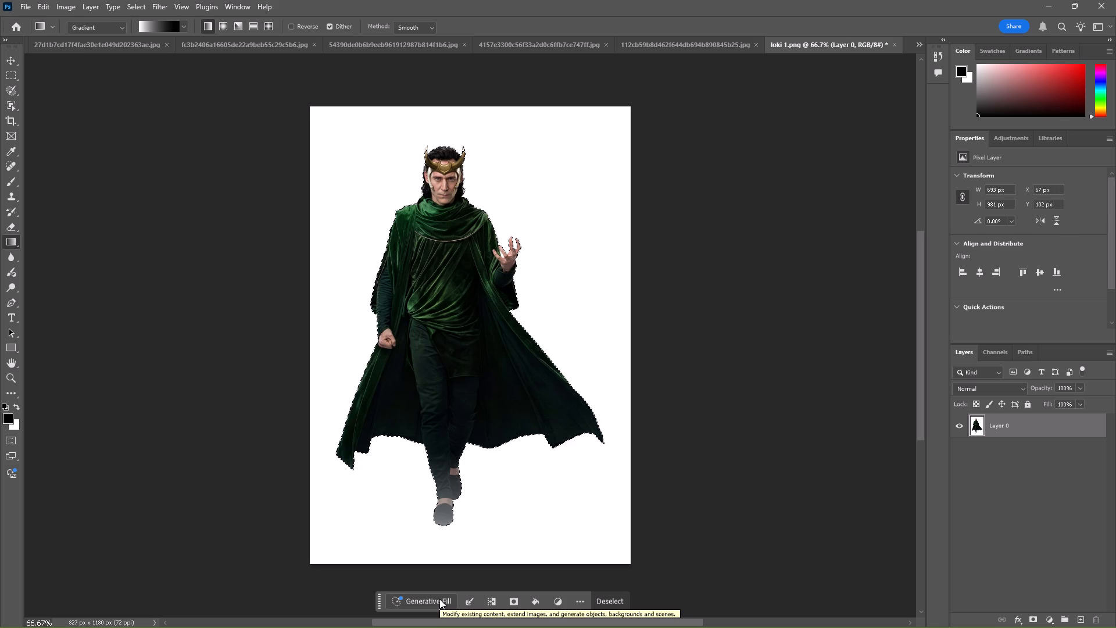
{"action": "key", "text": "ctrl+c"}
{"action": "key", "text": "ctrl+v"}
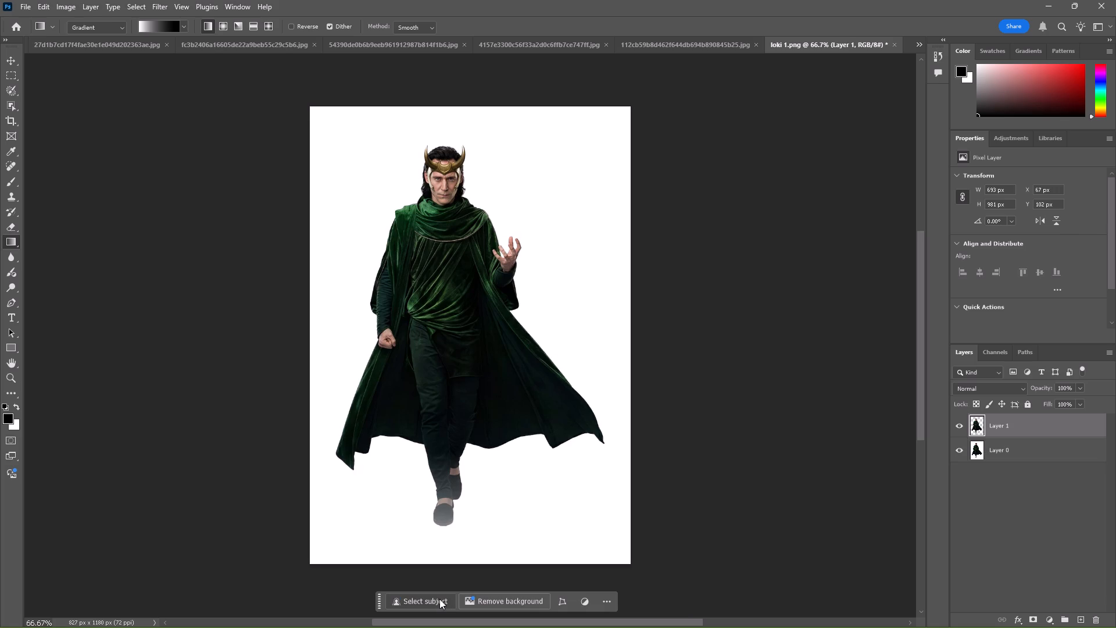
{"action": "left_click", "coordinate": [989, 449]}
{"action": "key", "text": "Delete"}
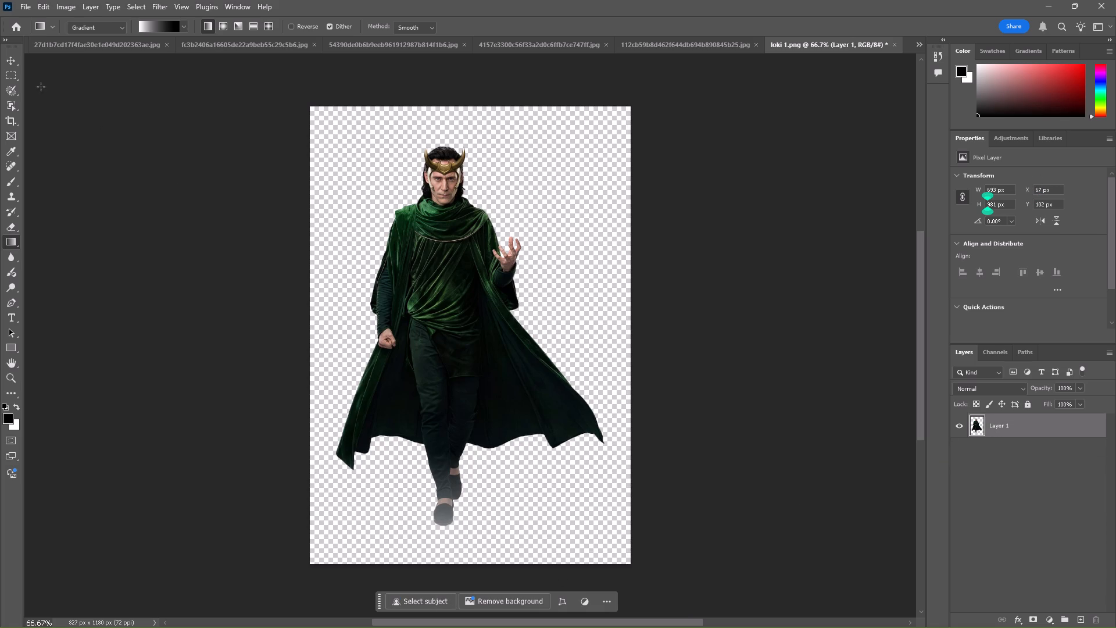
Move the Loki cutout horizontally to the right, to an X position of about 121 px.
{"action": "left_click", "coordinate": [10, 63]}
{"action": "left_click_drag", "start_coordinate": [425, 314], "coordinate": [446, 314]}
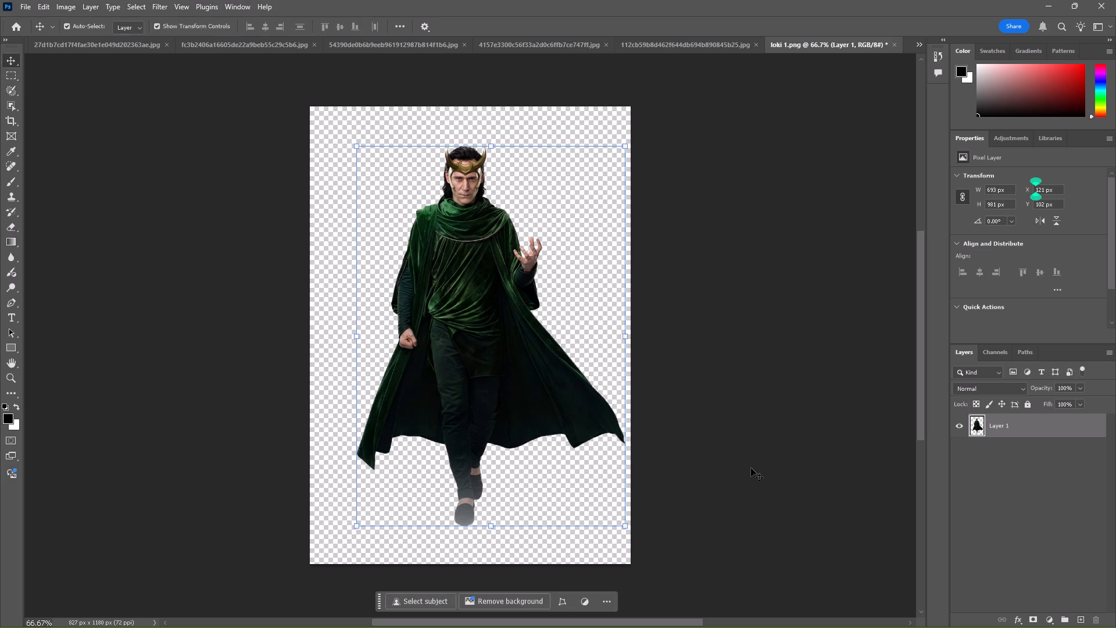
Add a layer mask to the Loki cutout and apply a linear white-to-black gradient that softly fades the feet and cape hem.
{"action": "left_click", "coordinate": [1034, 615]}
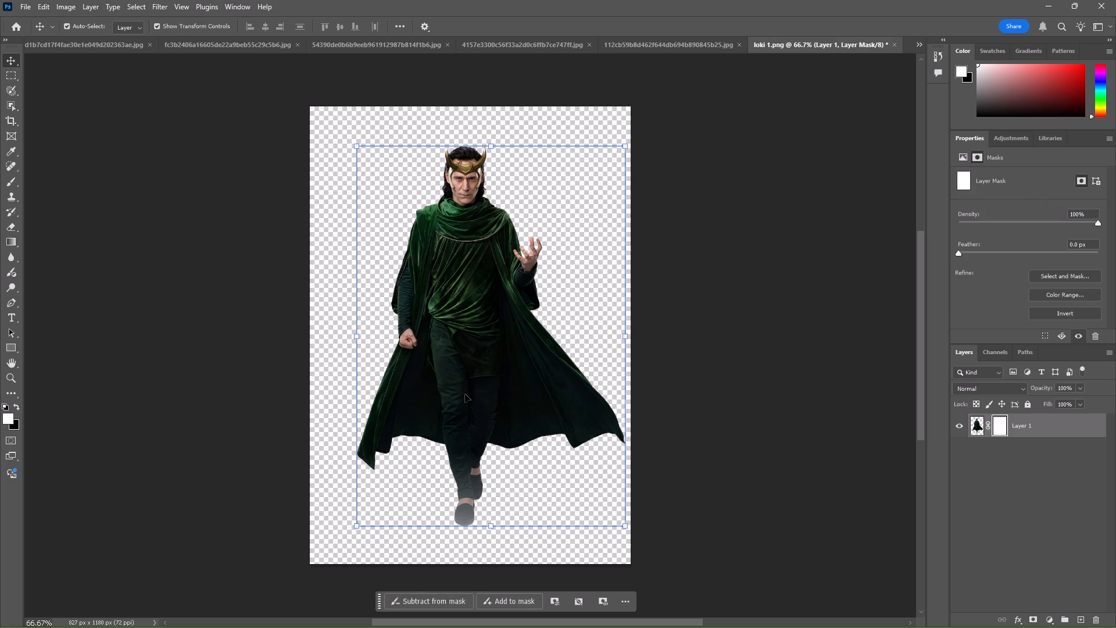
{"action": "left_click_drag", "start_coordinate": [7, 241], "coordinate": [471, 322]}
{"action": "left_click_drag", "start_coordinate": [471, 322], "coordinate": [471, 539]}
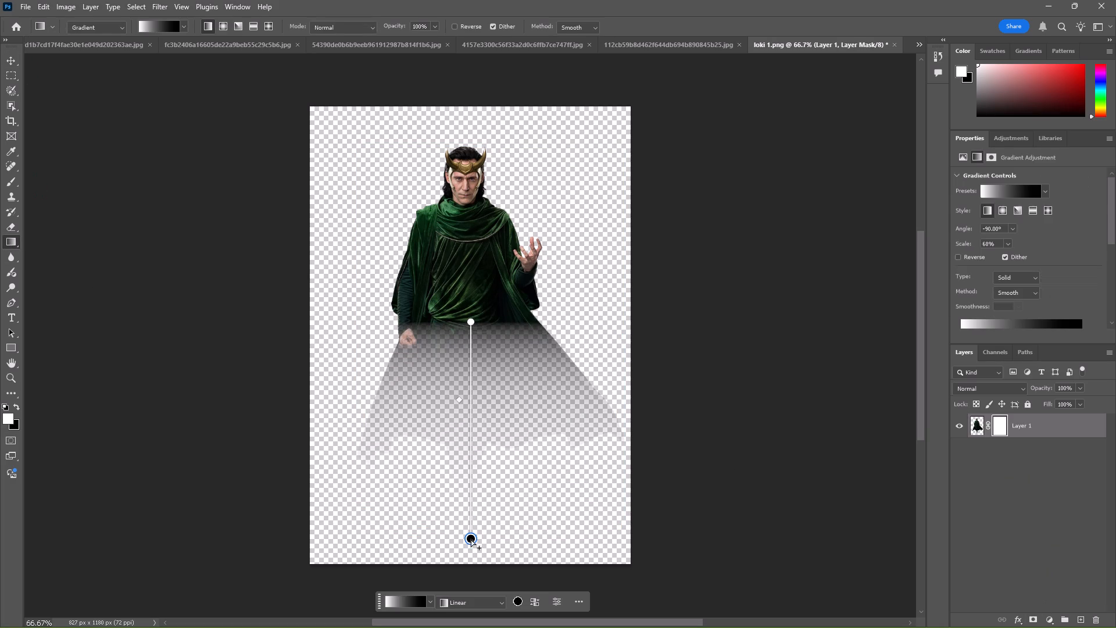
{"action": "left_click_drag", "start_coordinate": [469, 320], "coordinate": [472, 445]}
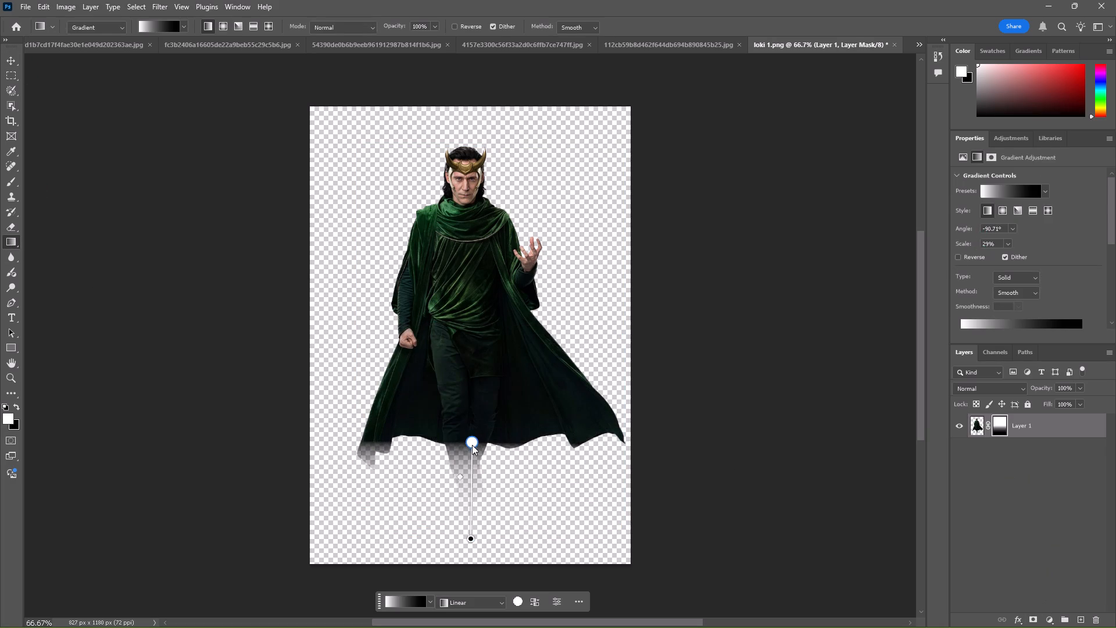
{"action": "left_click_drag", "start_coordinate": [472, 445], "coordinate": [472, 445]}
{"action": "left_click_drag", "start_coordinate": [458, 480], "coordinate": [456, 513]}
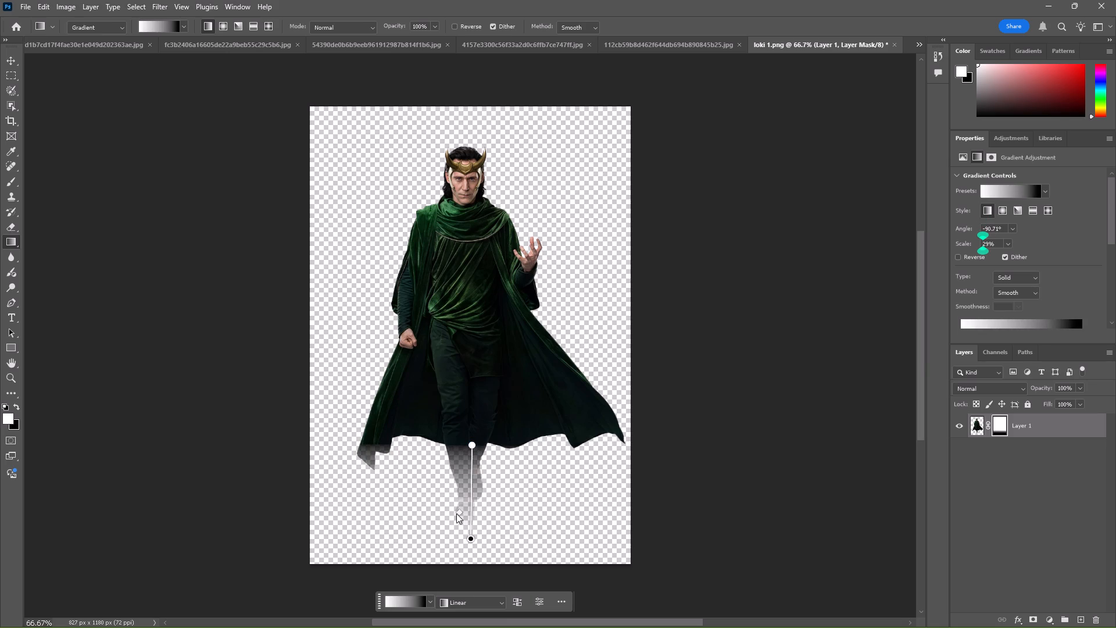
{"action": "left_click_drag", "start_coordinate": [456, 513], "coordinate": [456, 544]}
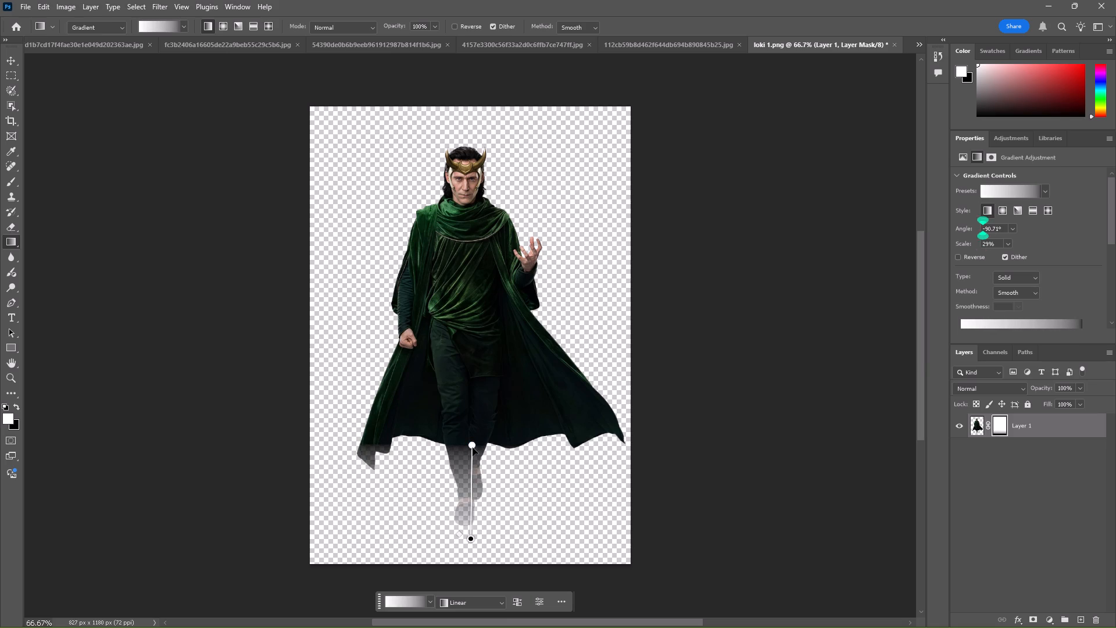
{"action": "left_click", "coordinate": [473, 445]}
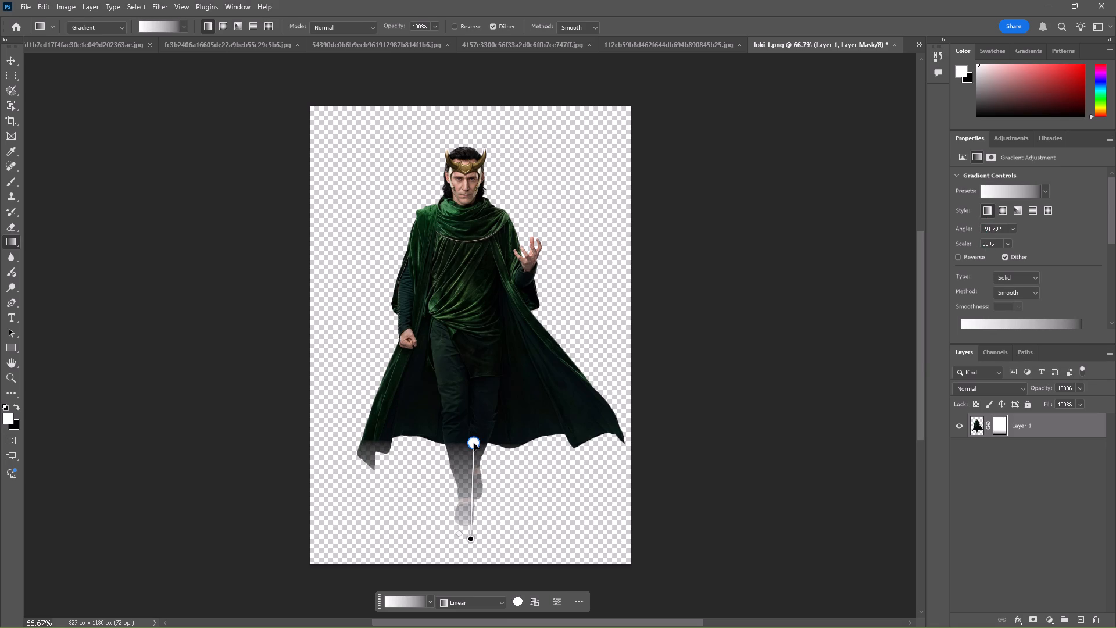
Export the faded Loki cutout as a PNG named loki 11 in the Downloads\LOKI folder.
{"action": "left_click_drag", "start_coordinate": [29, 5], "coordinate": [67, 294]}
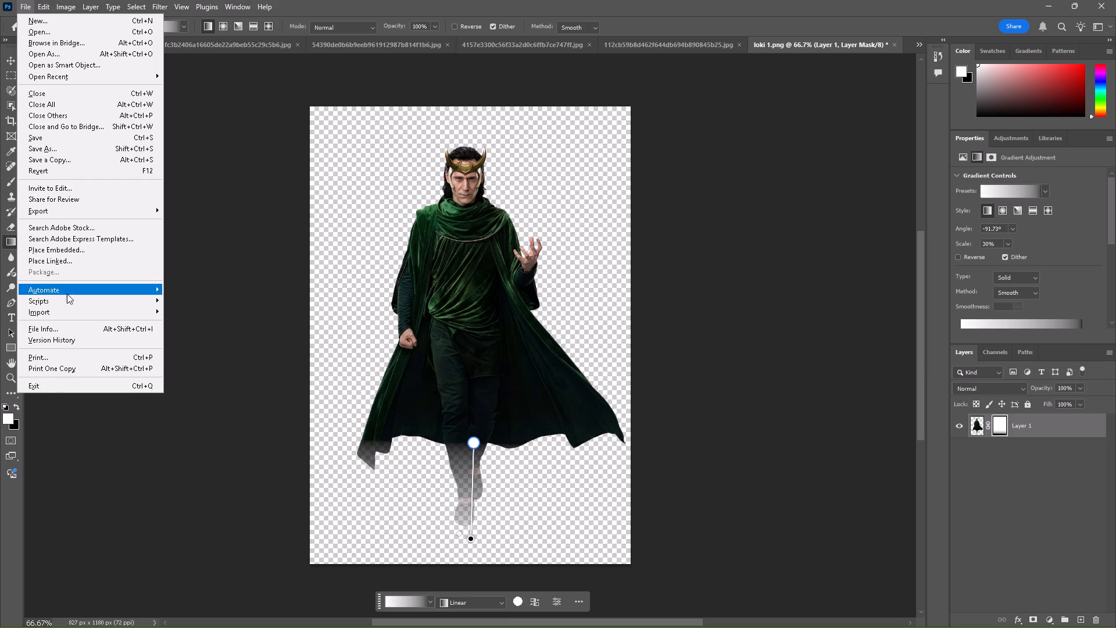
{"action": "left_click_drag", "start_coordinate": [67, 294], "coordinate": [188, 208]}
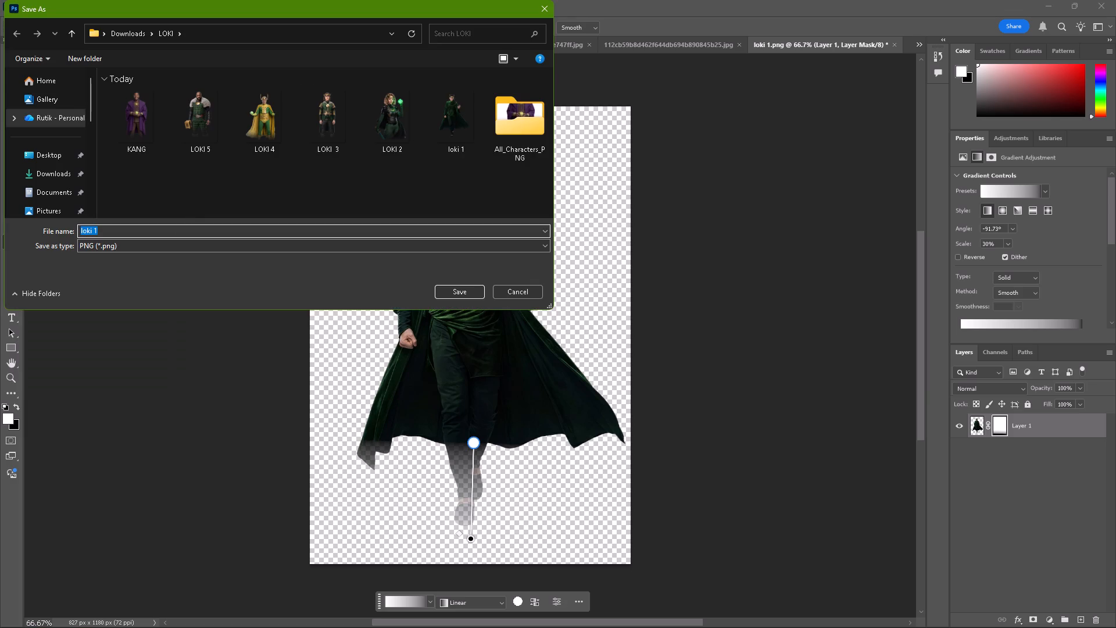
{"action": "left_click", "coordinate": [178, 232]}
{"action": "key", "text": "BackSpace"}
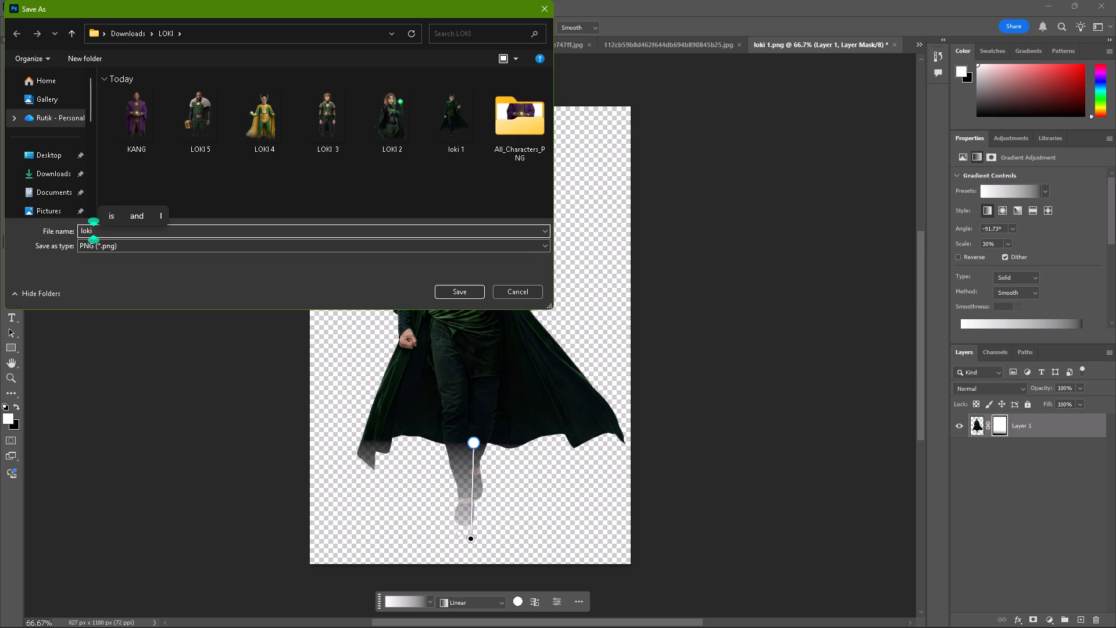
{"action": "type", "text": "11"}
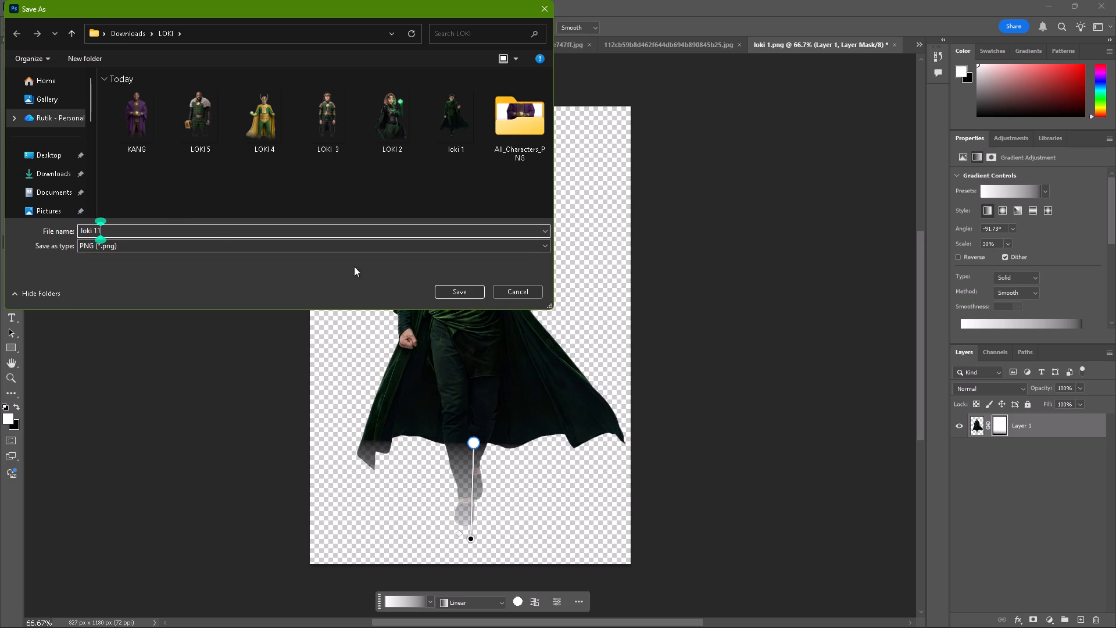
{"action": "left_click", "coordinate": [451, 288]}
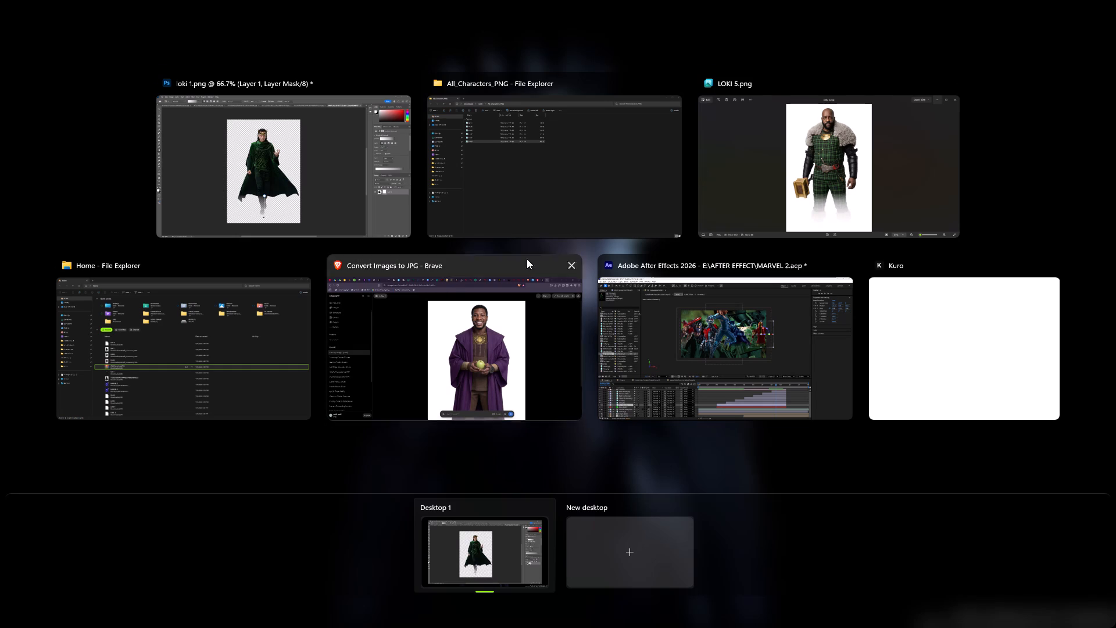
Switch to After Effects and delete the loki [1-5].png sequence from the project.
{"action": "left_click", "coordinate": [657, 316]}
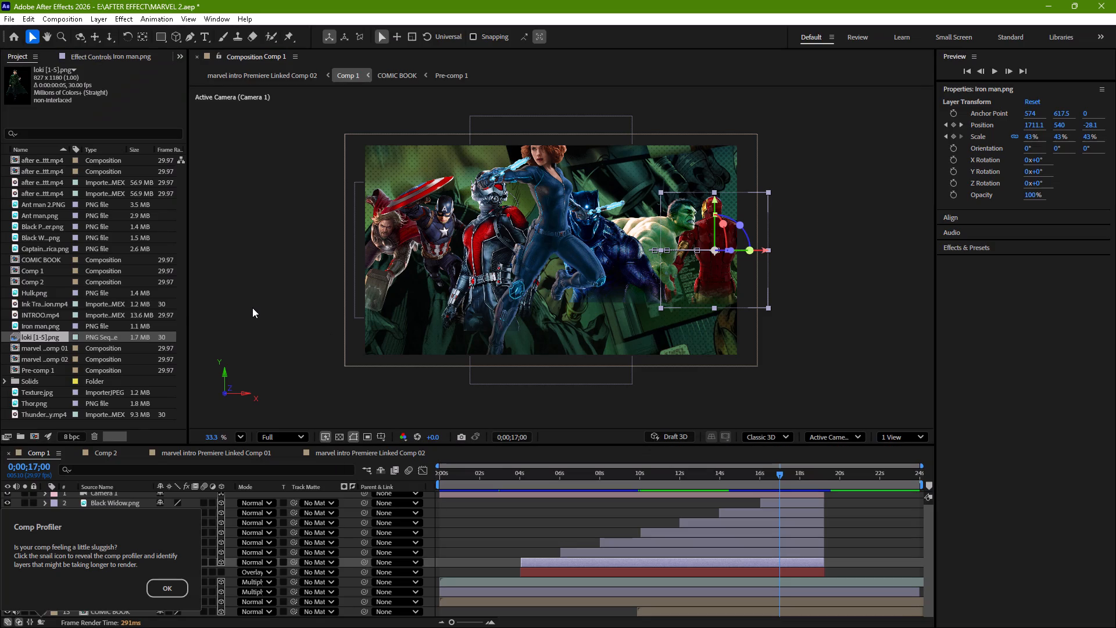
{"action": "left_click", "coordinate": [46, 339]}
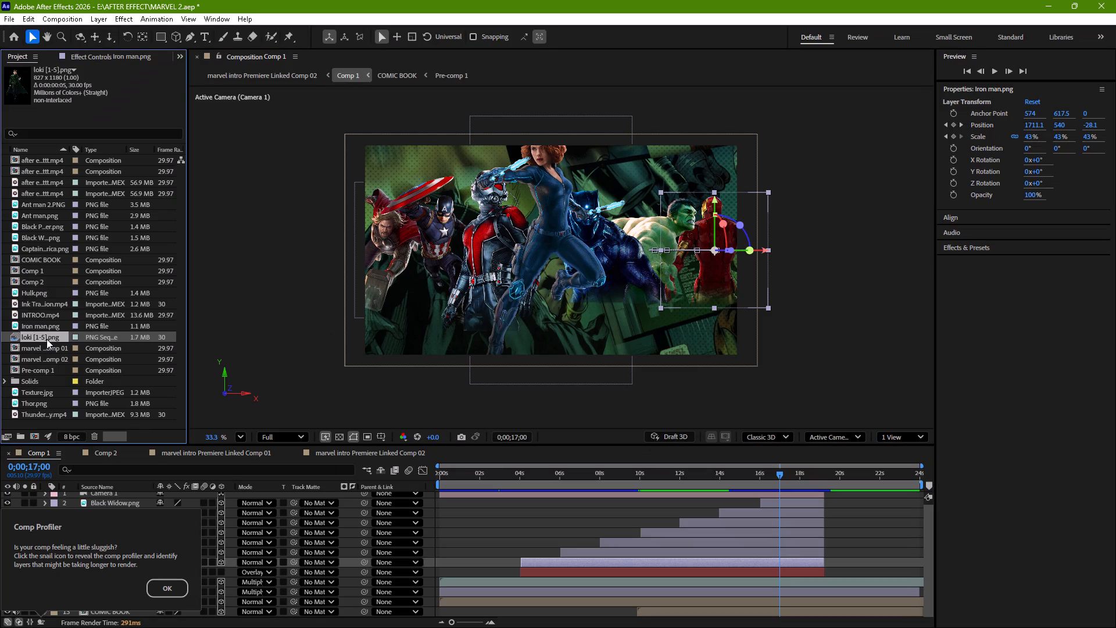
{"action": "key", "text": "Delete"}
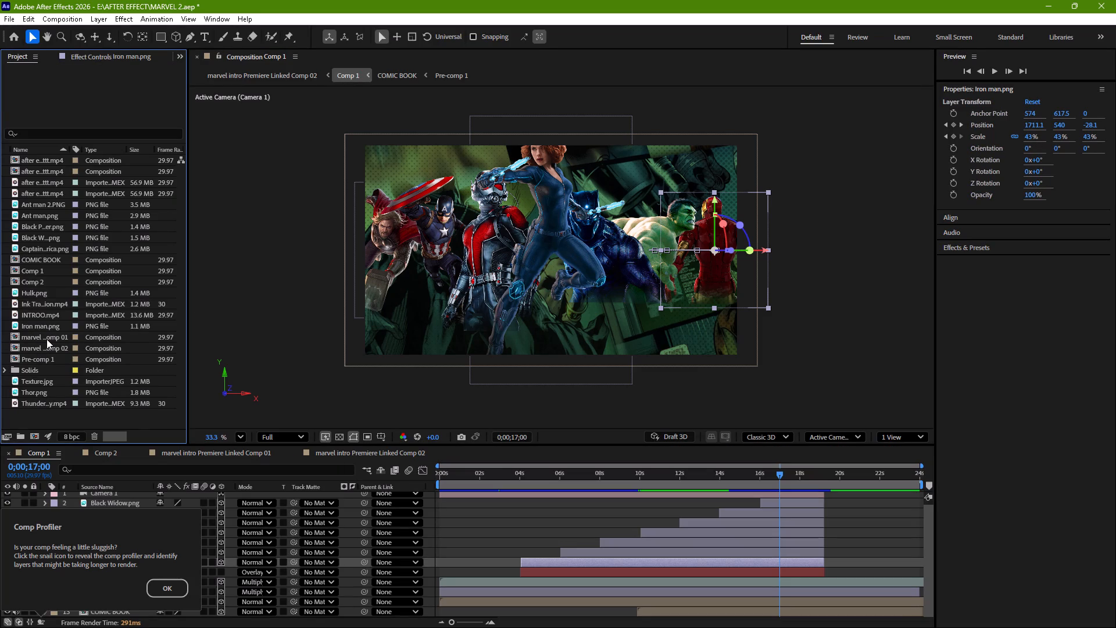
Replace the Iron man.png footage in the project with loki 11.png from the Downloads\LOKI folder.
{"action": "left_click", "coordinate": [53, 326]}
{"action": "right_click", "coordinate": [53, 326]}
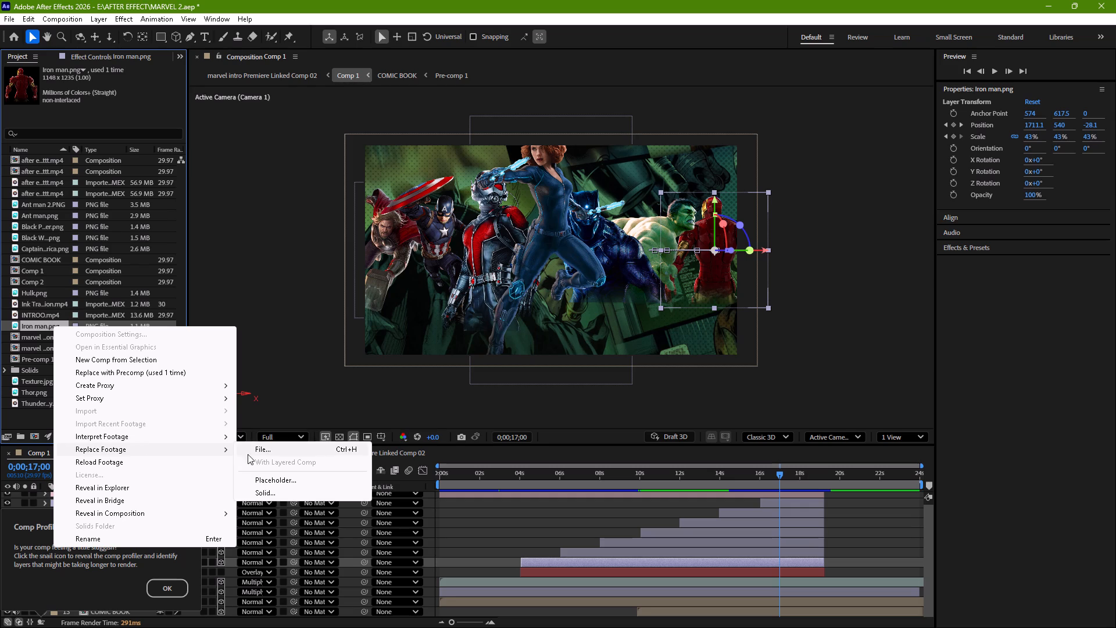
{"action": "left_click", "coordinate": [260, 450]}
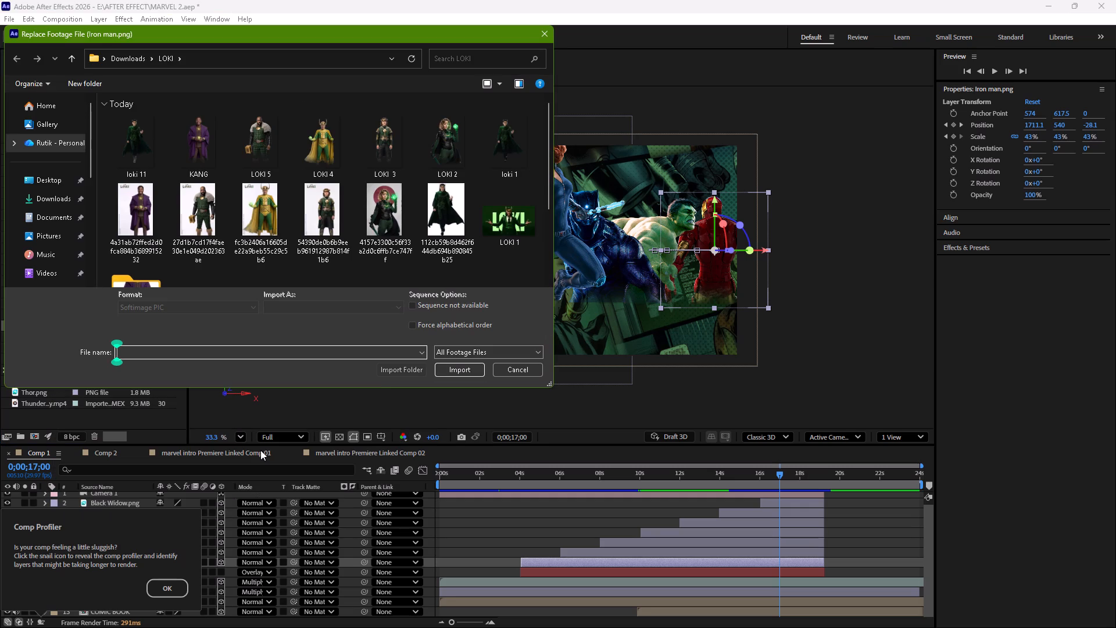
{"action": "left_click", "coordinate": [141, 158]}
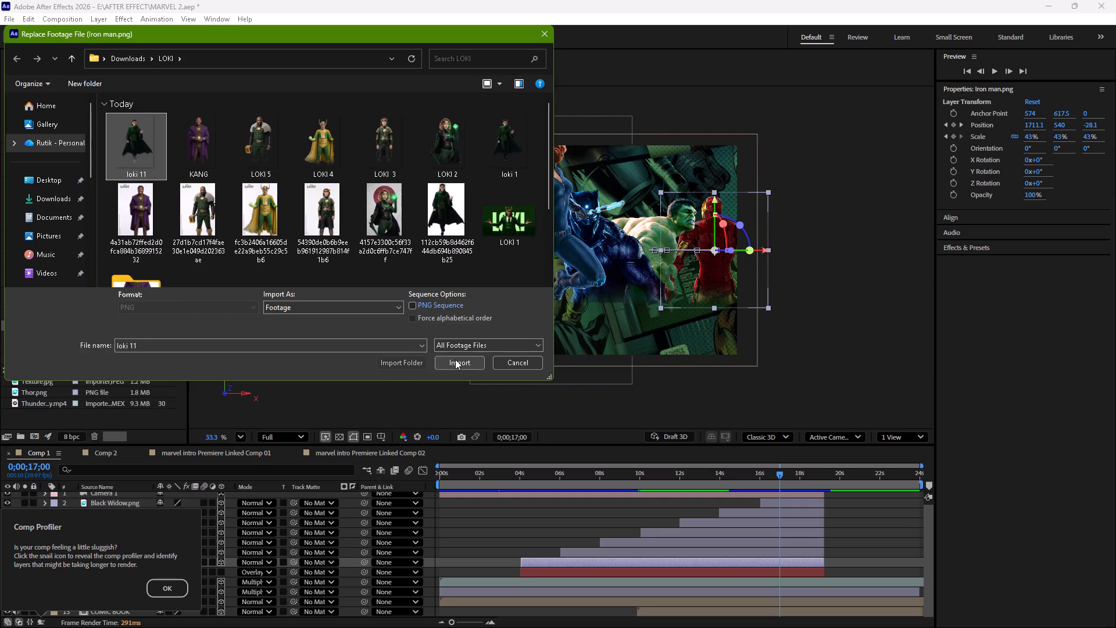
{"action": "left_click", "coordinate": [455, 359]}
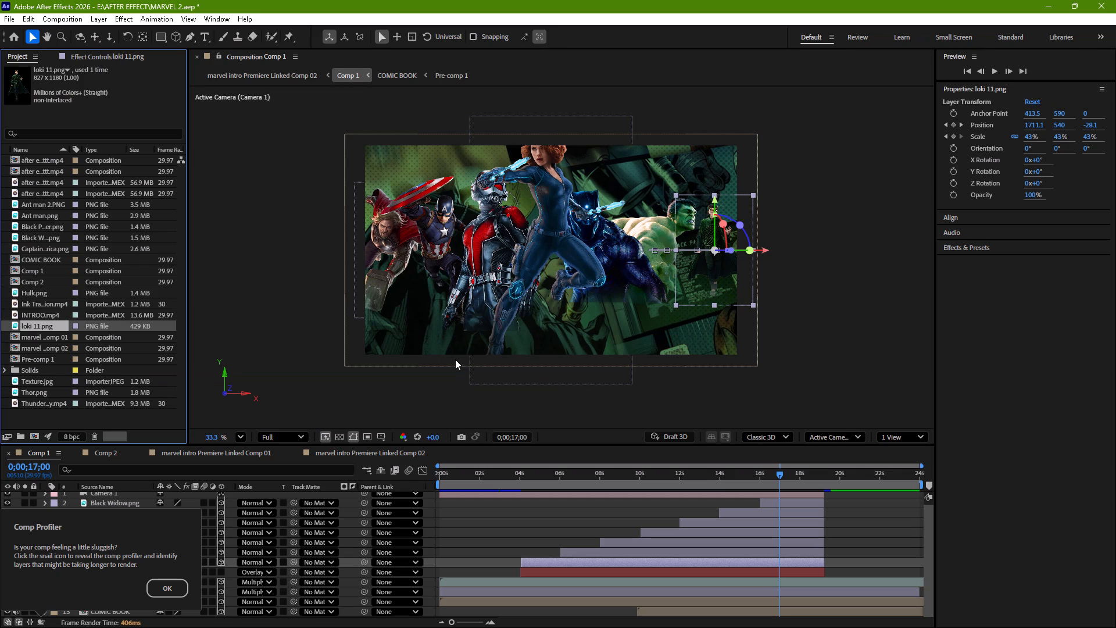
Preview Comp 1 from 0;00;03;22 to check how the new Loki cutout appears in the animation.
{"action": "left_click", "coordinate": [782, 472]}
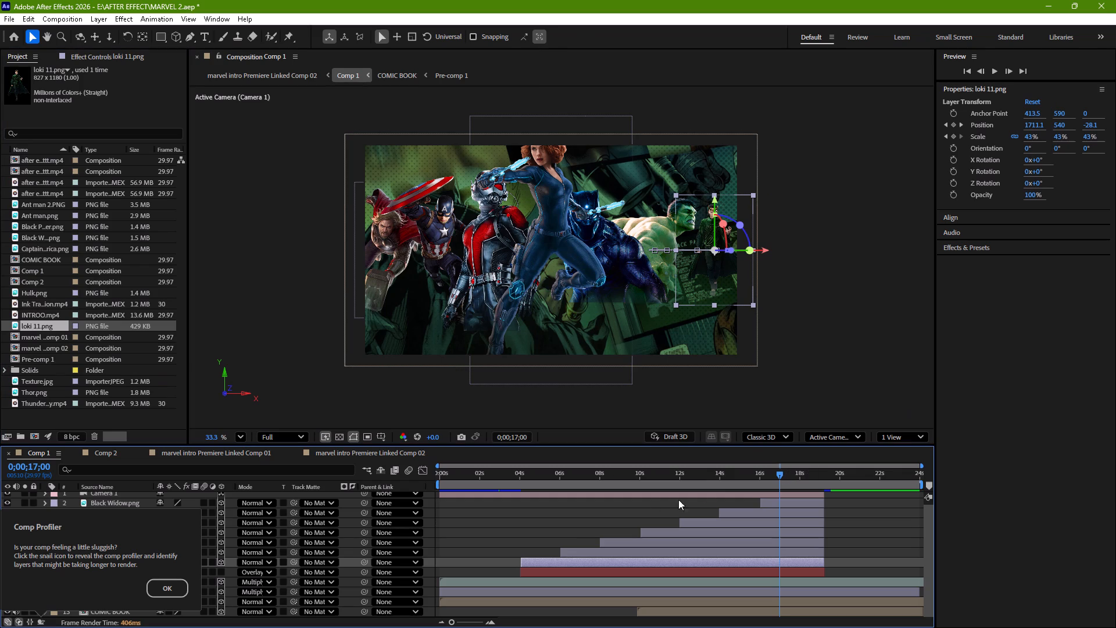
{"action": "left_click_drag", "start_coordinate": [779, 470], "coordinate": [578, 535]}
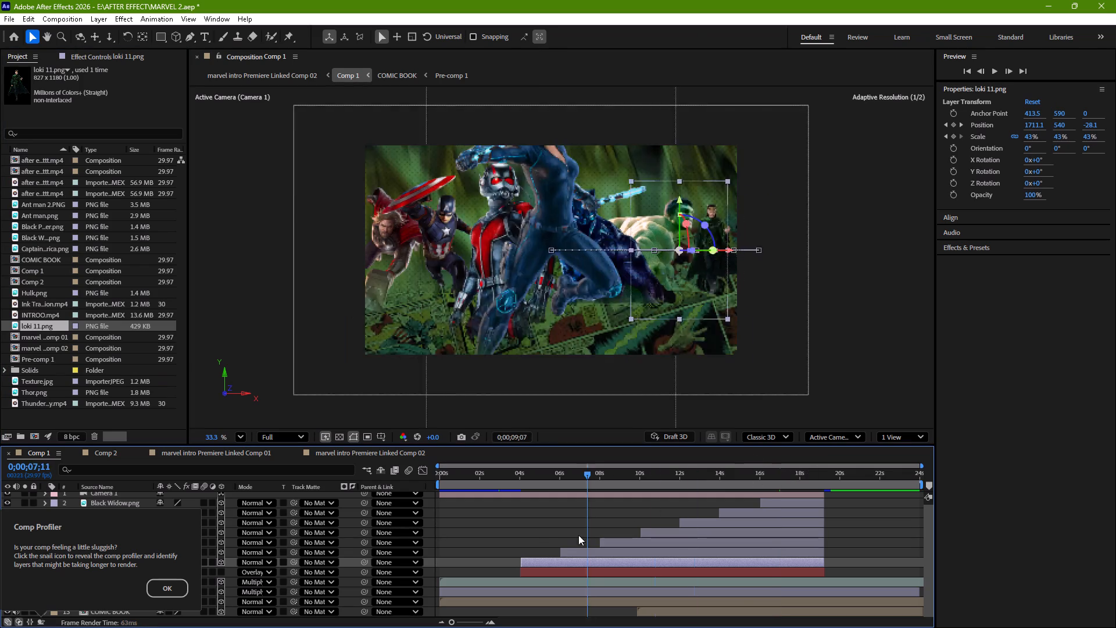
{"action": "left_click_drag", "start_coordinate": [578, 535], "coordinate": [514, 547]}
{"action": "key", "text": "space"}
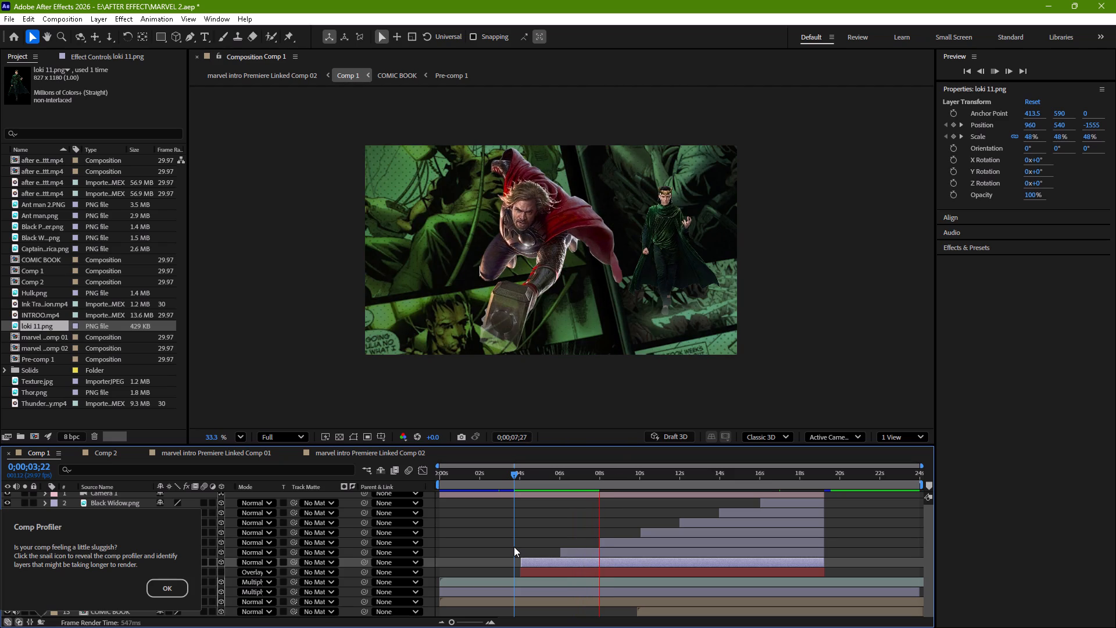
{"action": "key", "text": "space"}
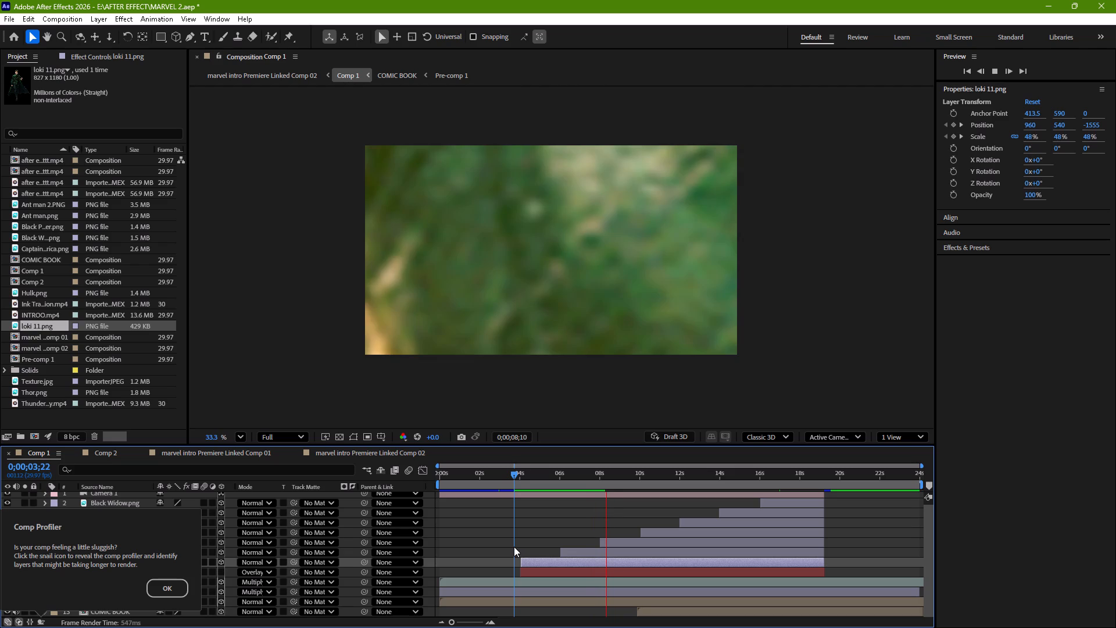
Using two views with Custom View 3, bring the loki 11 layer closer to the camera at 0;00;06;00, to a Z position of -410.
{"action": "left_click_drag", "start_coordinate": [606, 473], "coordinate": [545, 503]}
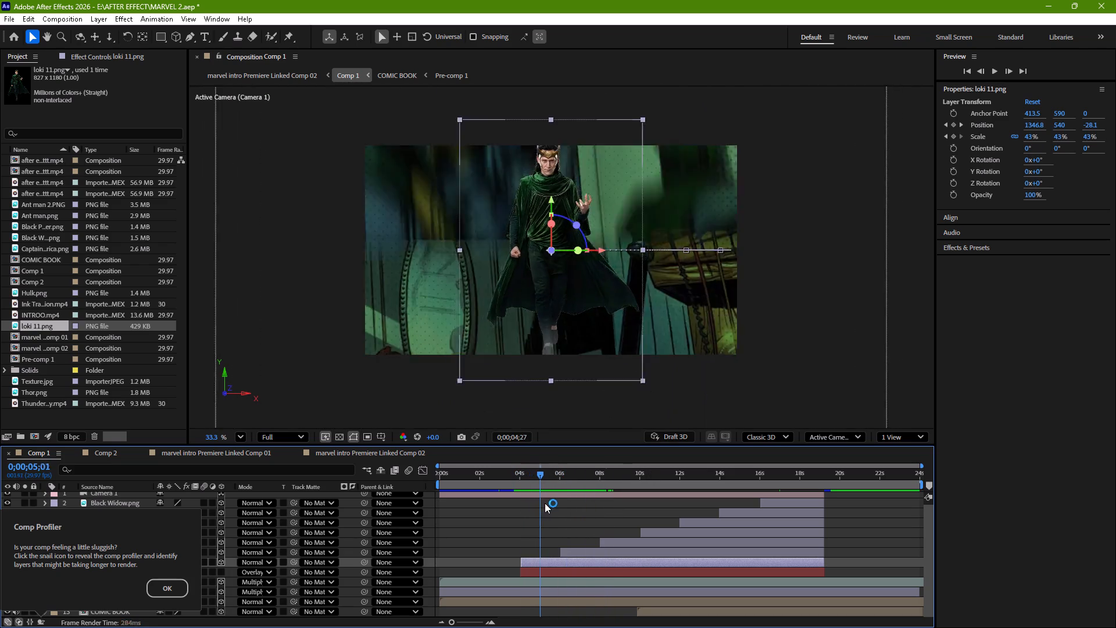
{"action": "left_click_drag", "start_coordinate": [545, 503], "coordinate": [560, 502]}
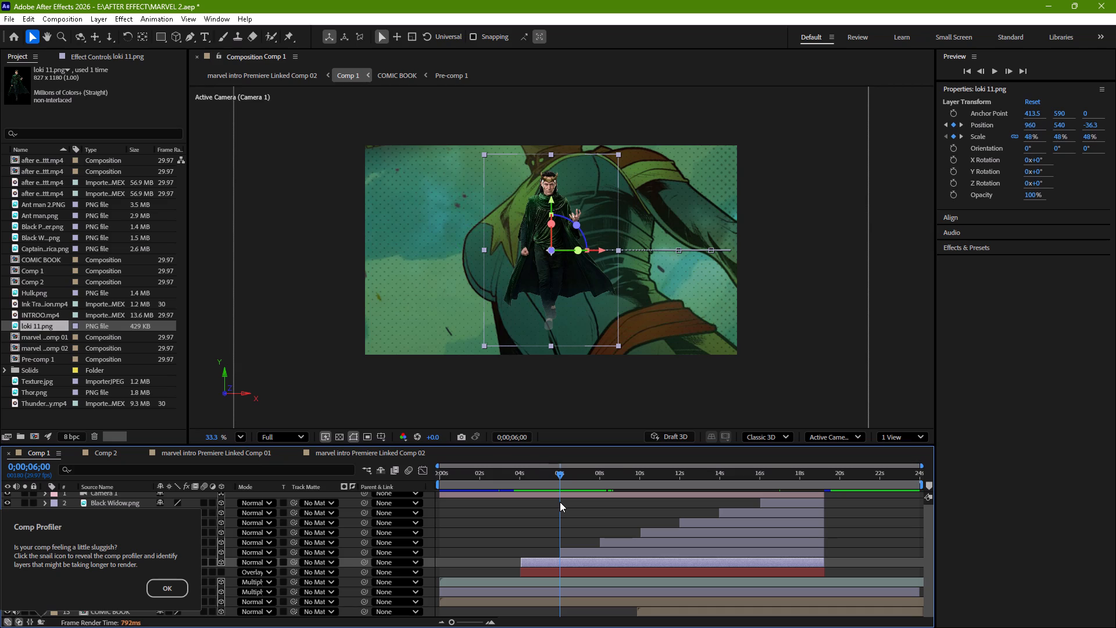
{"action": "left_click", "coordinate": [551, 560]}
{"action": "key", "text": "p"}
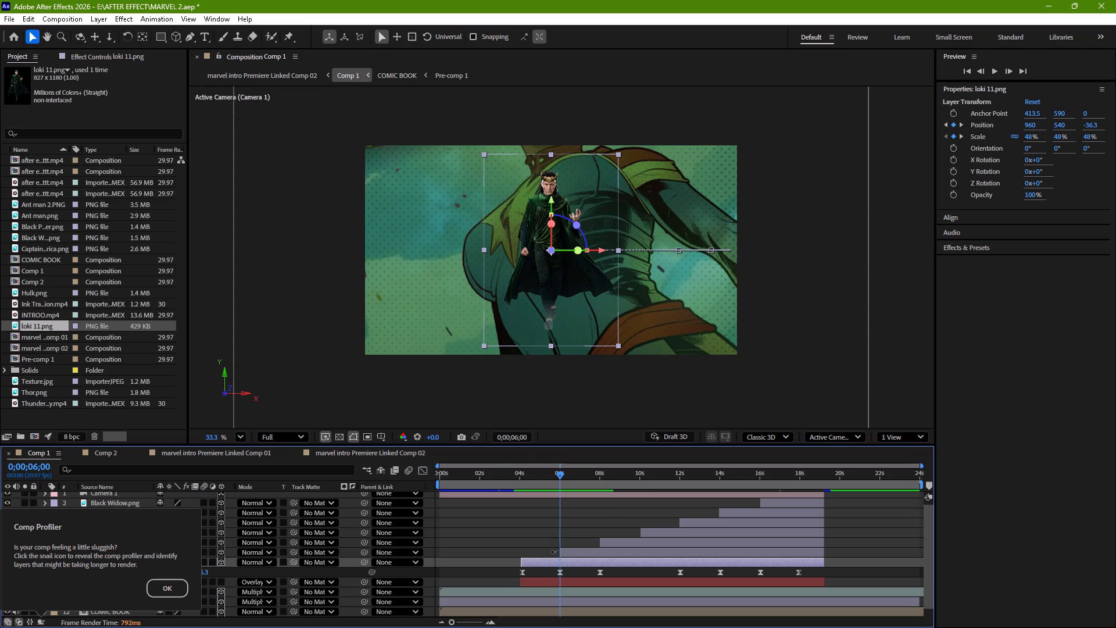
{"action": "left_click", "coordinate": [892, 430]}
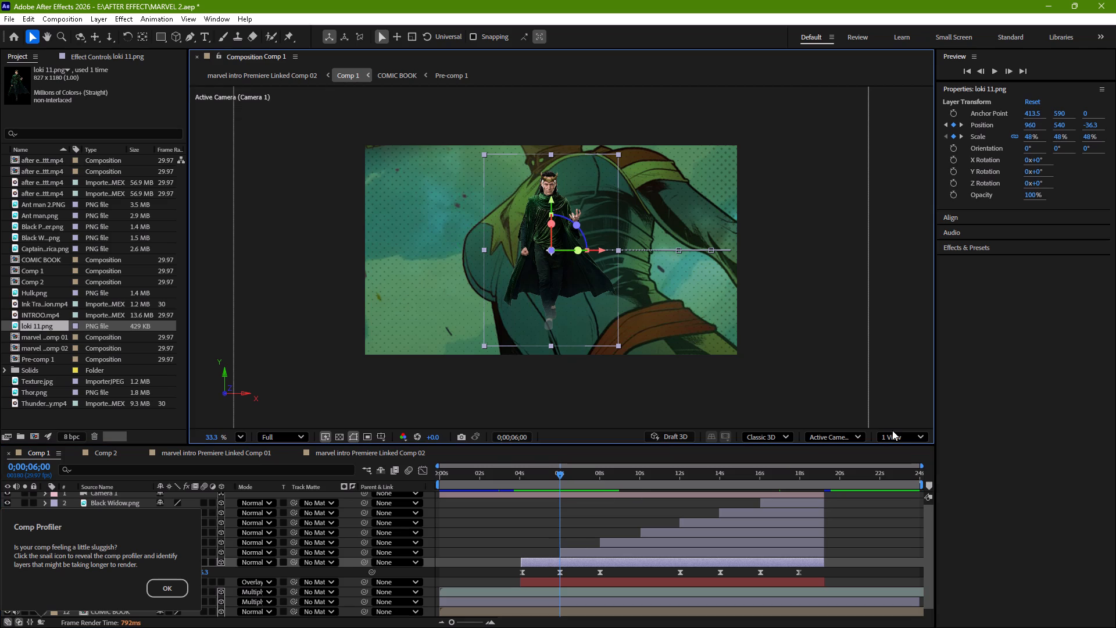
{"action": "left_click", "coordinate": [897, 435]}
{"action": "left_click", "coordinate": [907, 470]}
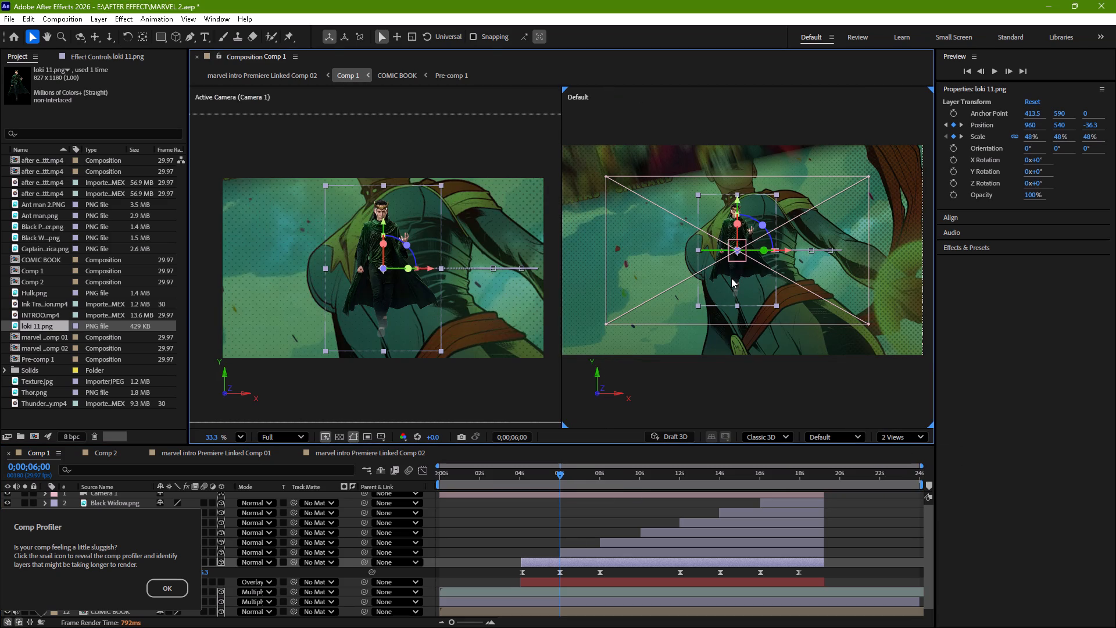
{"action": "scroll", "coordinate": [731, 278], "scroll_direction": "down", "scroll_amount": 1, "text": "ctrl"}
{"action": "left_click", "coordinate": [848, 433]}
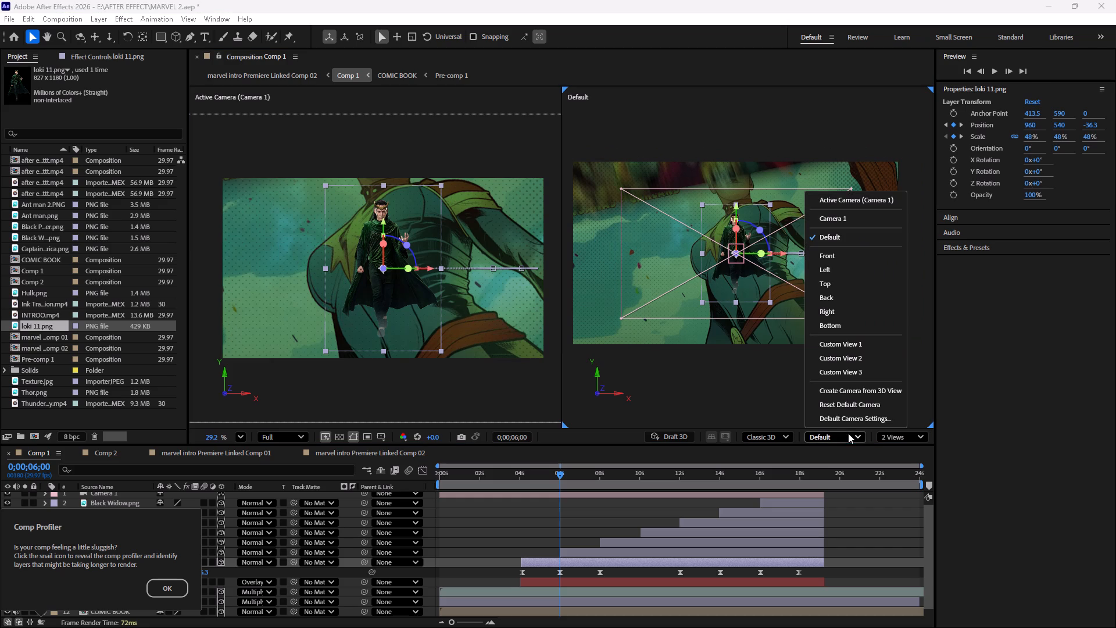
{"action": "left_click", "coordinate": [850, 377]}
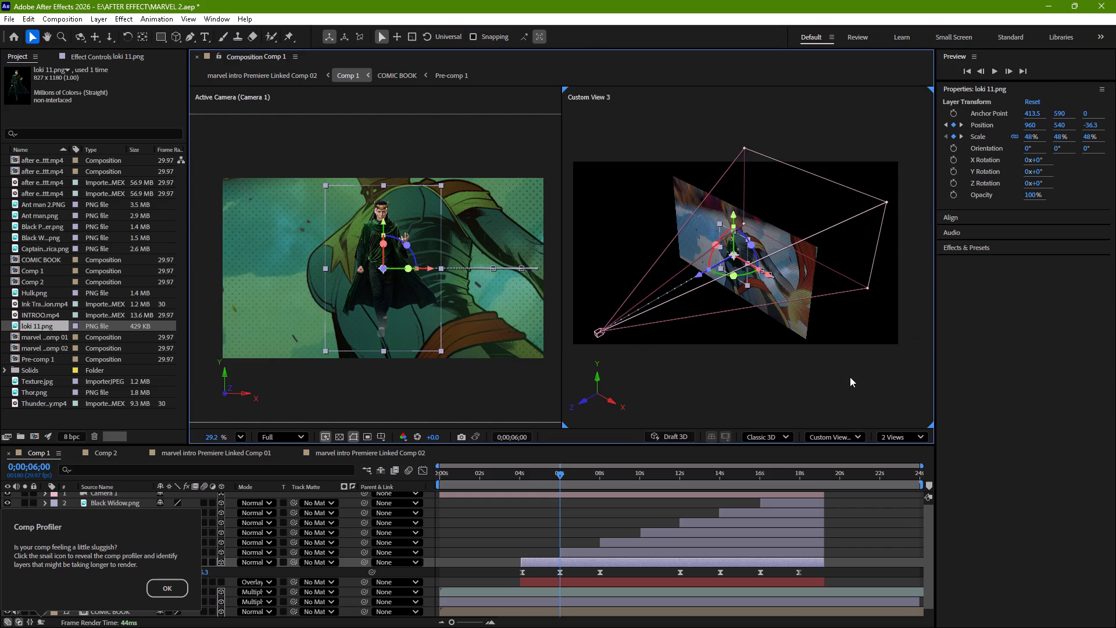
{"action": "left_click_drag", "start_coordinate": [699, 272], "coordinate": [694, 277]}
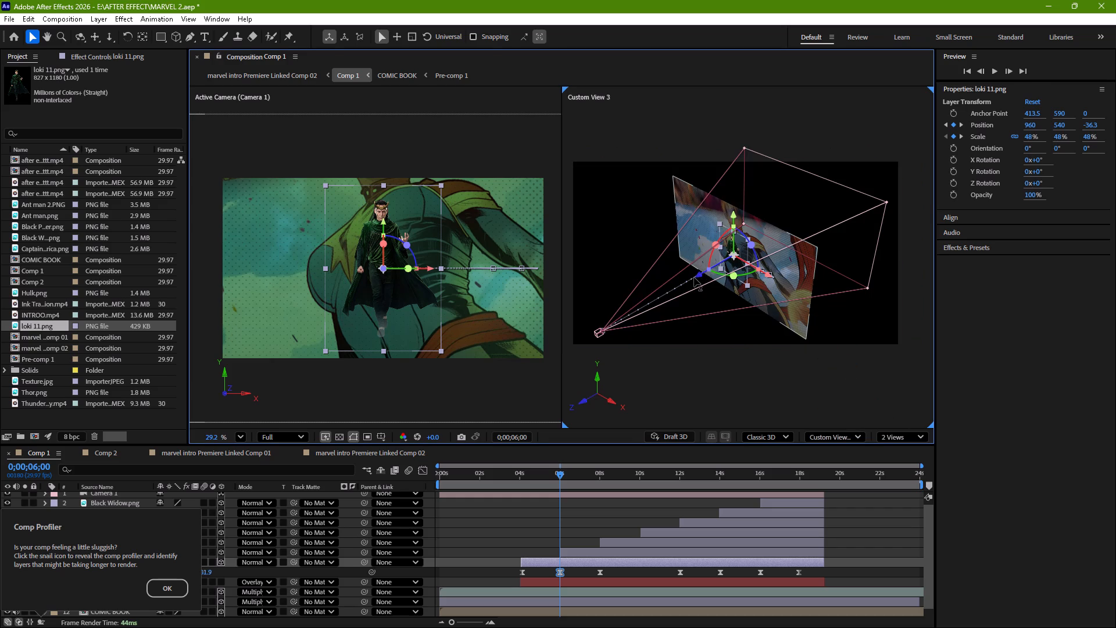
{"action": "left_click_drag", "start_coordinate": [694, 277], "coordinate": [679, 289]}
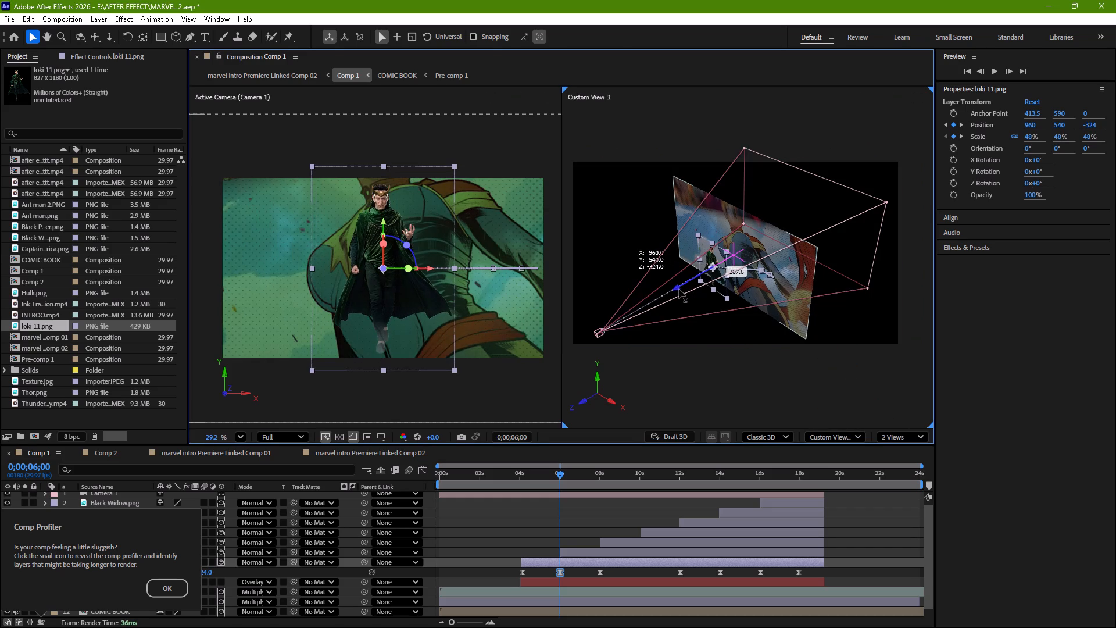
{"action": "left_click_drag", "start_coordinate": [679, 289], "coordinate": [673, 295]}
Play back Comp 1 from 0;00;06;00 past 0;00;08;00 to check the Loki layer's adjusted depth.
{"action": "key", "text": "space"}
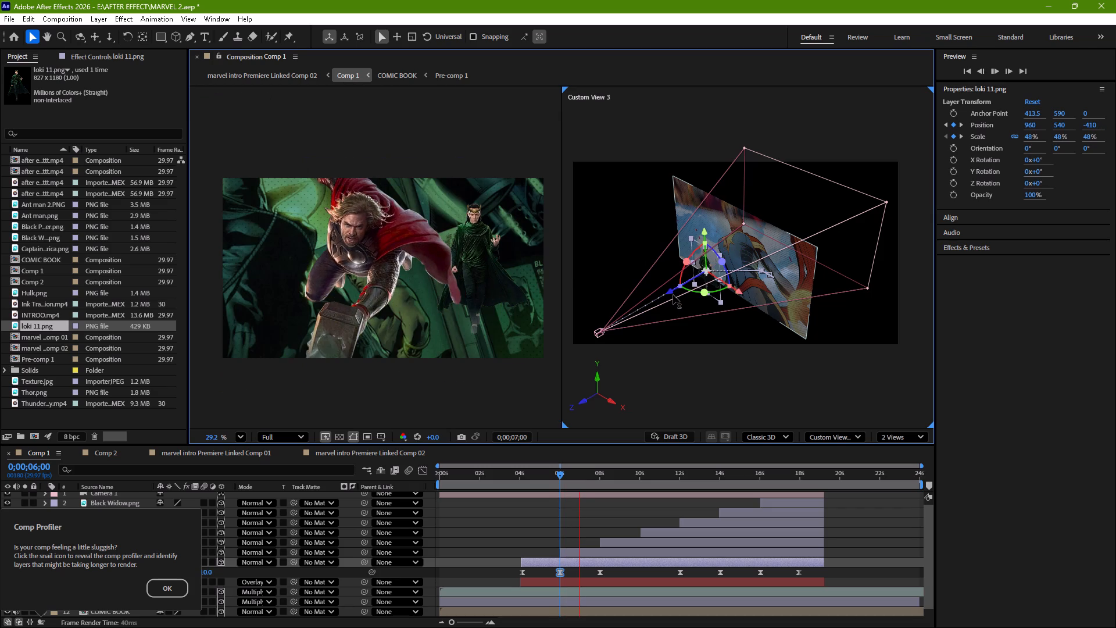
{"action": "key", "text": "space"}
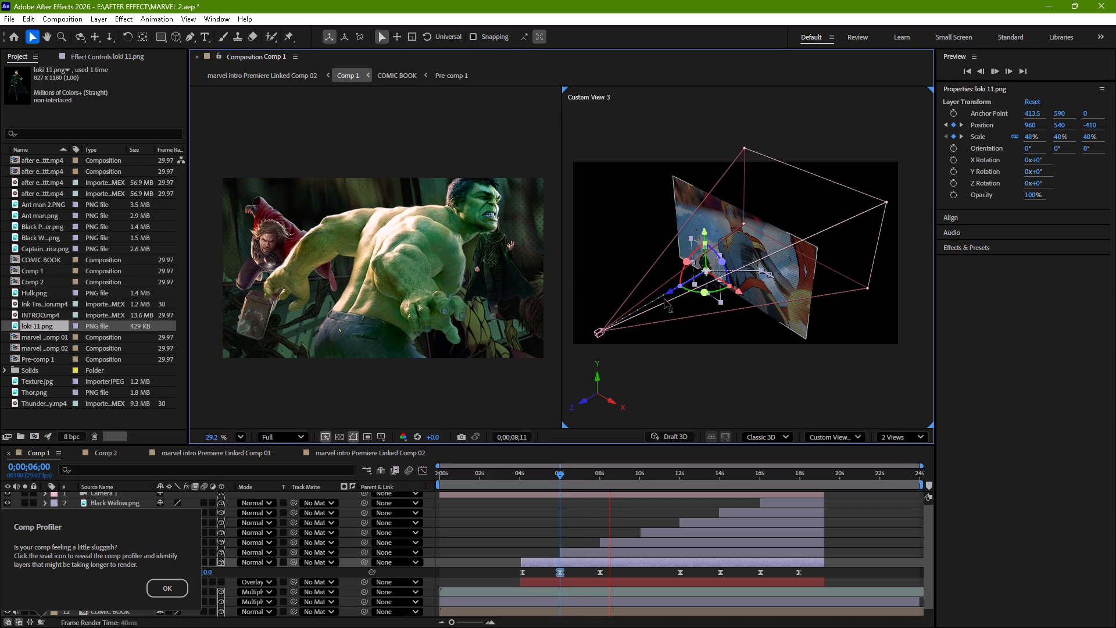
{"action": "left_click", "coordinate": [607, 481]}
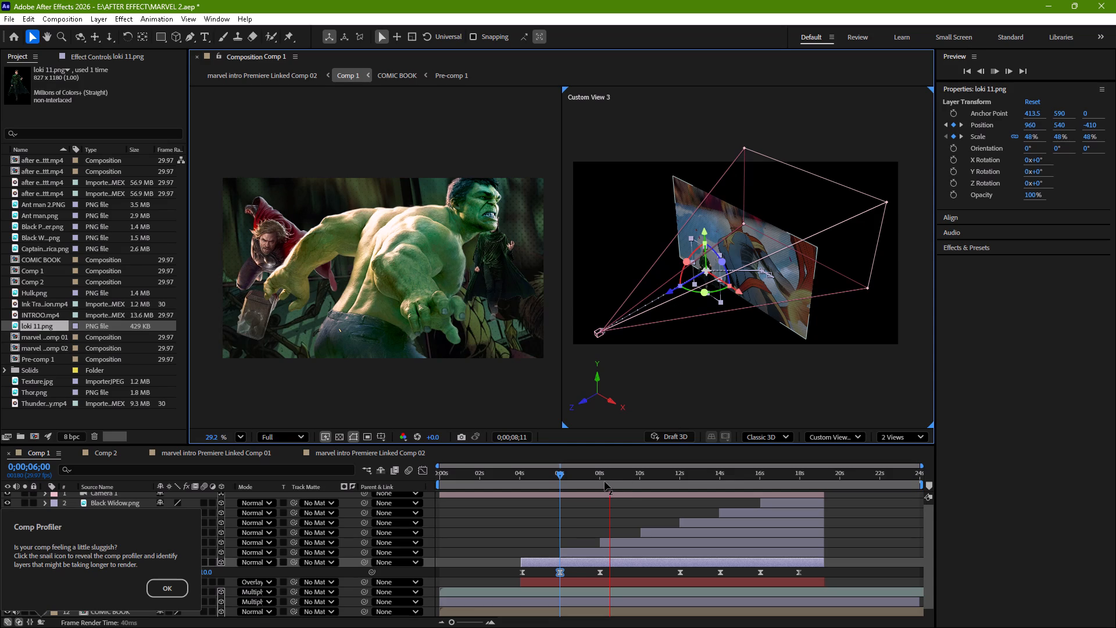
{"action": "left_click", "coordinate": [604, 481]}
{"action": "left_click", "coordinate": [599, 481]}
Turn off the computer's Wi-Fi in the Windows quick settings and return to After Effects.
{"action": "key", "text": "super+a"}
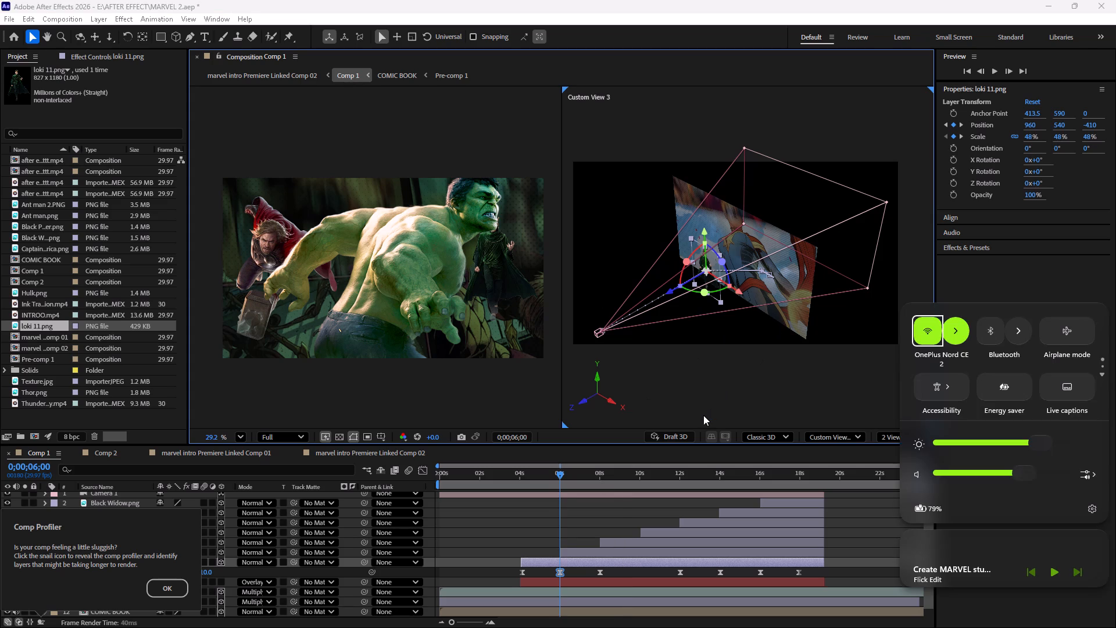
{"action": "key", "text": "super+a"}
{"action": "key", "text": "super+a"}
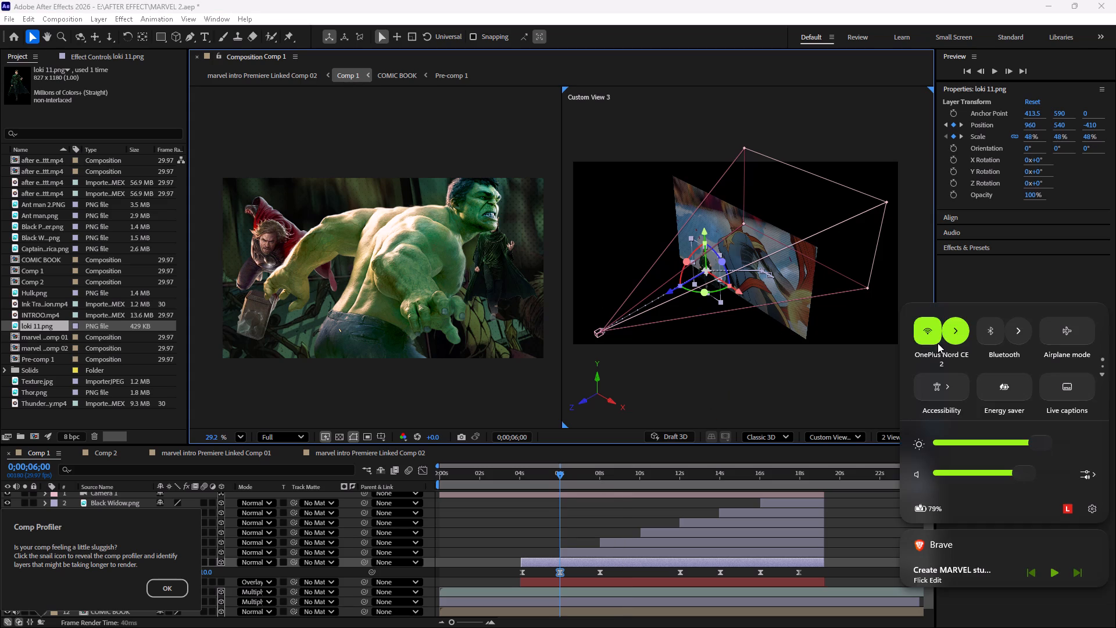
{"action": "left_click", "coordinate": [917, 329]}
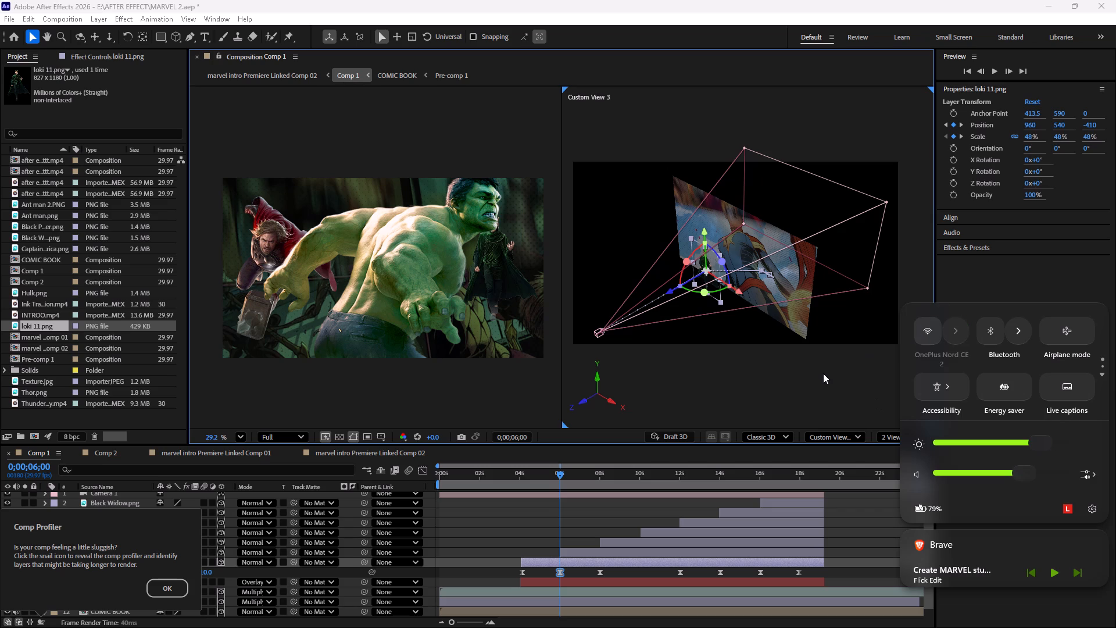
{"action": "left_click", "coordinate": [817, 377]}
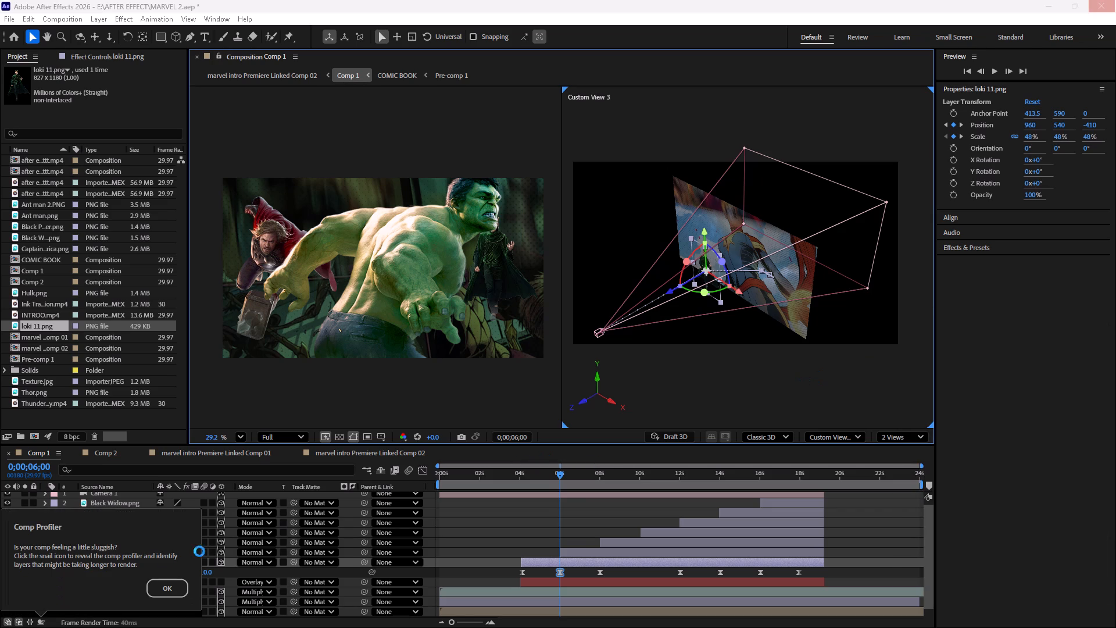
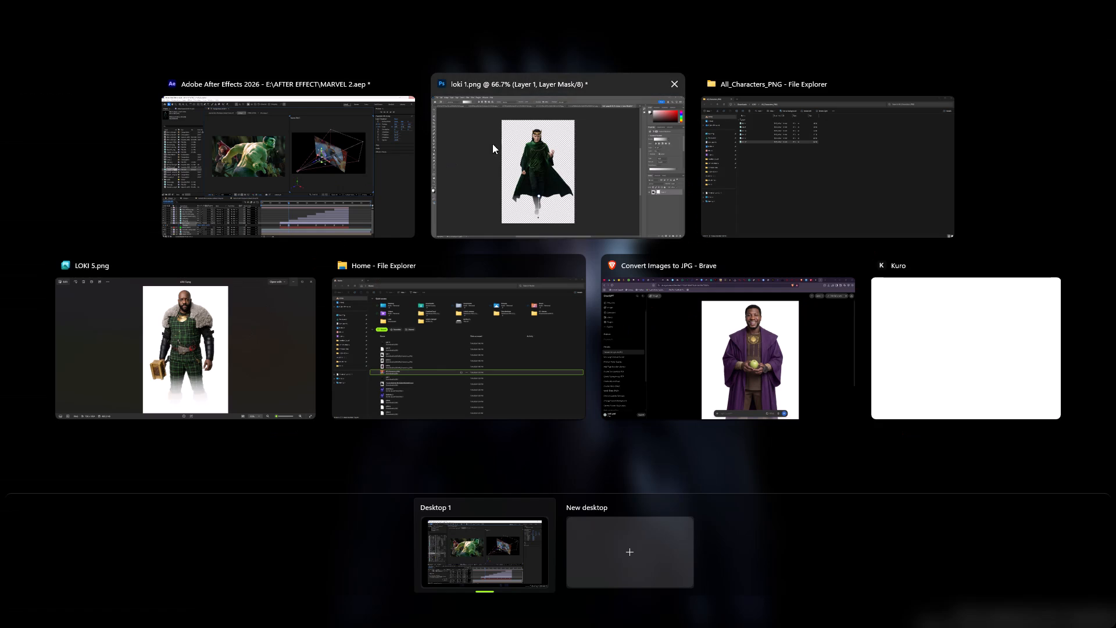
Switch to Photoshop and close the duplicate Loki cutout document 112cb59b8d462f644db694b890845b25.jpg without saving its changes.
{"action": "left_click", "coordinate": [552, 156]}
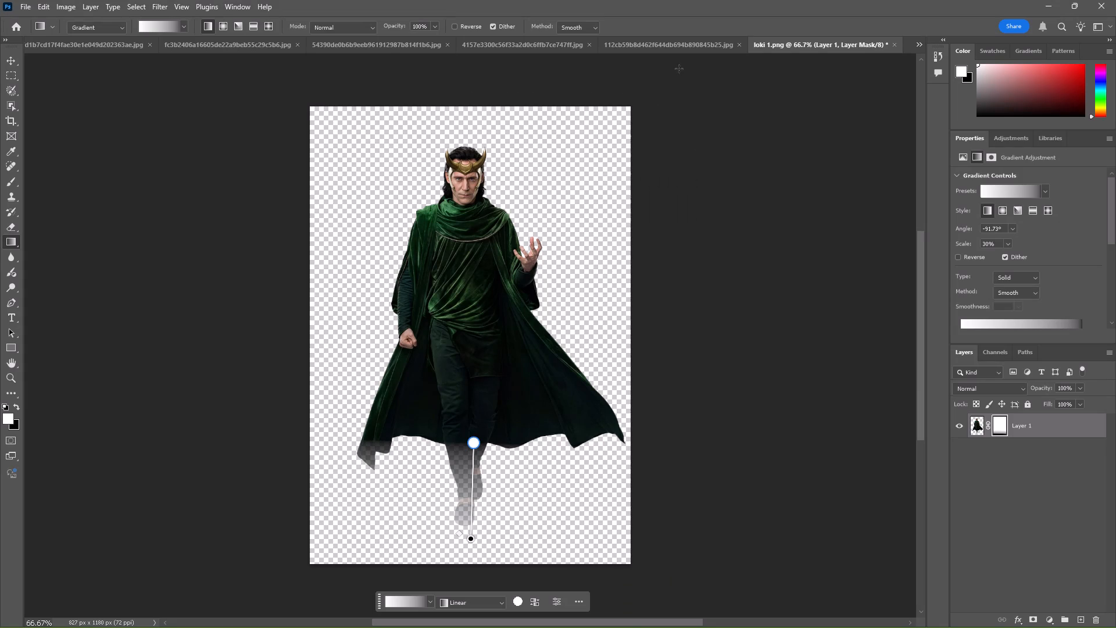
{"action": "left_click", "coordinate": [663, 46]}
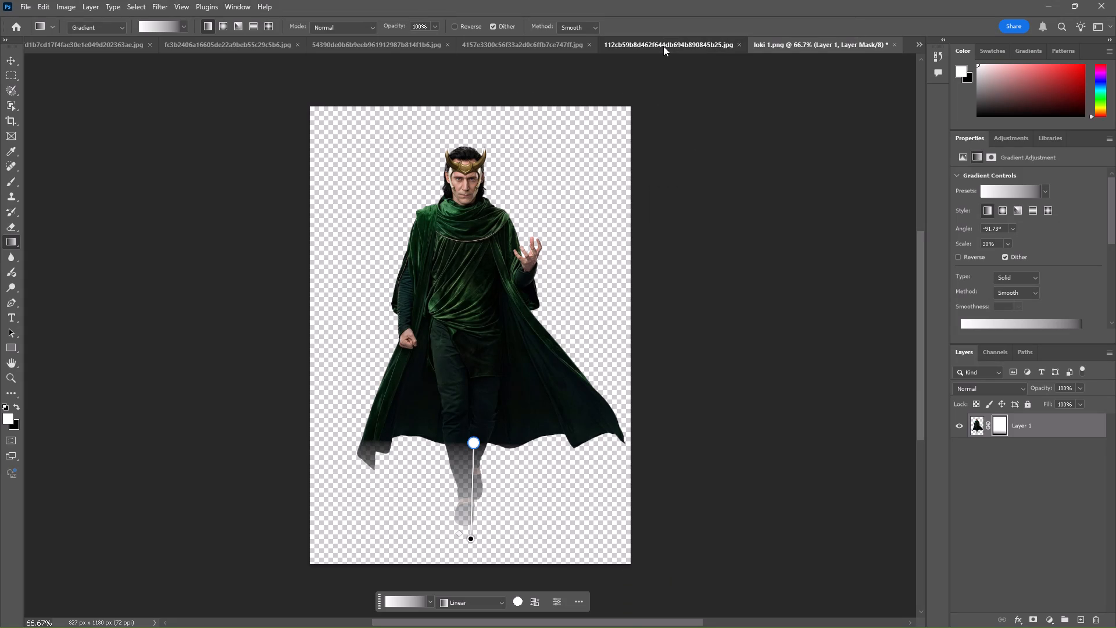
{"action": "left_click", "coordinate": [663, 46]}
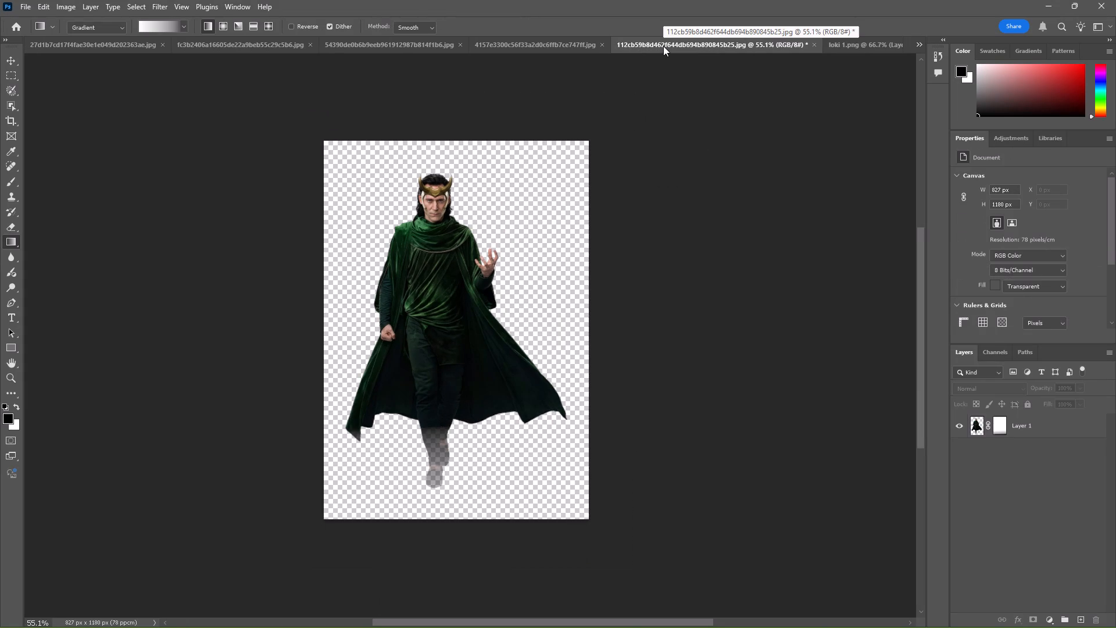
{"action": "left_click", "coordinate": [813, 42]}
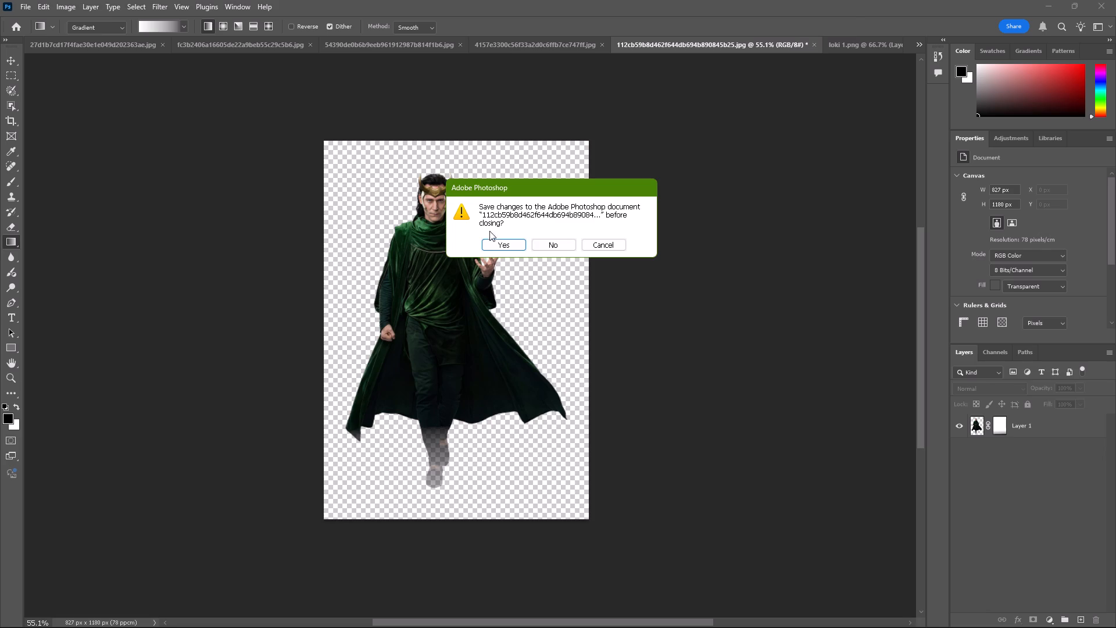
{"action": "left_click", "coordinate": [552, 240]}
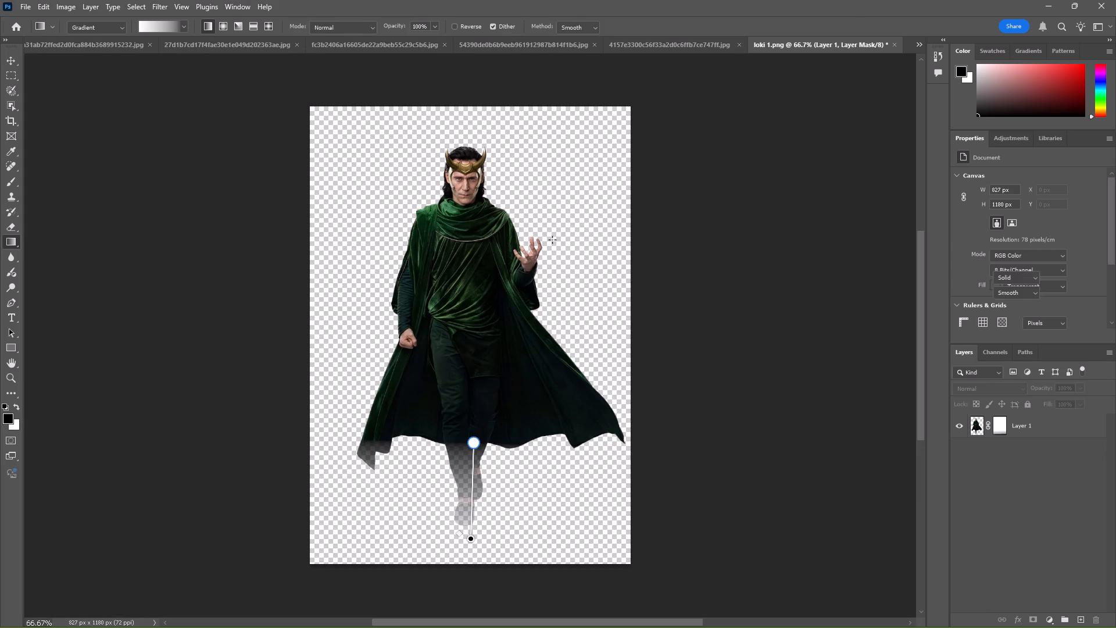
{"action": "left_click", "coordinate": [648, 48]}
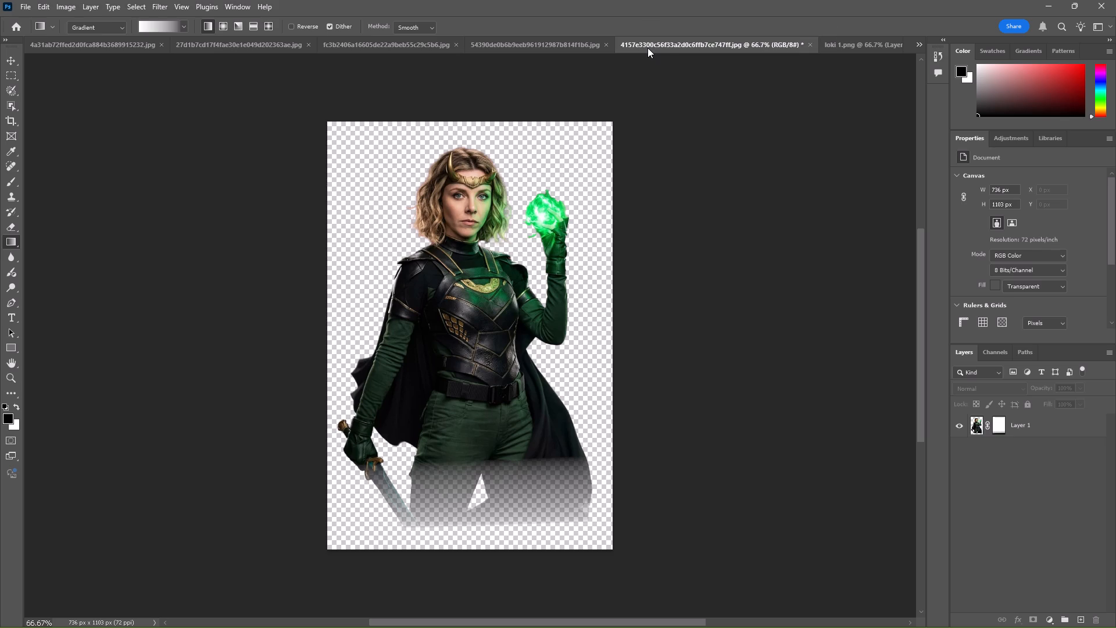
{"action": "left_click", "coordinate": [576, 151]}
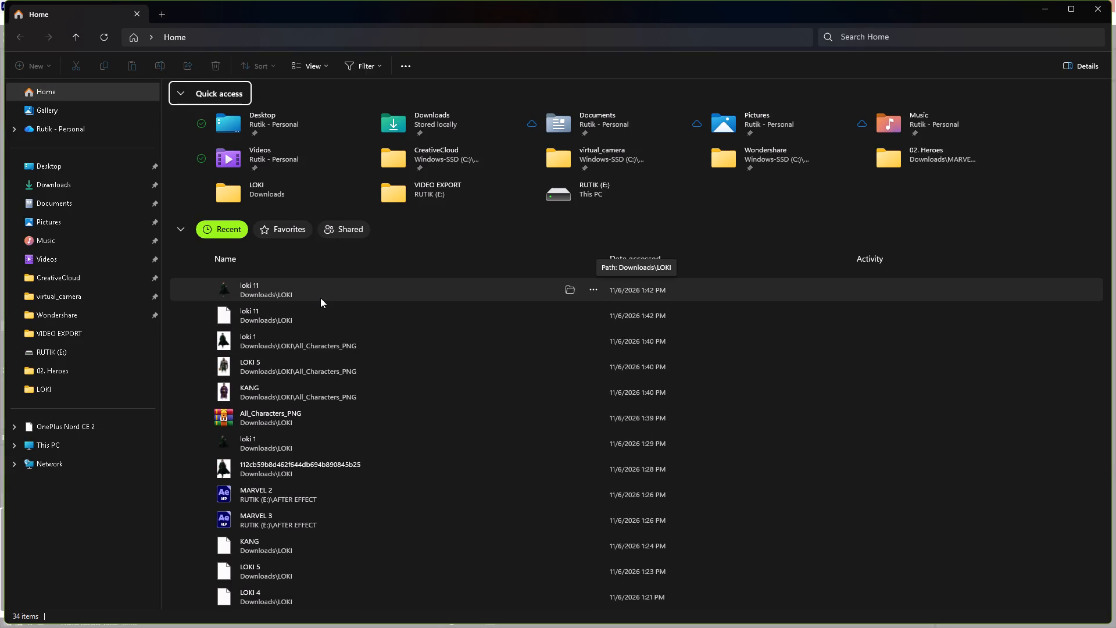
Inspect the properties of the loki 1 PNG from Downloads\LOKI in File Explorer, including its default app and attributes.
{"action": "right_click", "coordinate": [273, 438]}
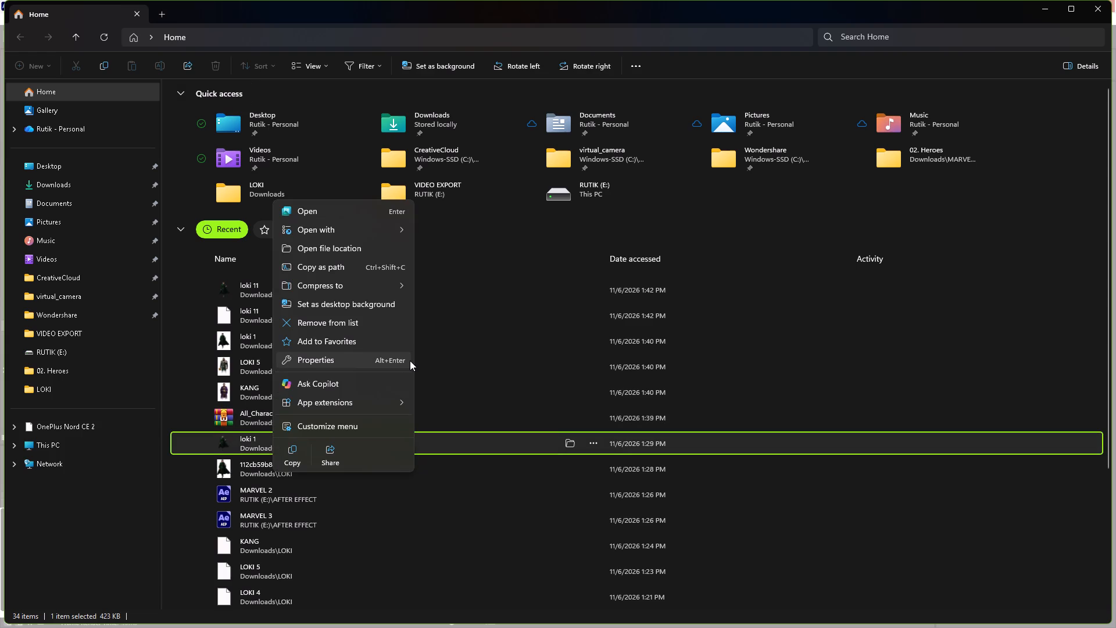
{"action": "left_click", "coordinate": [391, 359]}
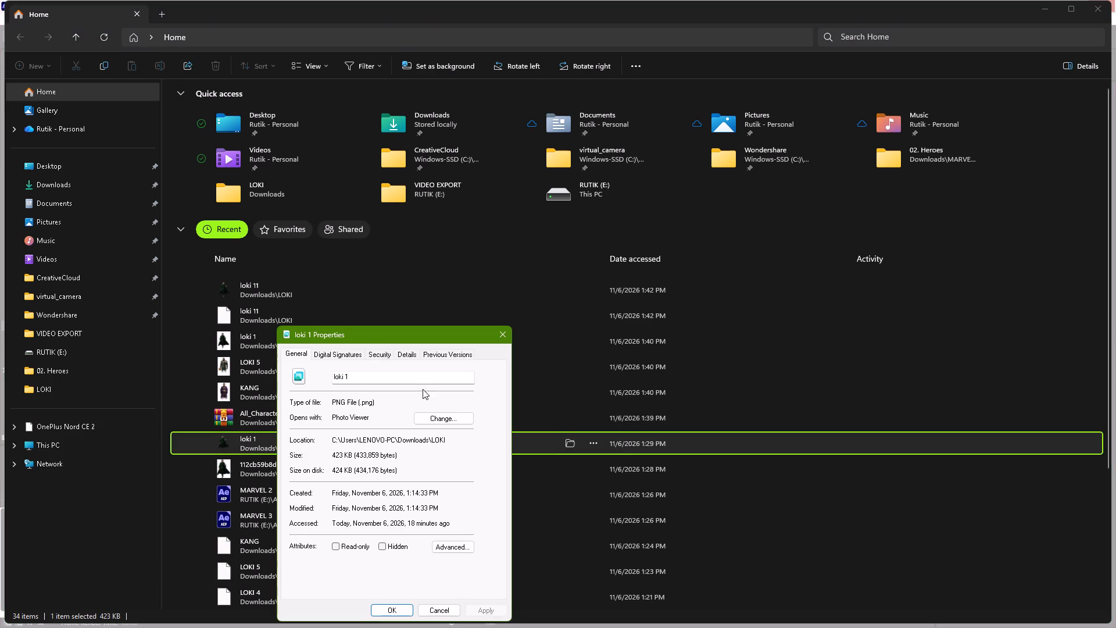
{"action": "left_click", "coordinate": [442, 417]}
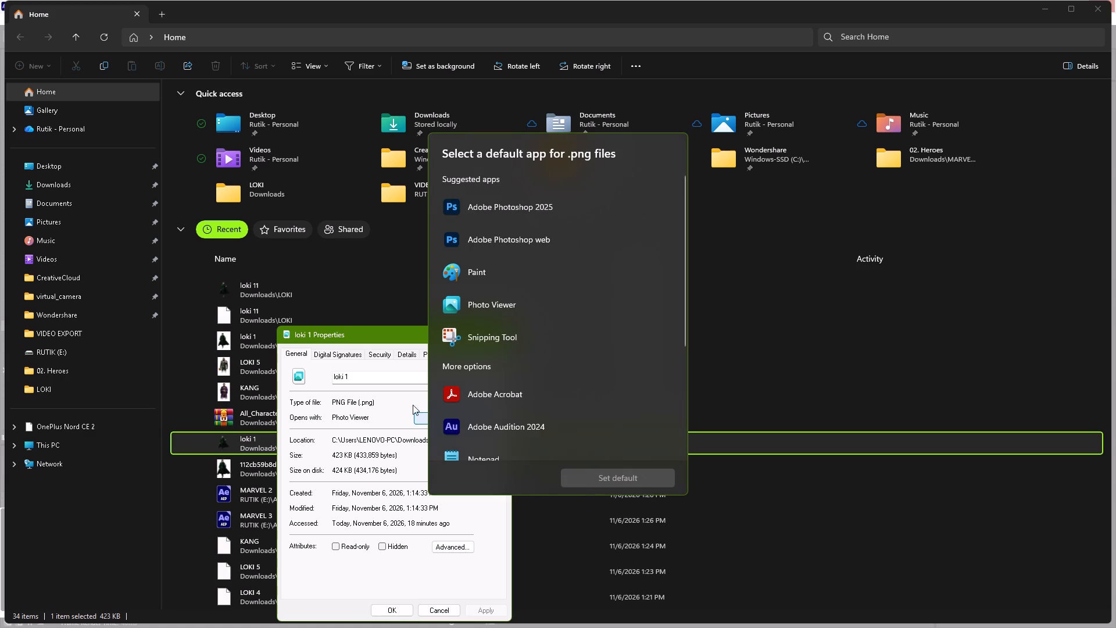
{"action": "left_click", "coordinate": [371, 387]}
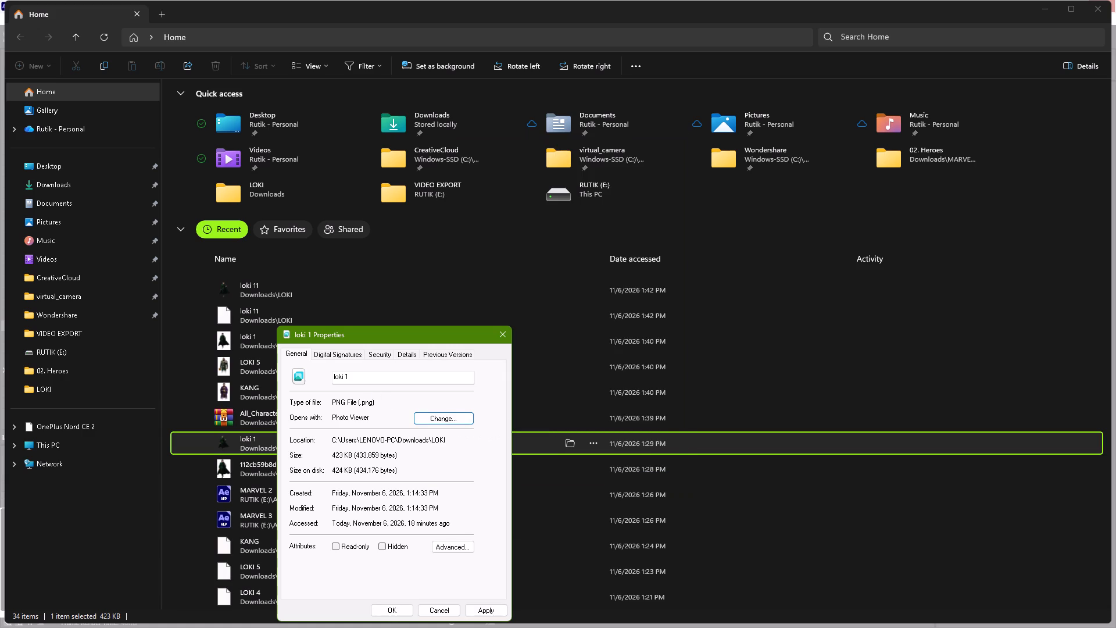
{"action": "left_click", "coordinate": [381, 549]}
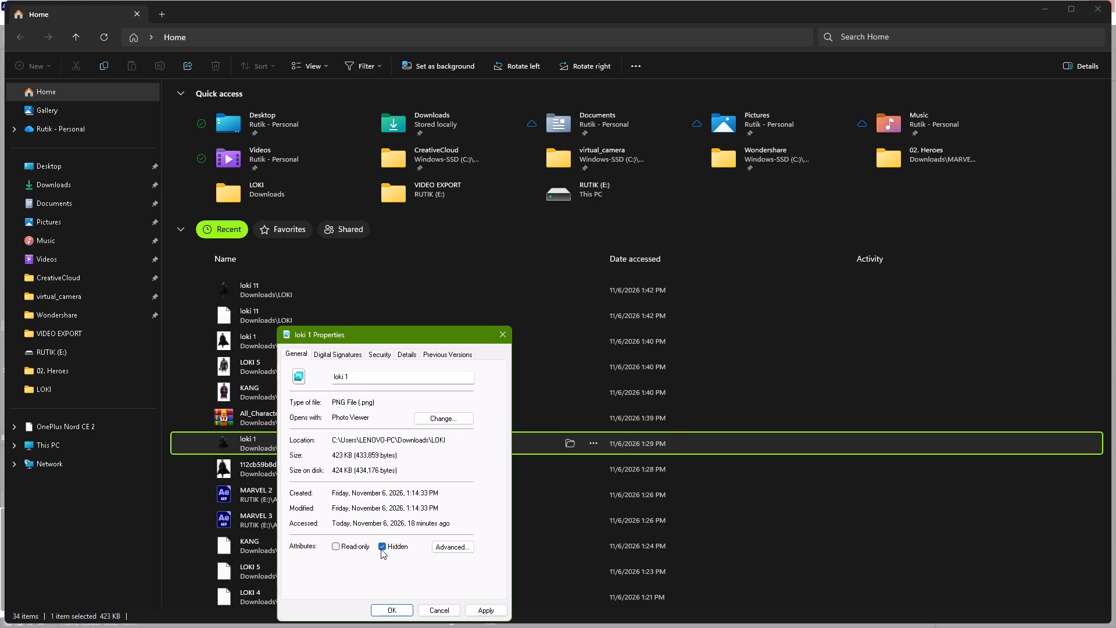
{"action": "left_click", "coordinate": [381, 549]}
{"action": "left_click", "coordinate": [335, 547]}
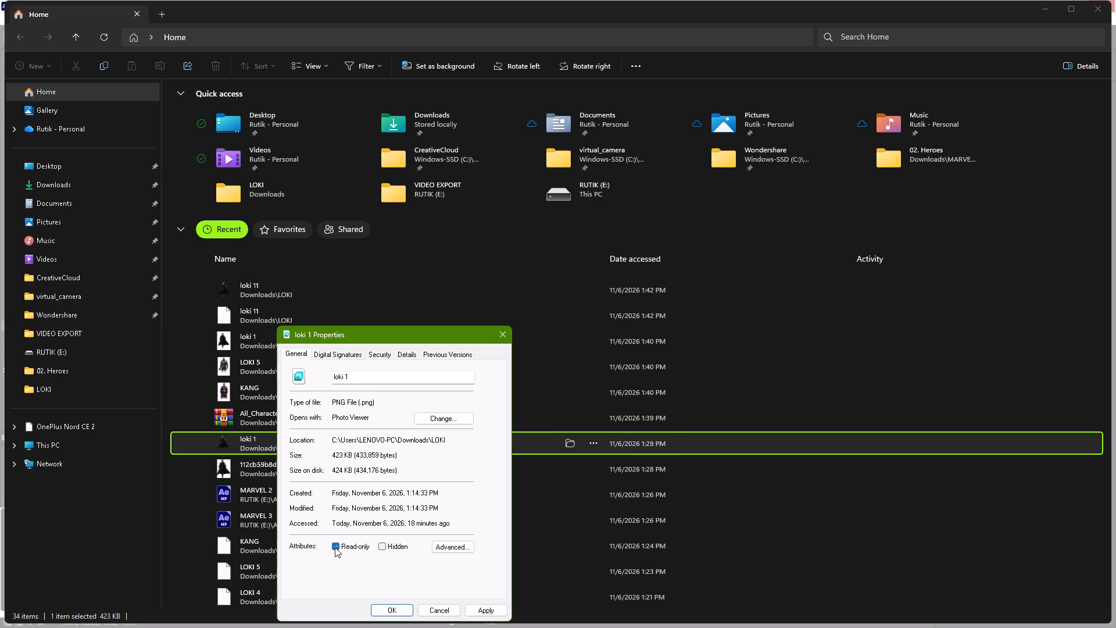
{"action": "left_click", "coordinate": [335, 547]}
{"action": "left_click", "coordinate": [470, 605]}
{"action": "left_click", "coordinate": [501, 339]}
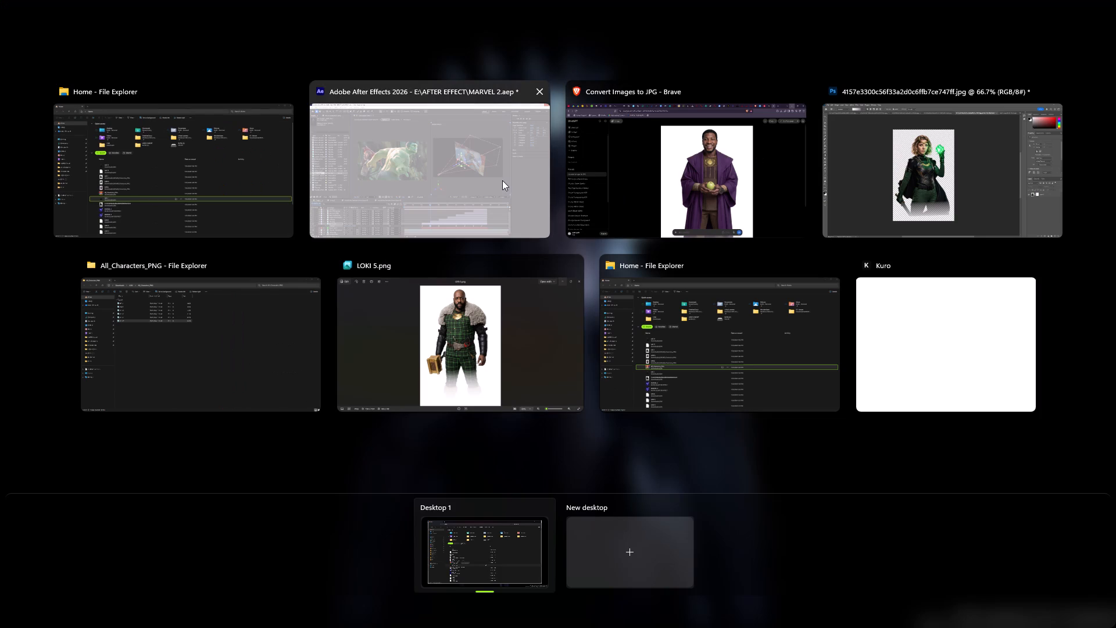
Return to the MARVEL 2 project in After Effects and close the unresponsive program.
{"action": "left_click", "coordinate": [502, 180]}
{"action": "left_click", "coordinate": [525, 328]}
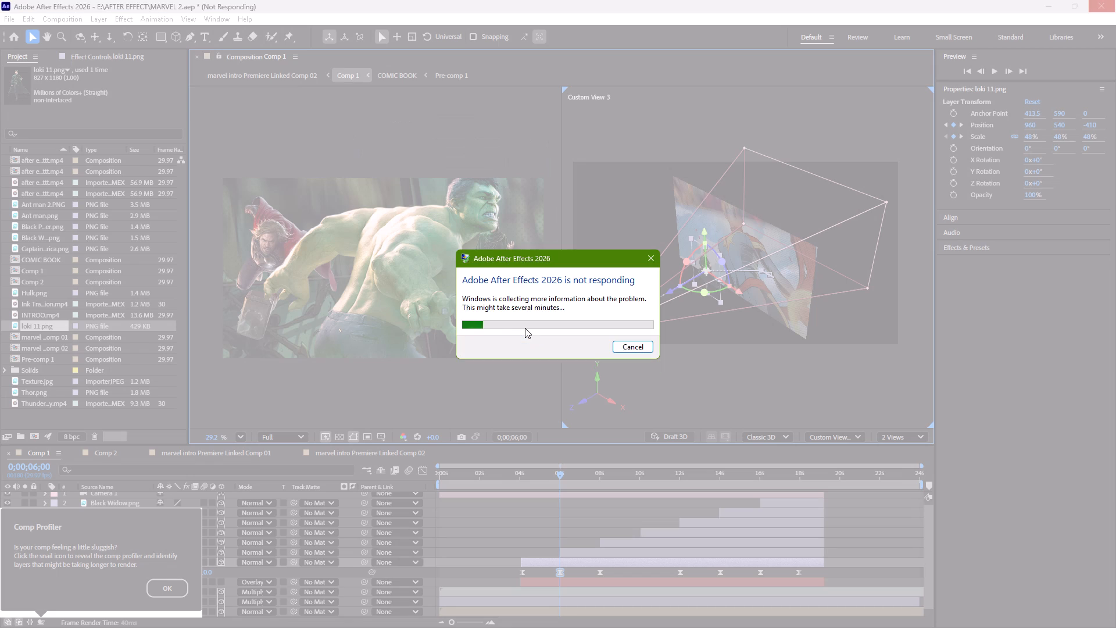
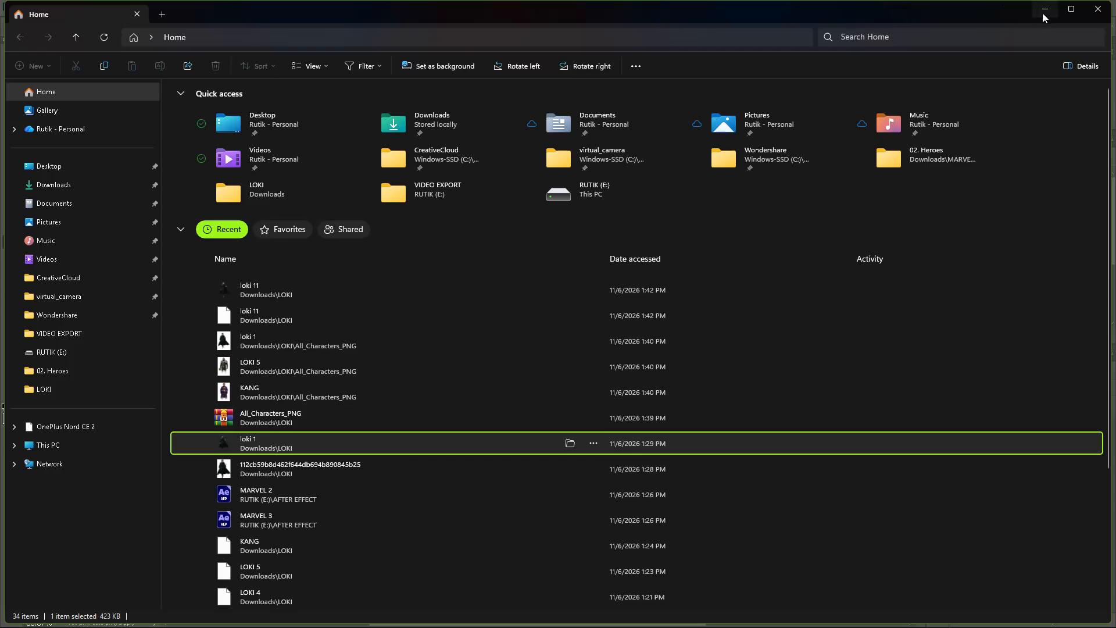
Minimize the open File Explorer and Photoshop windows to clear the screen.
{"action": "left_click", "coordinate": [1043, 13]}
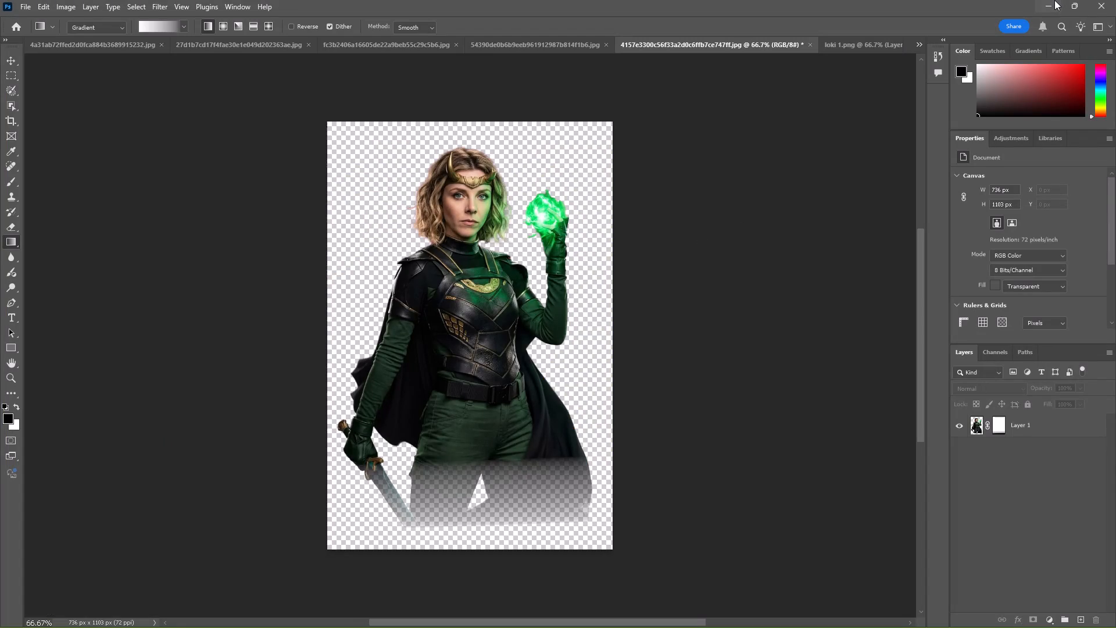
{"action": "left_click", "coordinate": [1054, 0]}
{"action": "left_click", "coordinate": [1049, 9]}
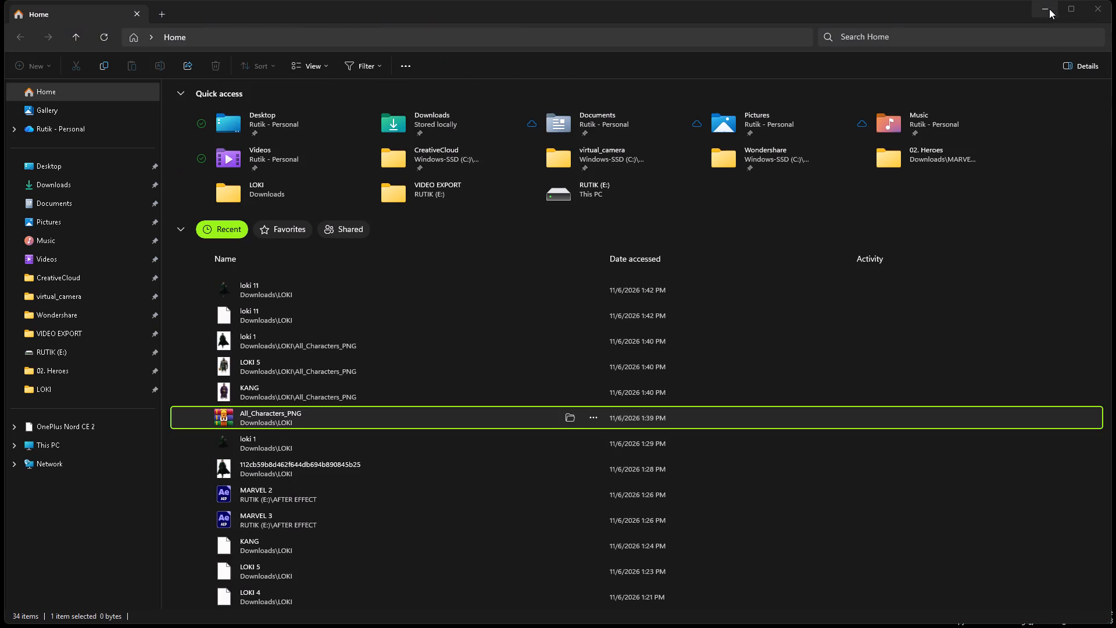
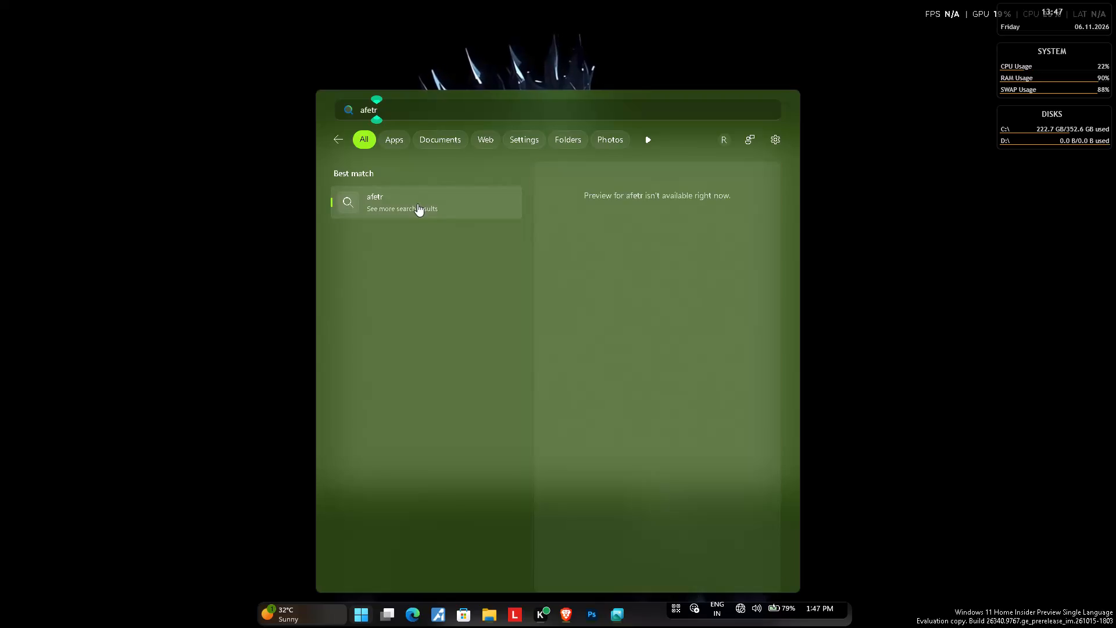
Shorten the system search term to "af" and launch Adobe After Effects 2026.
{"action": "key", "text": "BackSpace"}
{"action": "key", "text": "BackSpace"}
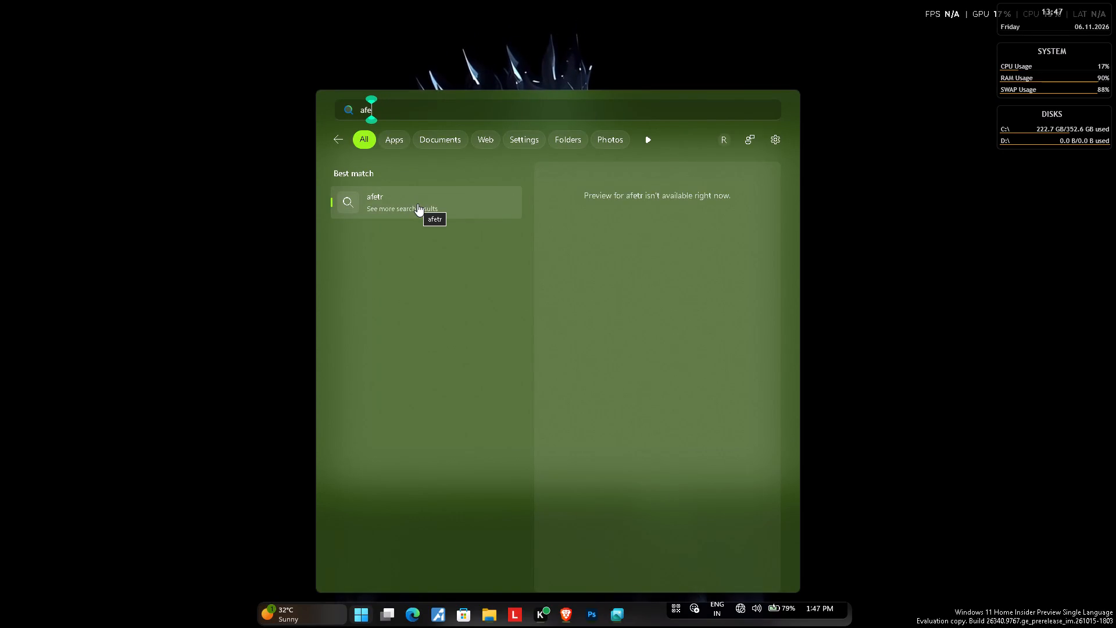
{"action": "key", "text": "BackSpace"}
{"action": "left_click", "coordinate": [417, 204]}
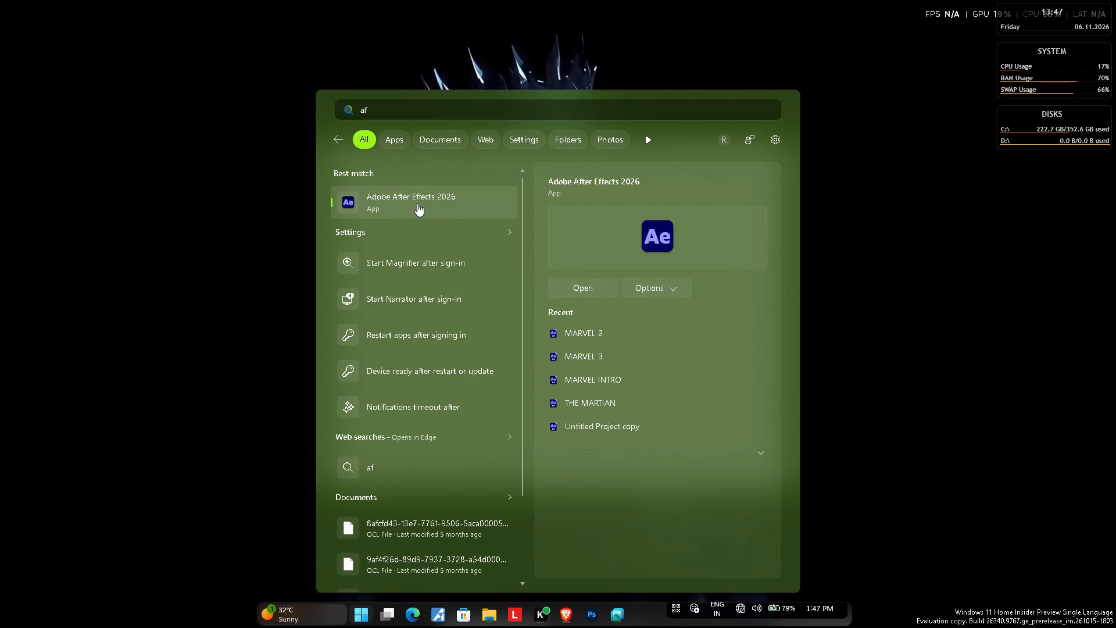
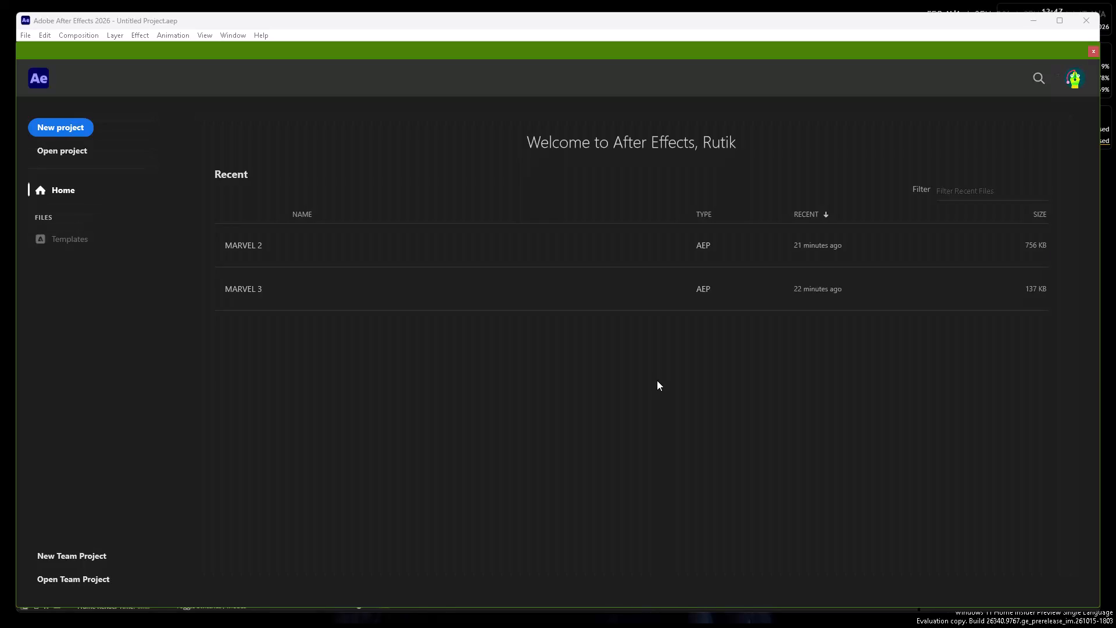
Open the recent MARVEL 2 project and bring up the Comp 1 timeline.
{"action": "left_click", "coordinate": [685, 258]}
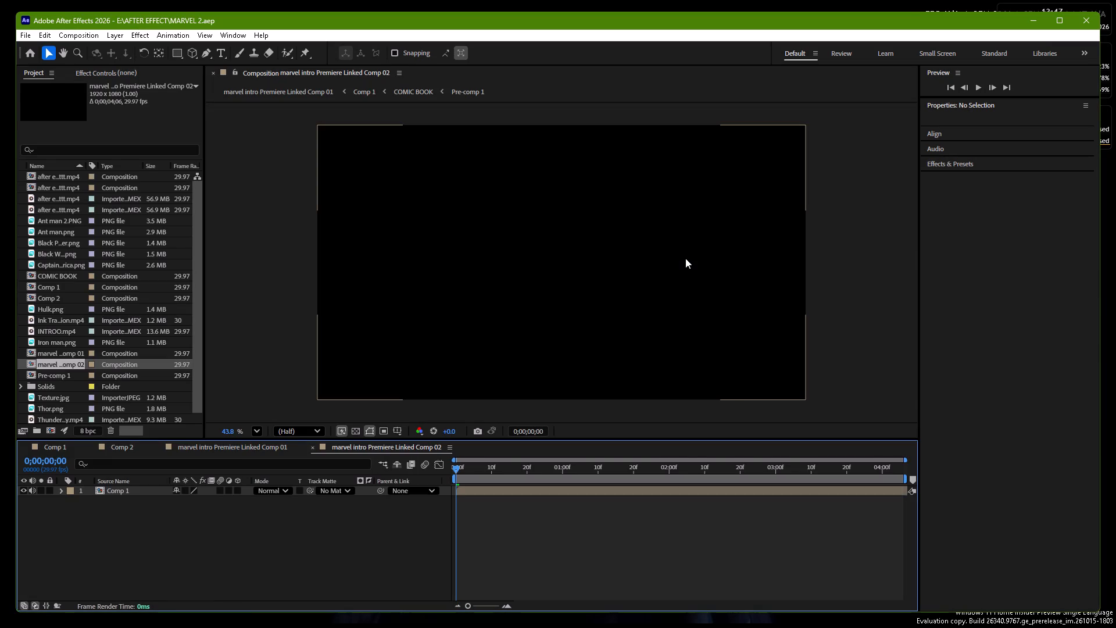
{"action": "left_click", "coordinate": [63, 445]}
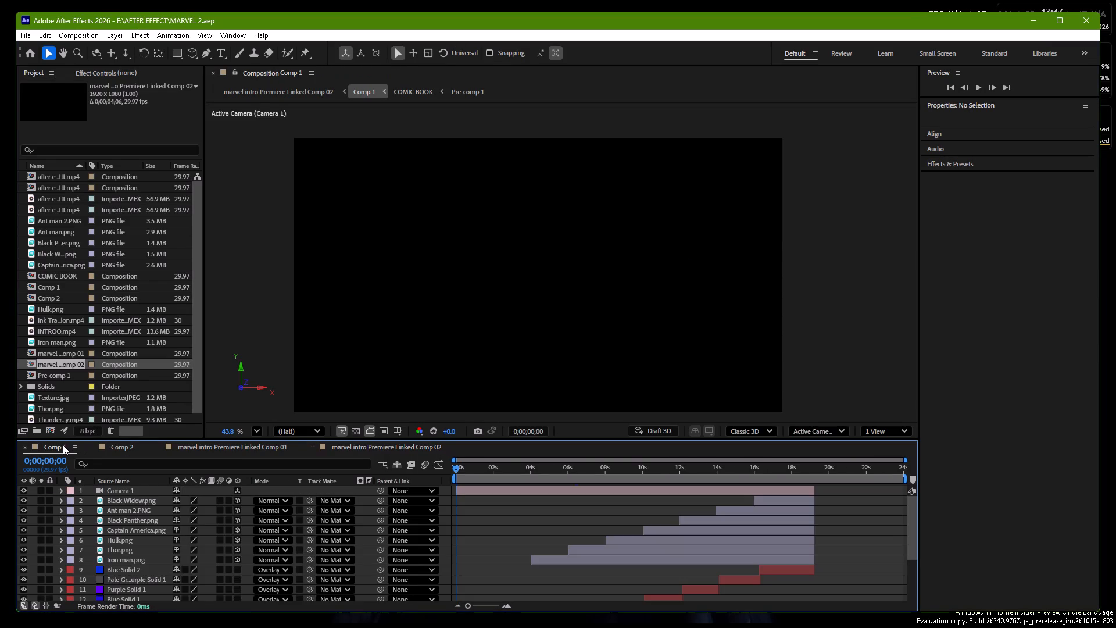
Replace the Iron man.png footage with the loki 11 image from the LOKI downloads folder.
{"action": "left_click", "coordinate": [67, 342]}
{"action": "right_click", "coordinate": [67, 342]}
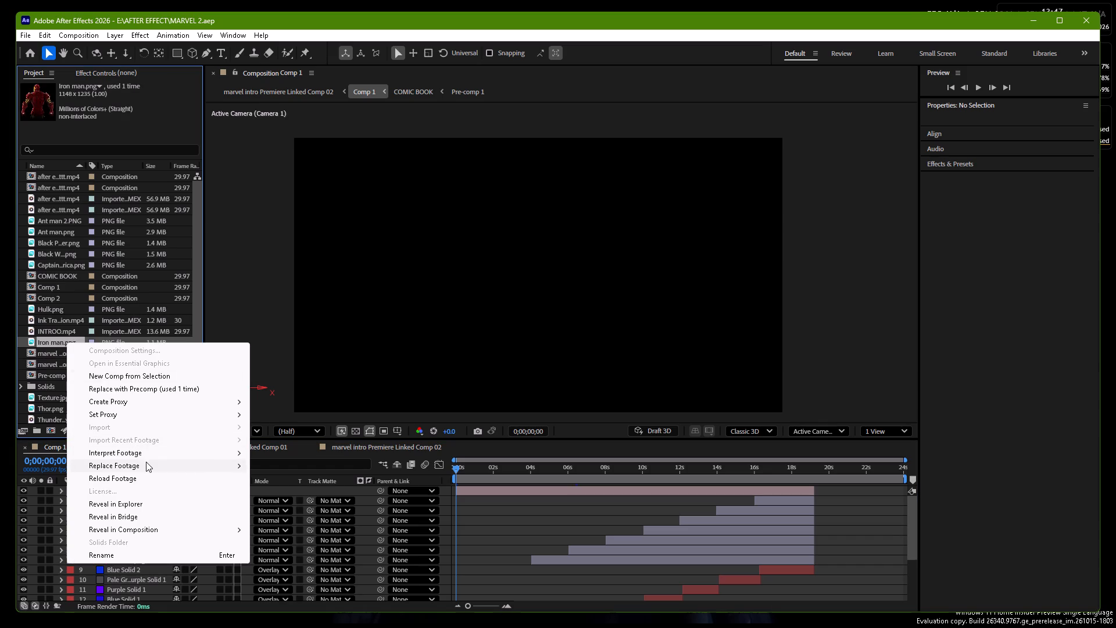
{"action": "left_click", "coordinate": [263, 462]}
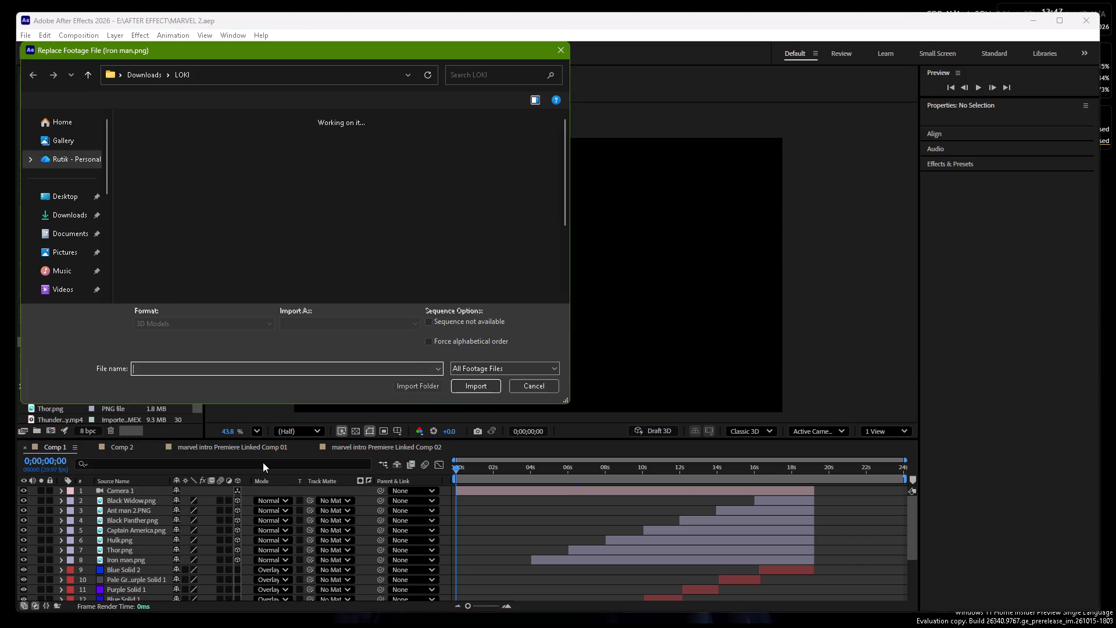
{"action": "left_click", "coordinate": [159, 174]}
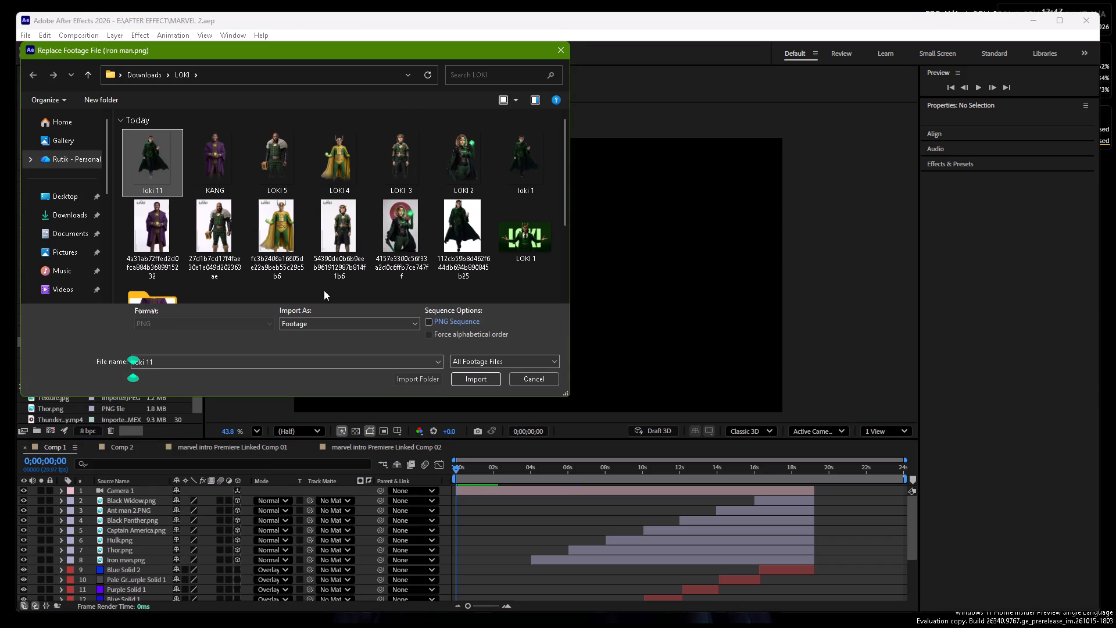
{"action": "left_click", "coordinate": [489, 381]}
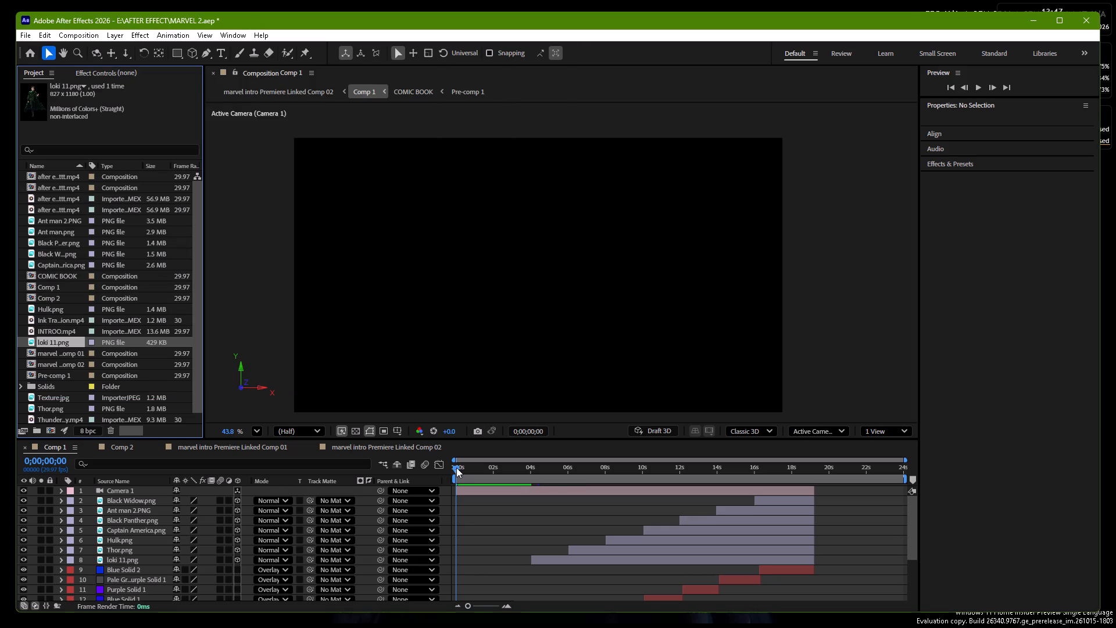
Scrub through the loki 11.png section of Comp 1 and preview it from 0;00;04;06.
{"action": "left_click_drag", "start_coordinate": [456, 468], "coordinate": [563, 489]}
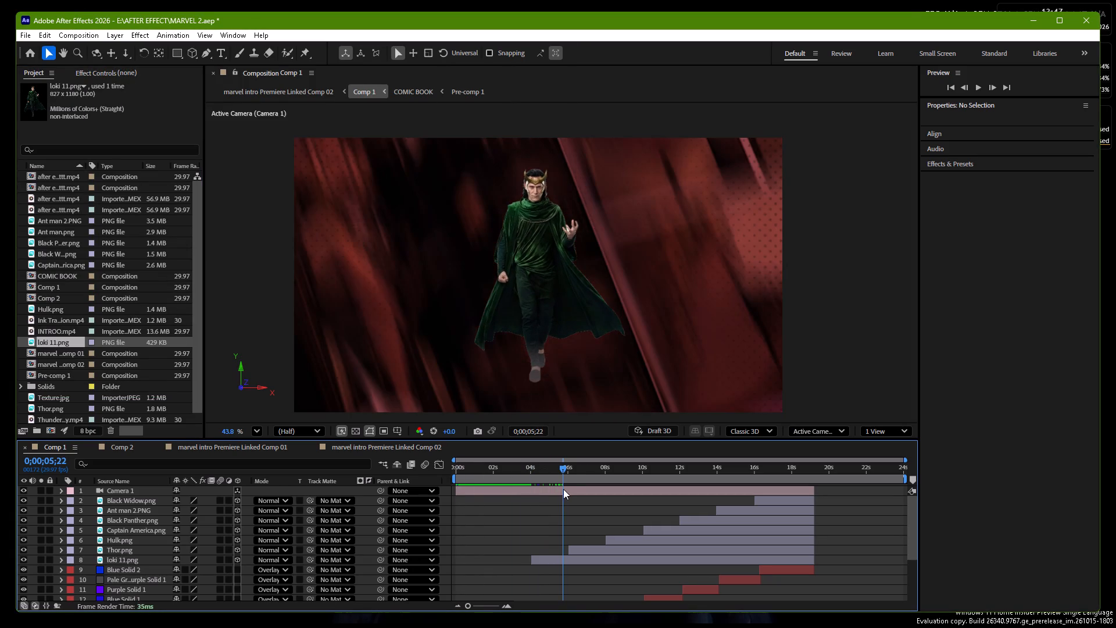
{"action": "left_click_drag", "start_coordinate": [563, 489], "coordinate": [543, 490]}
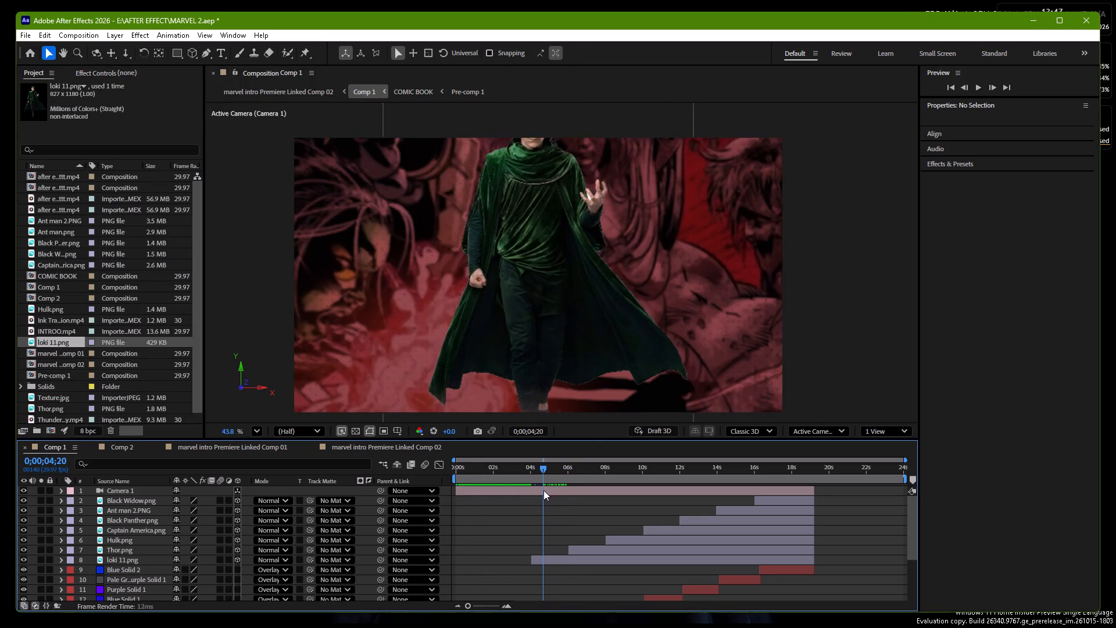
{"action": "left_click_drag", "start_coordinate": [543, 490], "coordinate": [535, 494]}
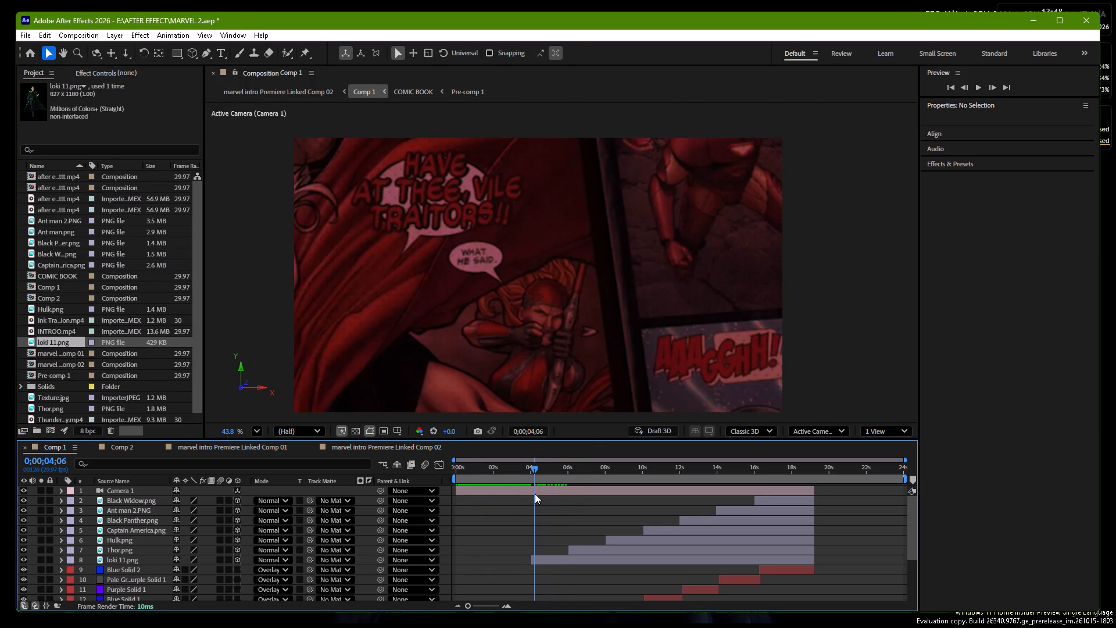
{"action": "key", "text": "space"}
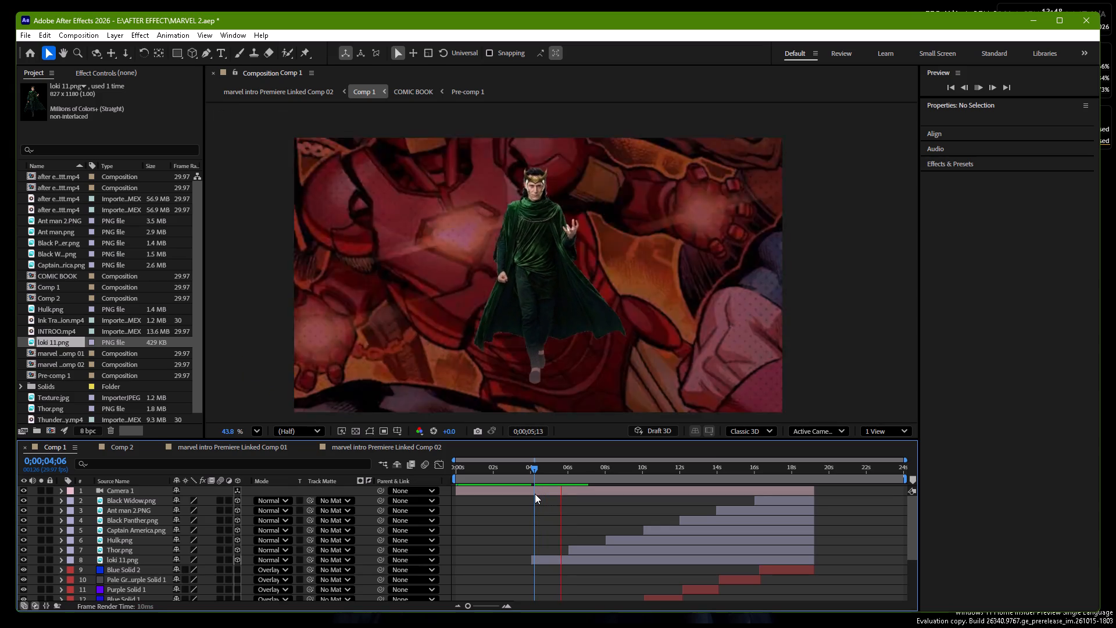
{"action": "key", "text": "space"}
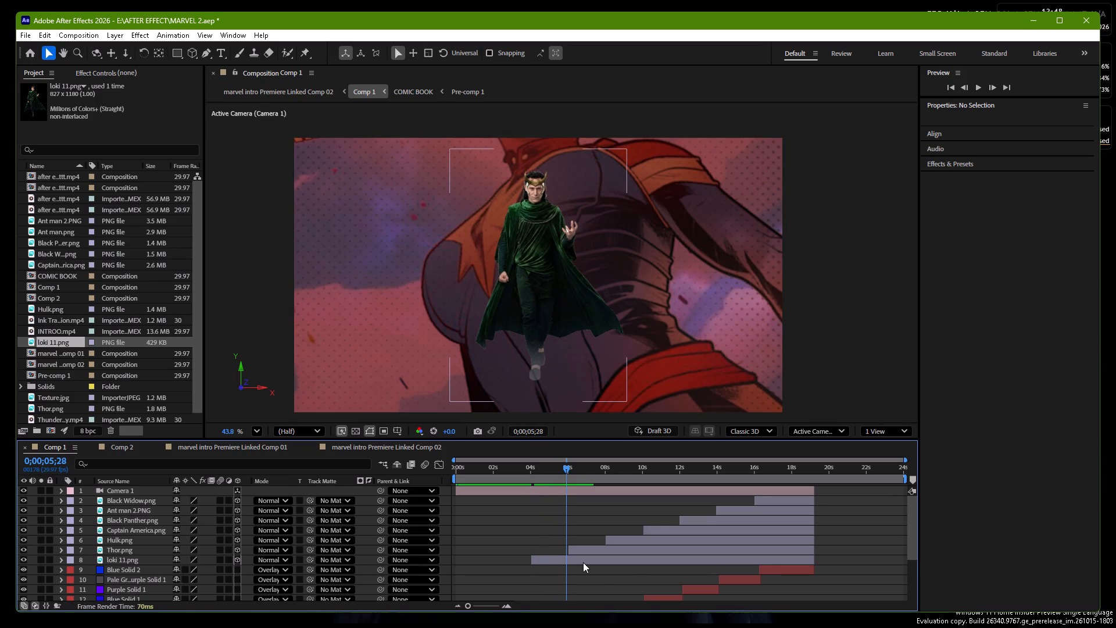
Delete the red, cyan, blue, purple and pale grayish purple overlay solids from Comp 1, keeping only Green Solid 1.
{"action": "scroll", "coordinate": [583, 562], "scroll_direction": "down", "scroll_amount": 2}
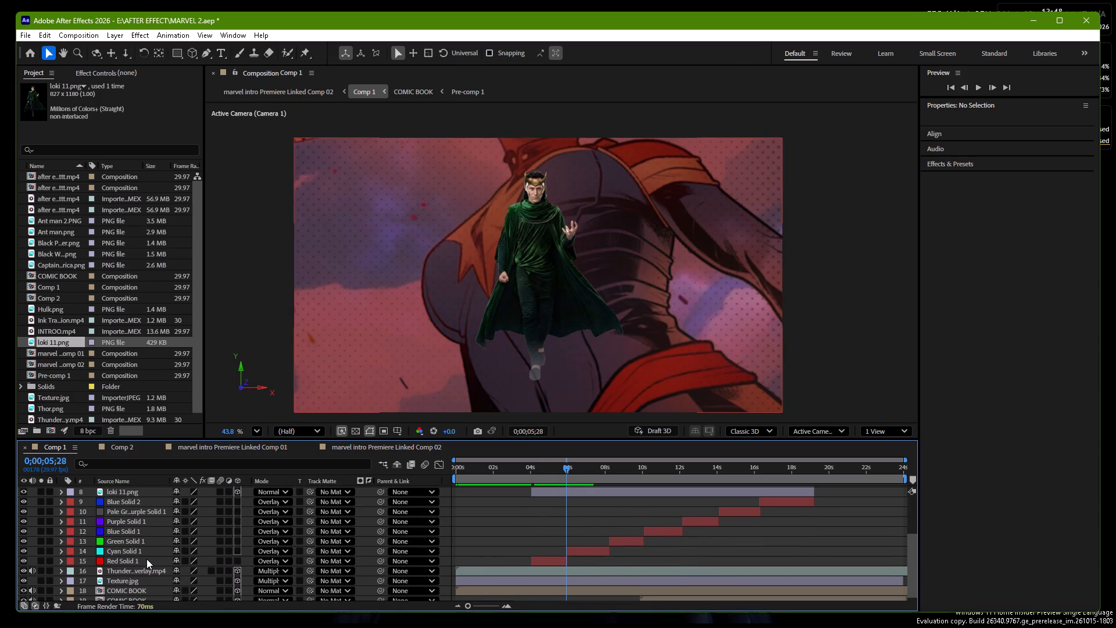
{"action": "left_click", "coordinate": [146, 559]}
{"action": "key", "text": "Delete"}
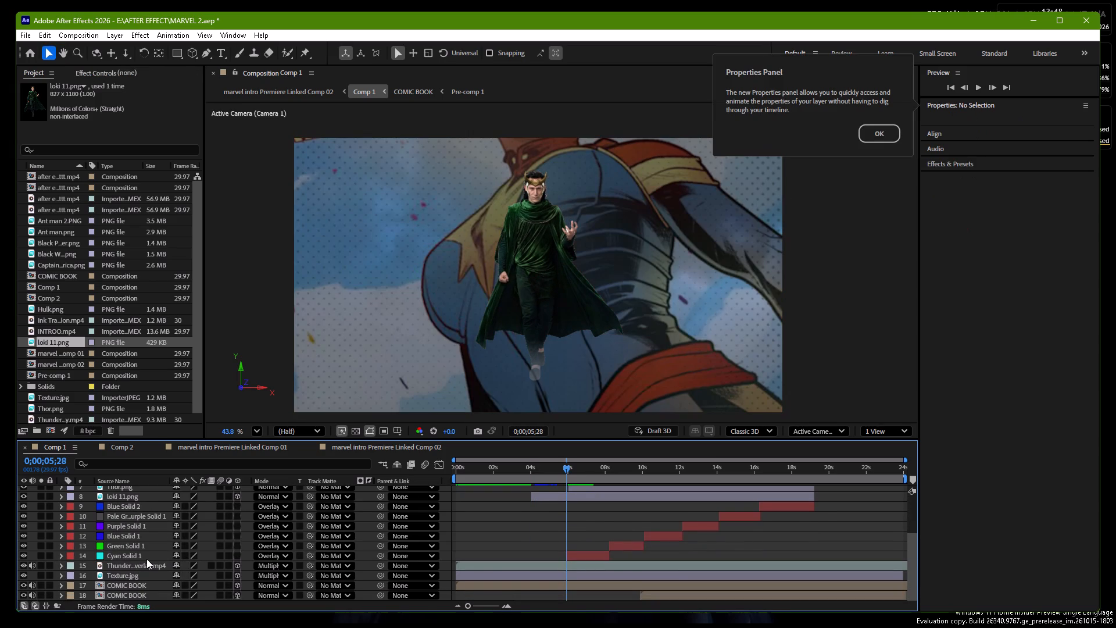
{"action": "left_click", "coordinate": [146, 559]}
{"action": "key", "text": "Delete"}
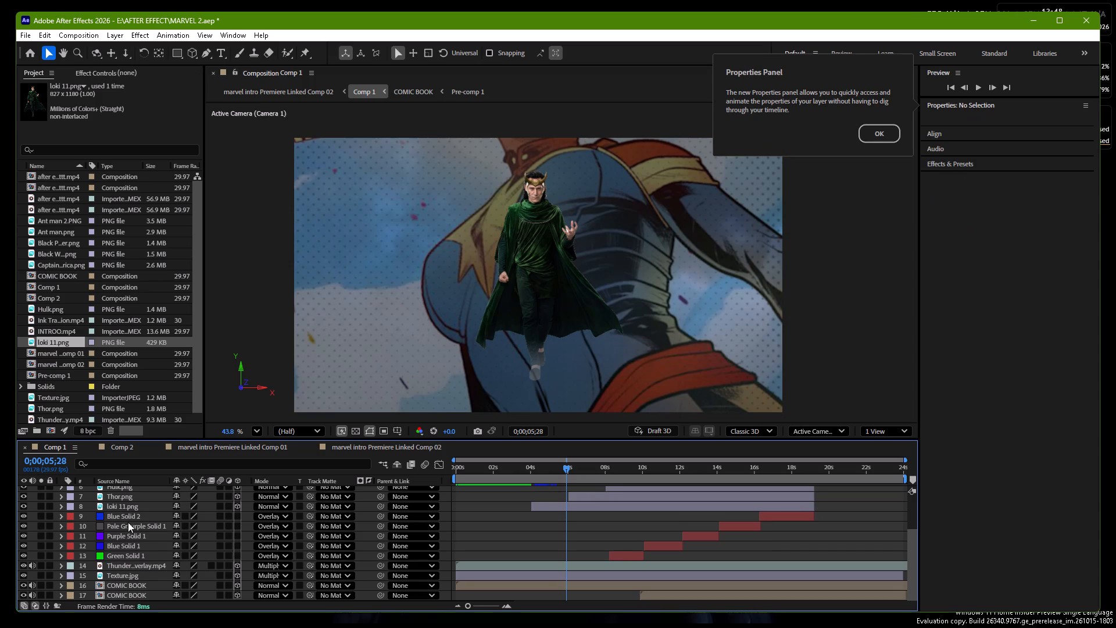
{"action": "left_click", "coordinate": [129, 519]}
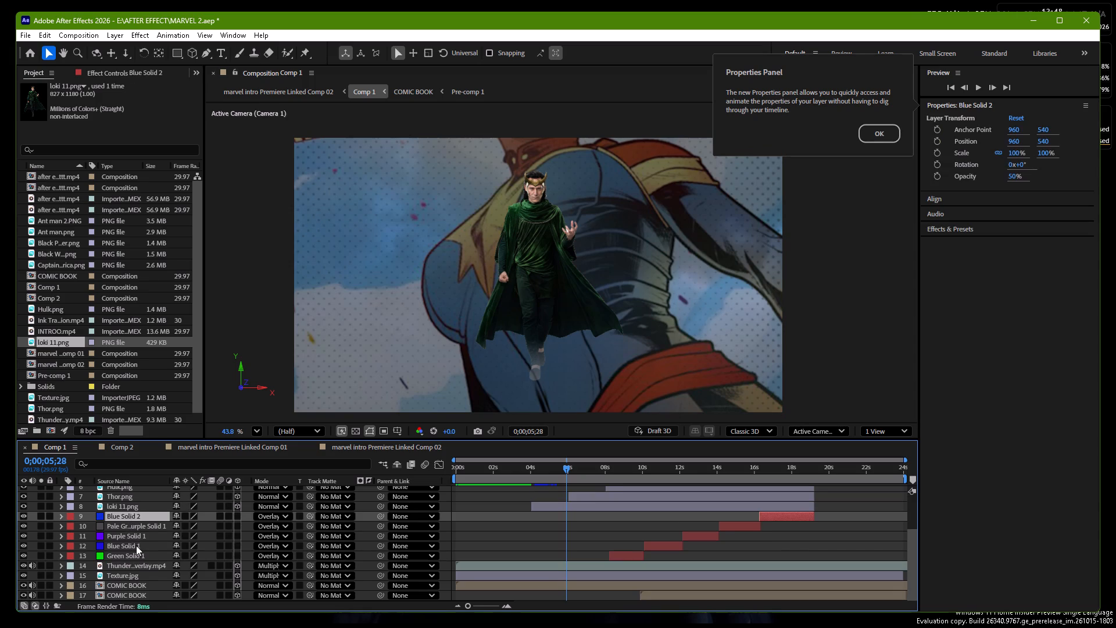
{"action": "left_click", "coordinate": [136, 545]}
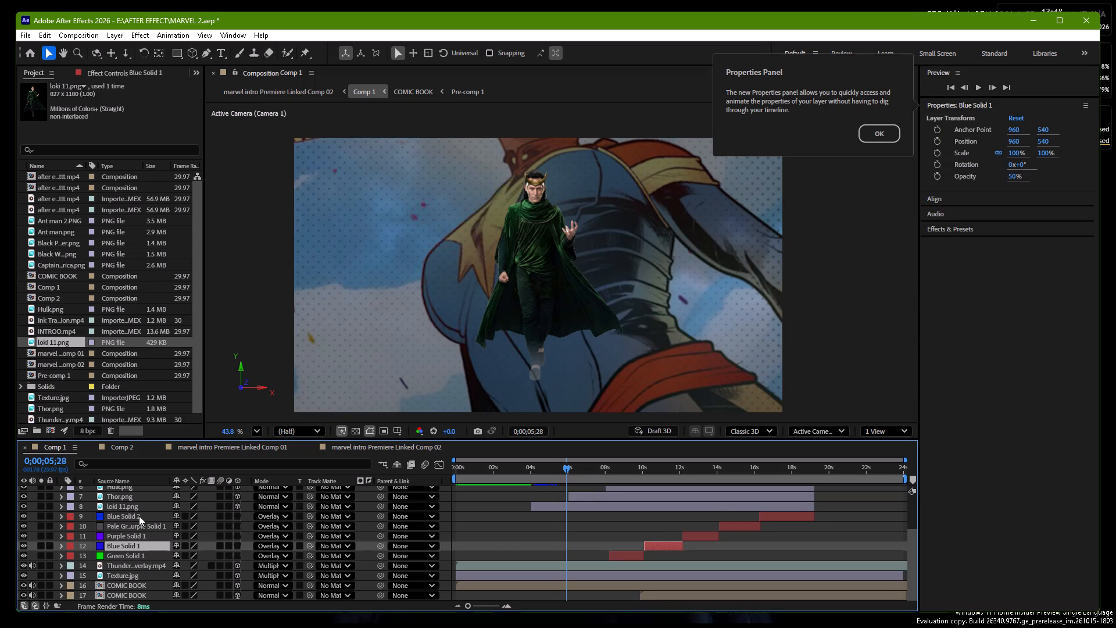
{"action": "left_click", "coordinate": [139, 516], "text": "shift"}
{"action": "key", "text": "Delete"}
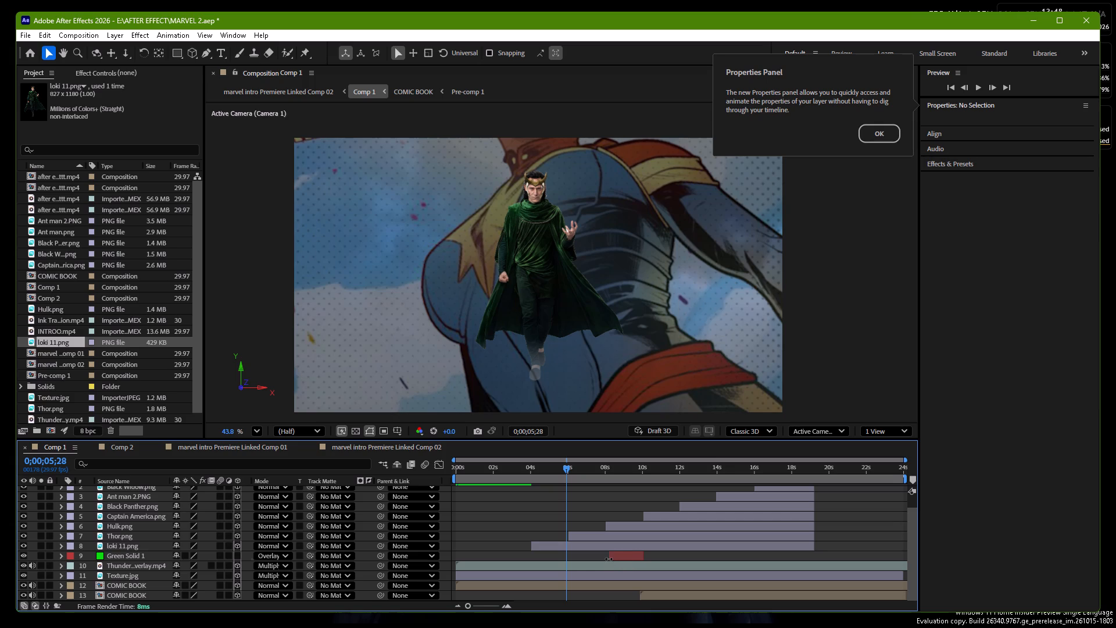
Extend Green Solid 1 to start with the loki 11.png layer at about 4 s and end with the character layers at about 19 s.
{"action": "left_click_drag", "start_coordinate": [609, 559], "coordinate": [531, 569]}
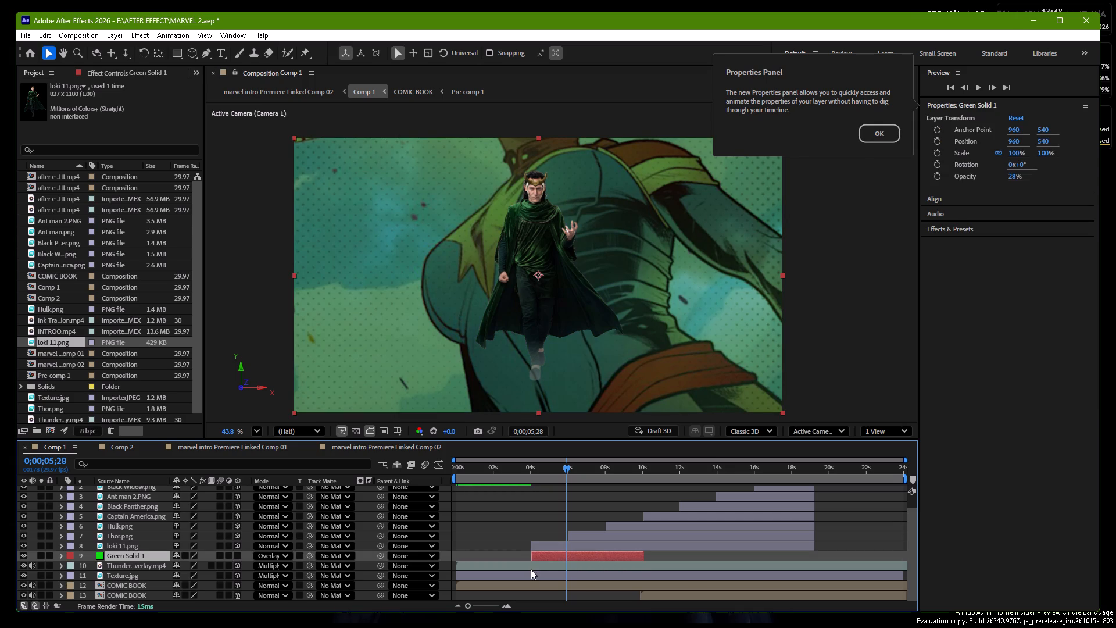
{"action": "left_click_drag", "start_coordinate": [643, 560], "coordinate": [666, 560]}
{"action": "left_click_drag", "start_coordinate": [666, 560], "coordinate": [815, 588]}
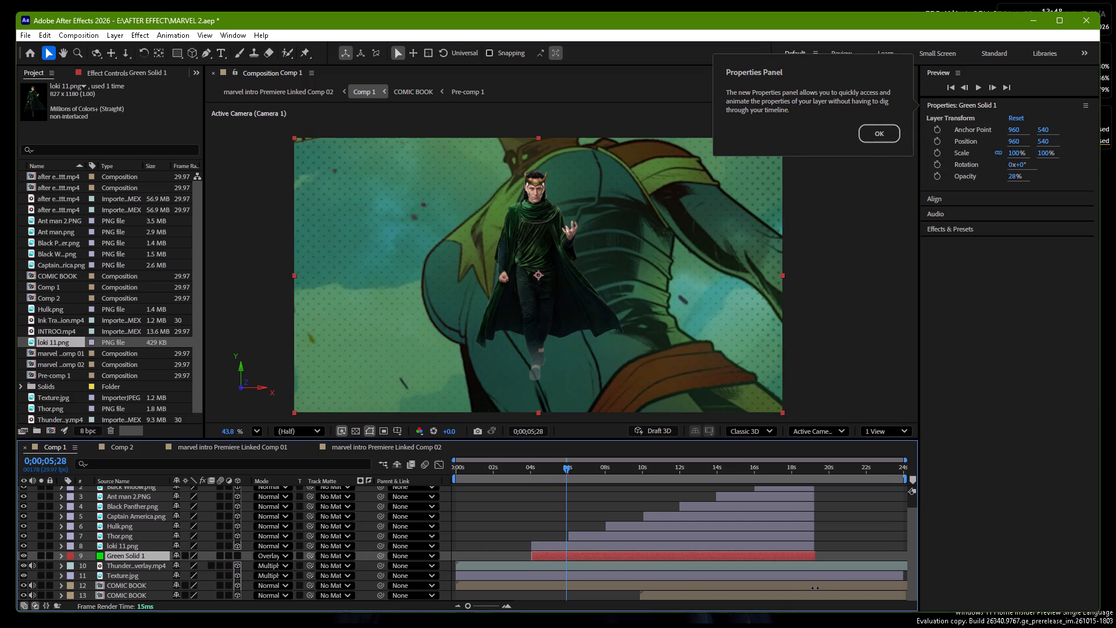
{"action": "left_click_drag", "start_coordinate": [815, 588], "coordinate": [814, 590]}
{"action": "left_click", "coordinate": [886, 138]}
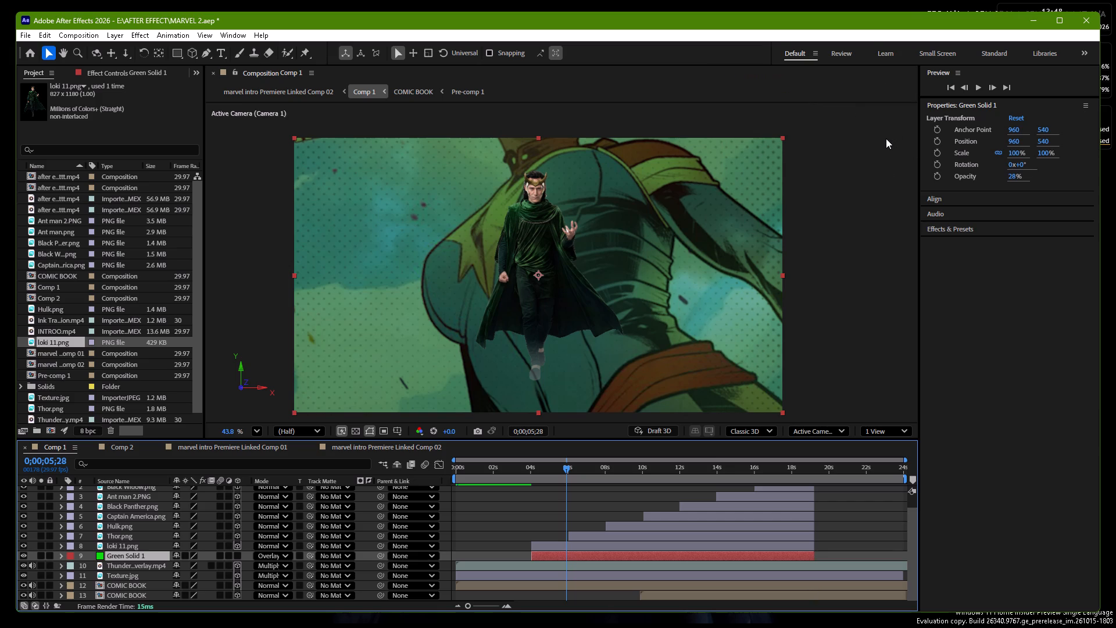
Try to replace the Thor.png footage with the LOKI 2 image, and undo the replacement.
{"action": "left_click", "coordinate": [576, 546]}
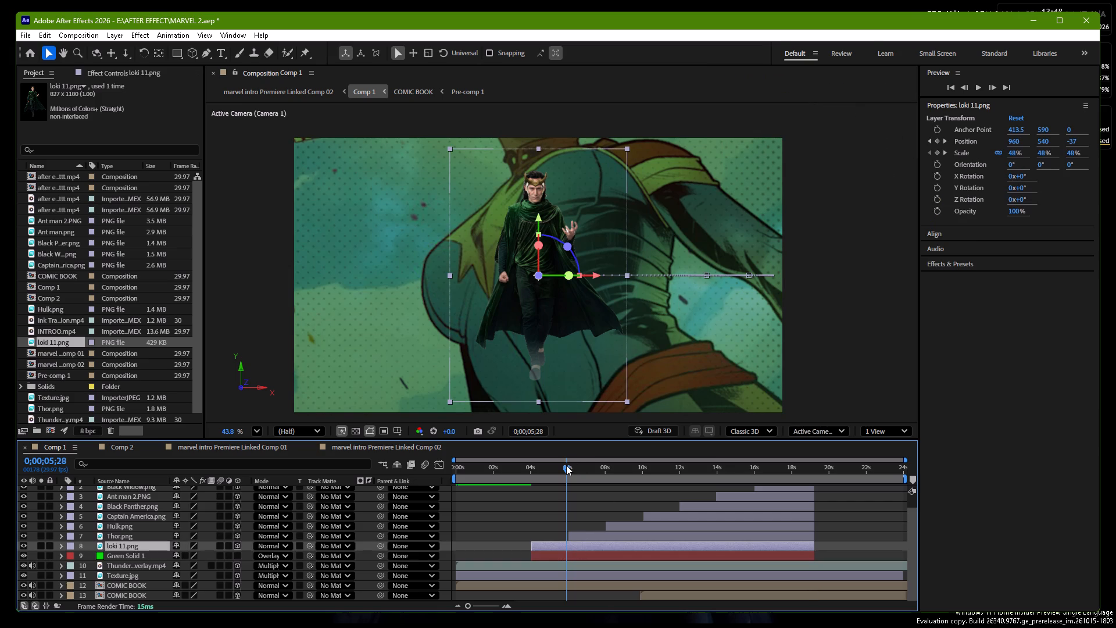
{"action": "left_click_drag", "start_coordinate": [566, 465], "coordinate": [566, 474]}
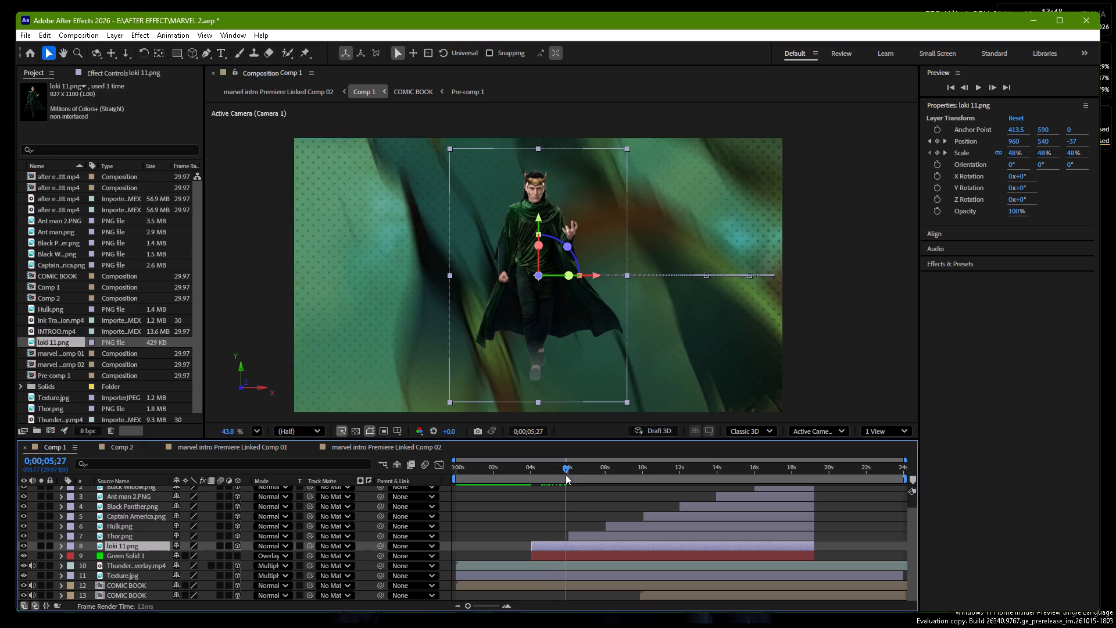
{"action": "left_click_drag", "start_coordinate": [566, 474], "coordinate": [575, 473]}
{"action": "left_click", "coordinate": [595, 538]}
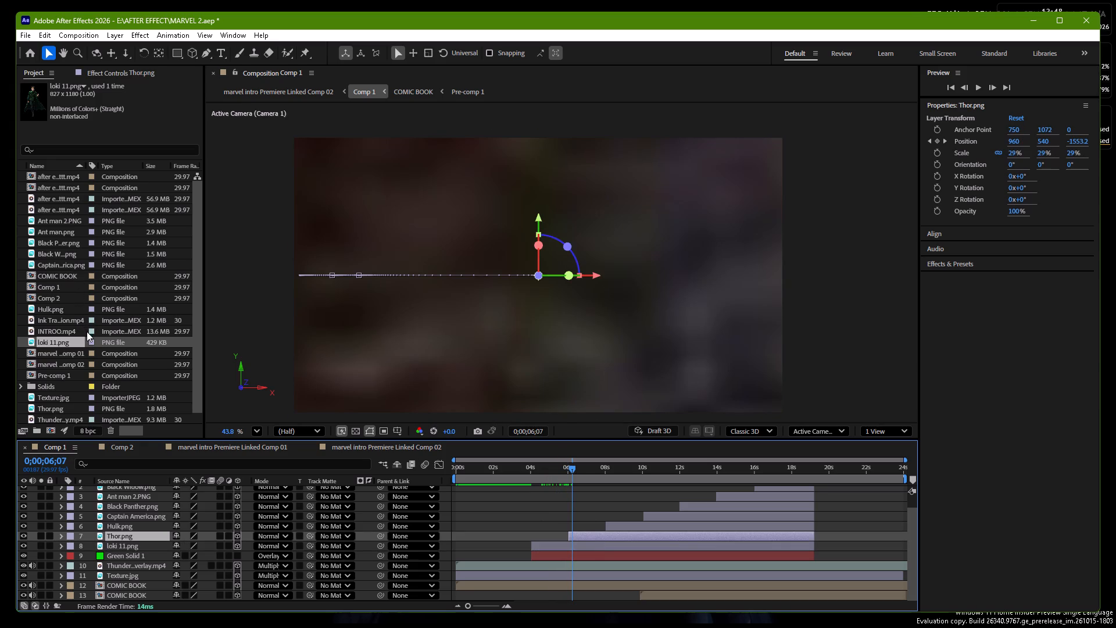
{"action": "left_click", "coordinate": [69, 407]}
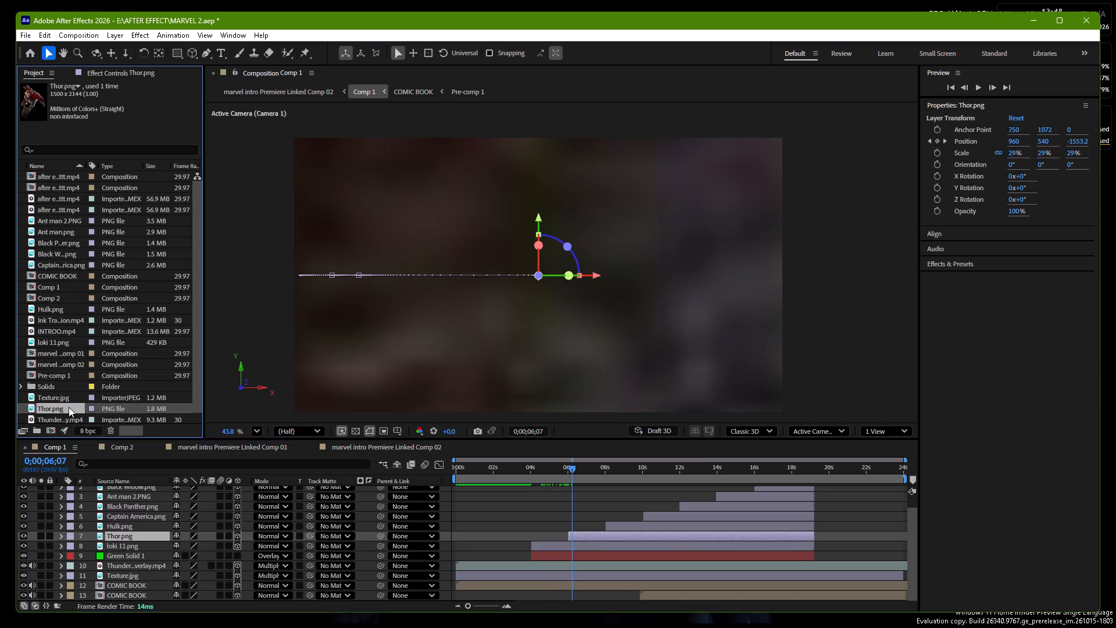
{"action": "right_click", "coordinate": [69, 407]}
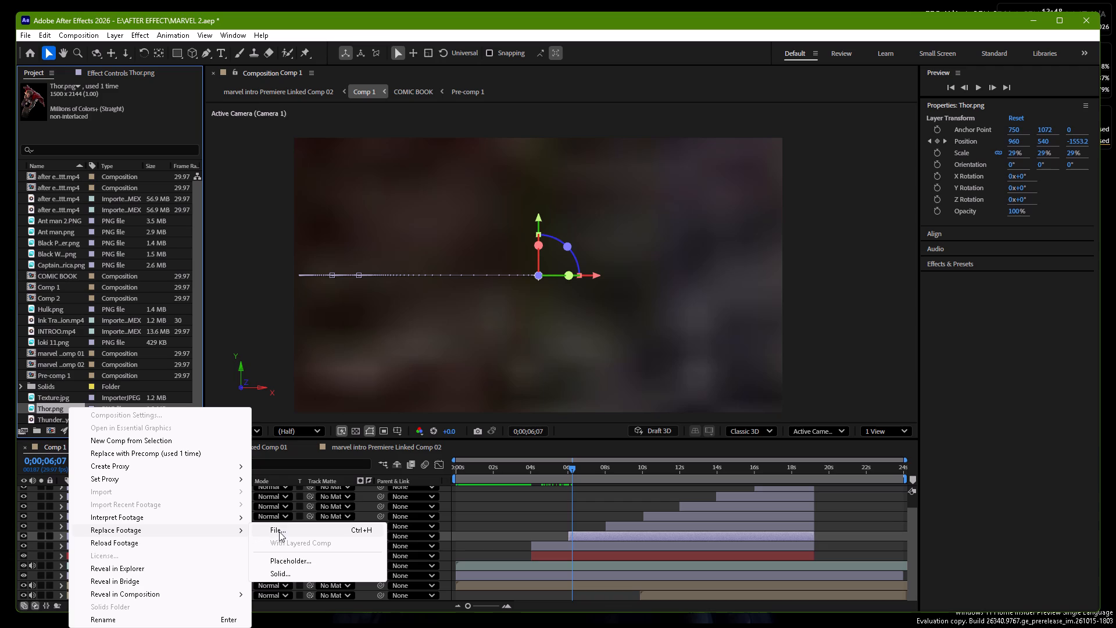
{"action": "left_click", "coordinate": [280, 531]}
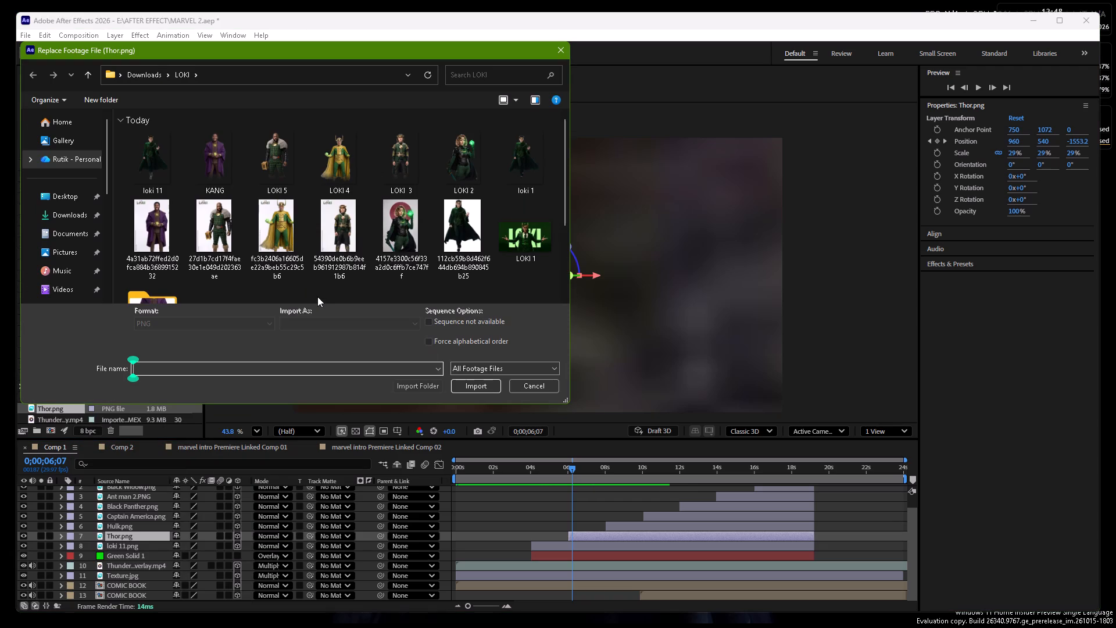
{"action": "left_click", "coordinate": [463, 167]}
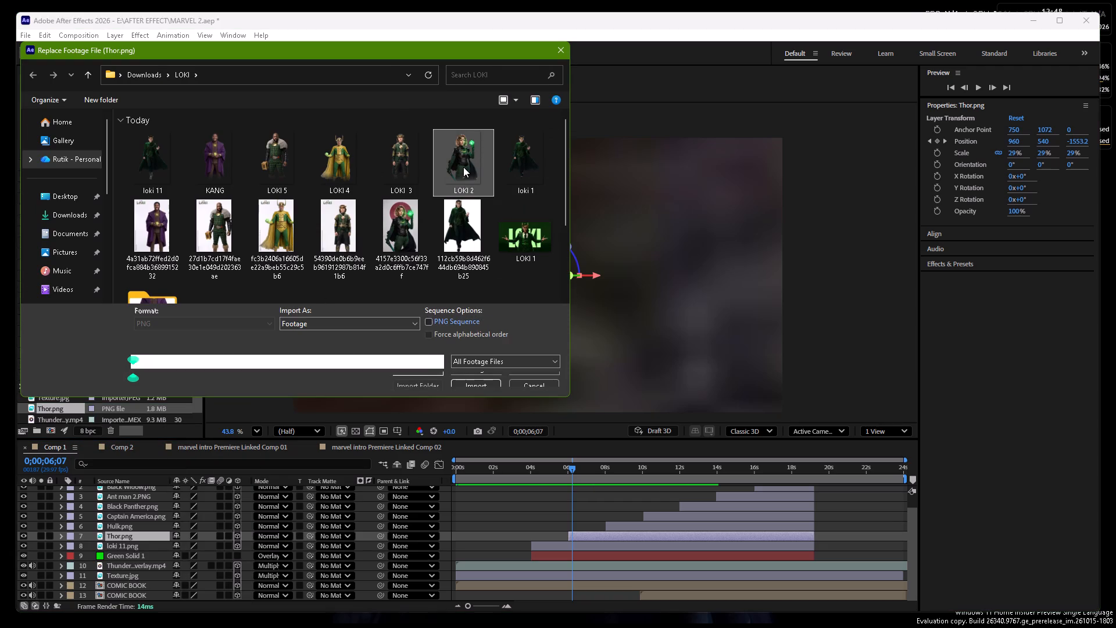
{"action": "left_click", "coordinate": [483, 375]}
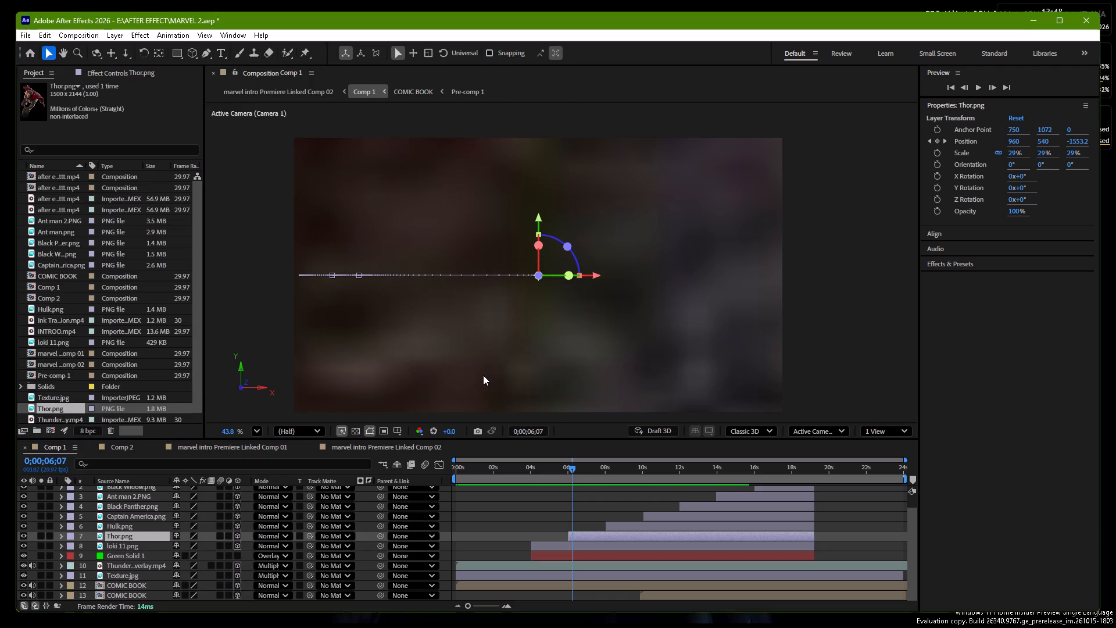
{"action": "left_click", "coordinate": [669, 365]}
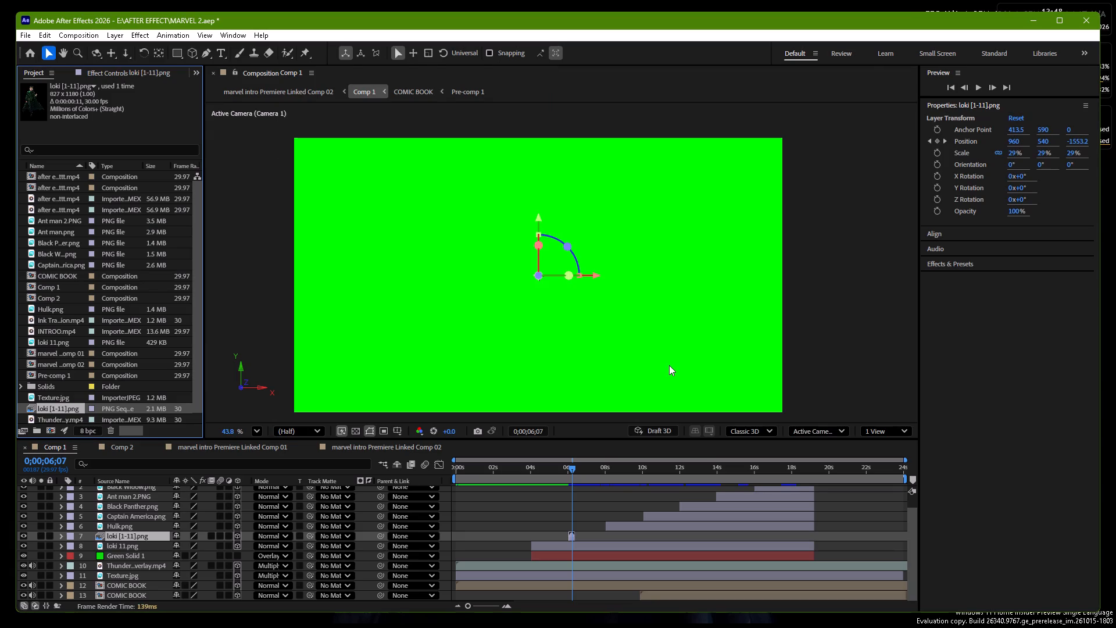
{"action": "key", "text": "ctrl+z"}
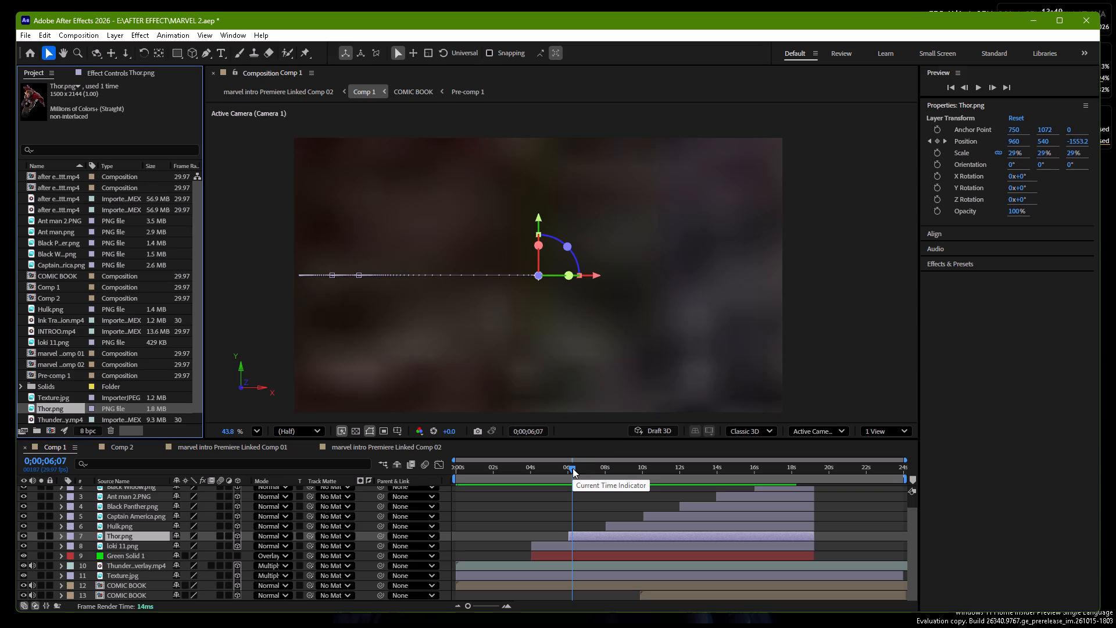
Select the loki 11.png layer at 0;00;04;25 and set the composition viewer to the 2 Views layout.
{"action": "left_click_drag", "start_coordinate": [573, 468], "coordinate": [546, 482]}
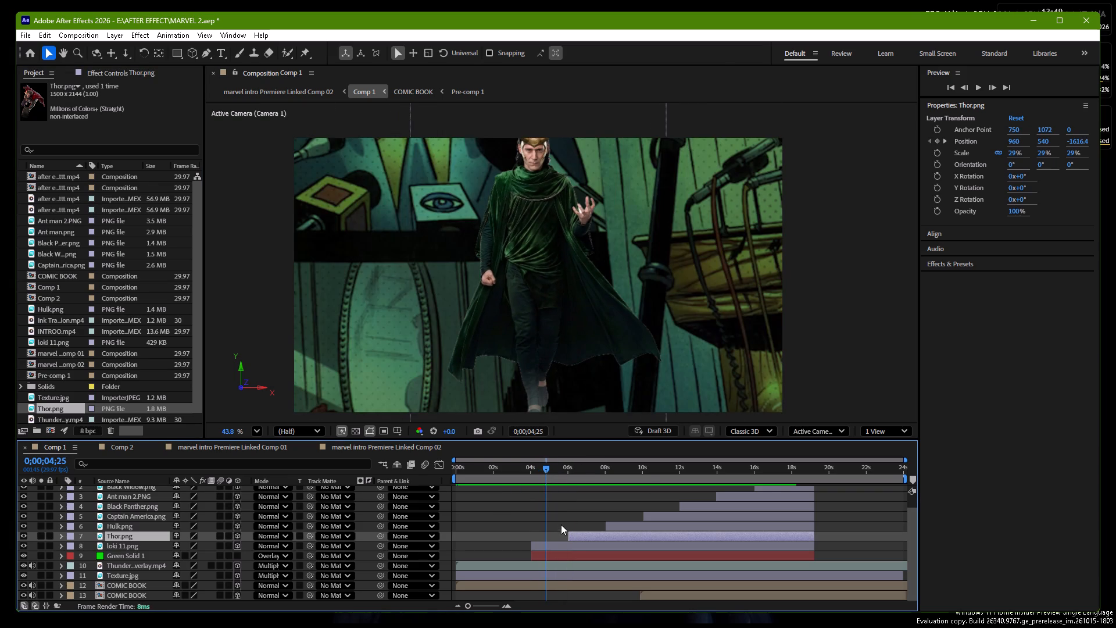
{"action": "left_click", "coordinate": [568, 549]}
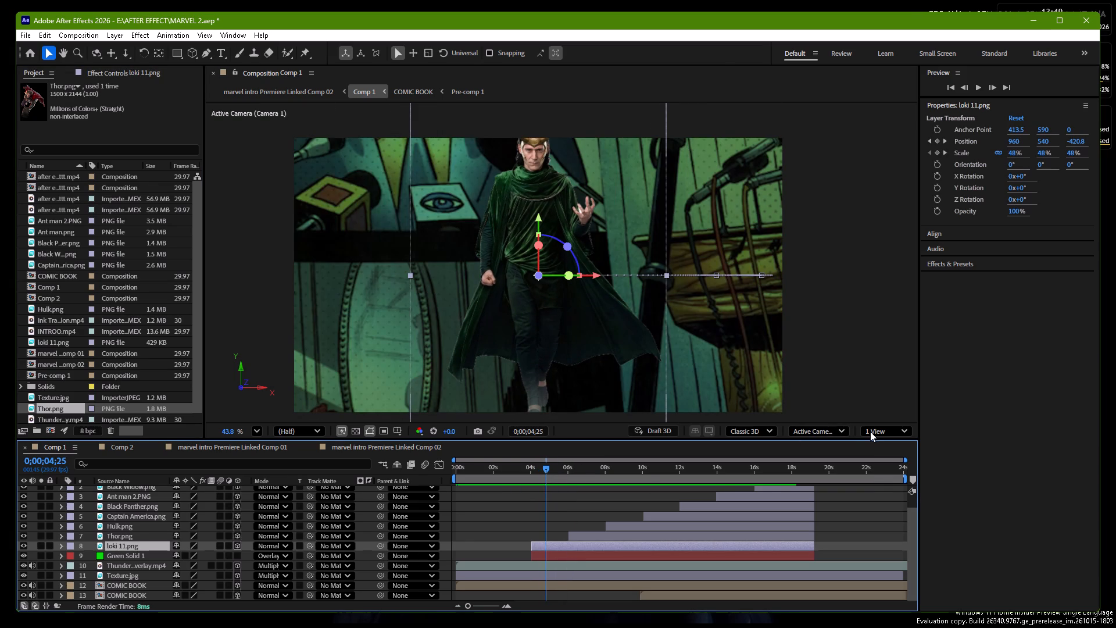
{"action": "left_click", "coordinate": [870, 431]}
{"action": "left_click", "coordinate": [882, 458]}
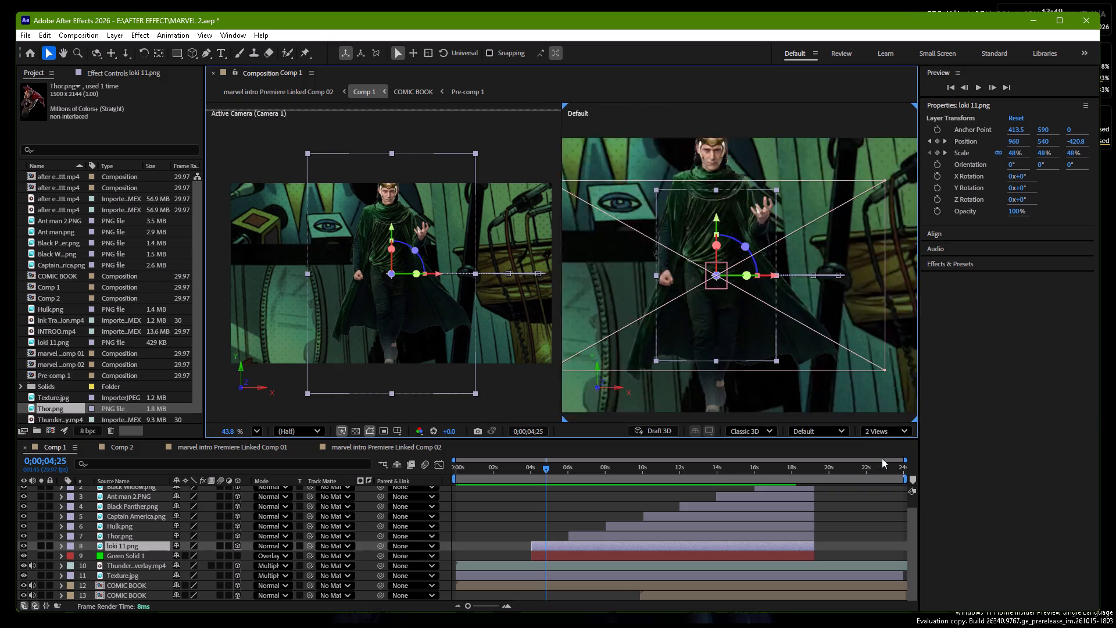
Zoom both composition views out to 25% so the whole frame fits in each view.
{"action": "scroll", "coordinate": [473, 309], "scroll_direction": "down", "scroll_amount": 3, "text": "ctrl"}
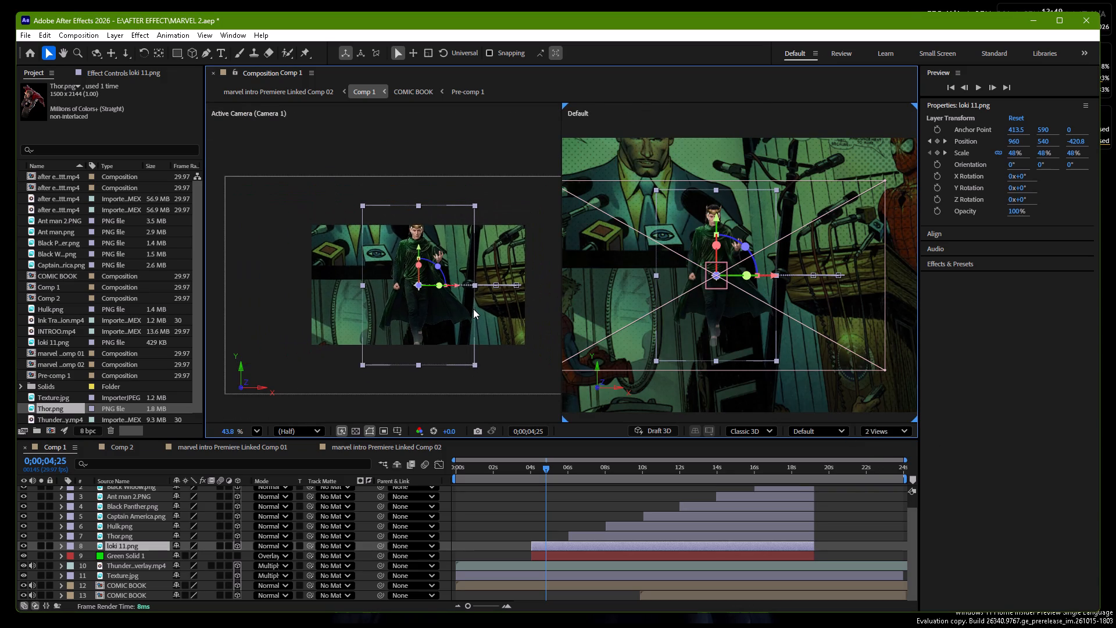
{"action": "key", "text": "space"}
{"action": "key", "text": "space"}
{"action": "key", "text": "space"}
{"action": "key", "text": "space"}
{"action": "key", "text": "space"}
{"action": "key", "text": "space"}
{"action": "key", "text": "space"}
{"action": "key", "text": "space"}
{"action": "key", "text": "space"}
{"action": "key", "text": "space"}
{"action": "key", "text": "space"}
{"action": "key", "text": "space"}
{"action": "key", "text": "space"}
{"action": "key", "text": "space"}
{"action": "key", "text": "space"}
{"action": "key", "text": "space"}
{"action": "key", "text": "space"}
{"action": "left_click_drag", "start_coordinate": [473, 309], "coordinate": [434, 304]}
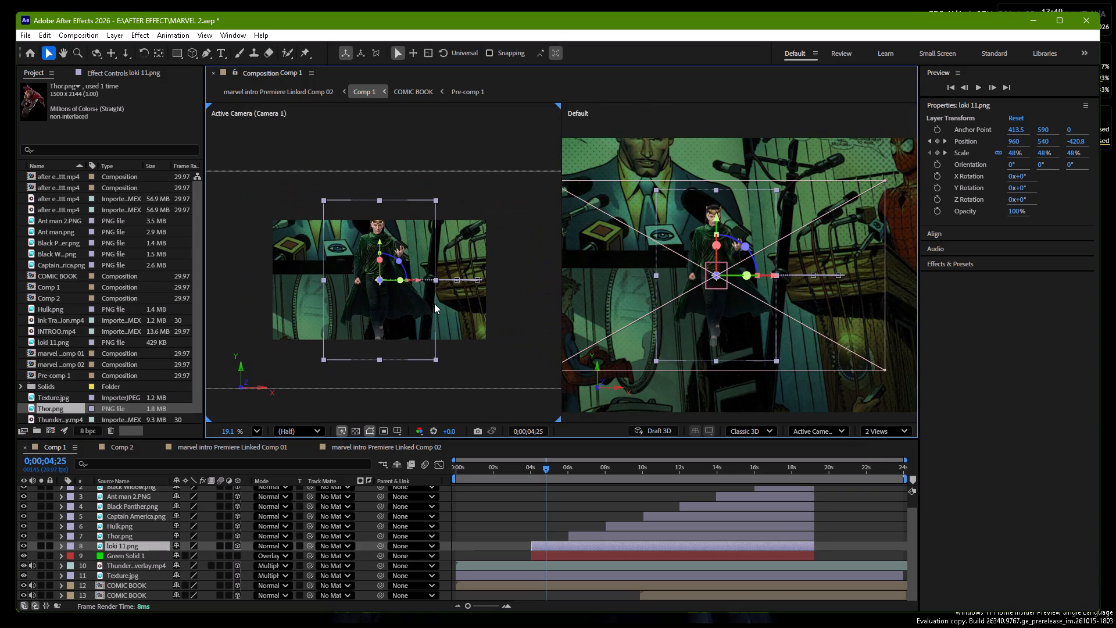
{"action": "scroll", "coordinate": [434, 304], "scroll_direction": "up", "scroll_amount": 2, "text": "ctrl"}
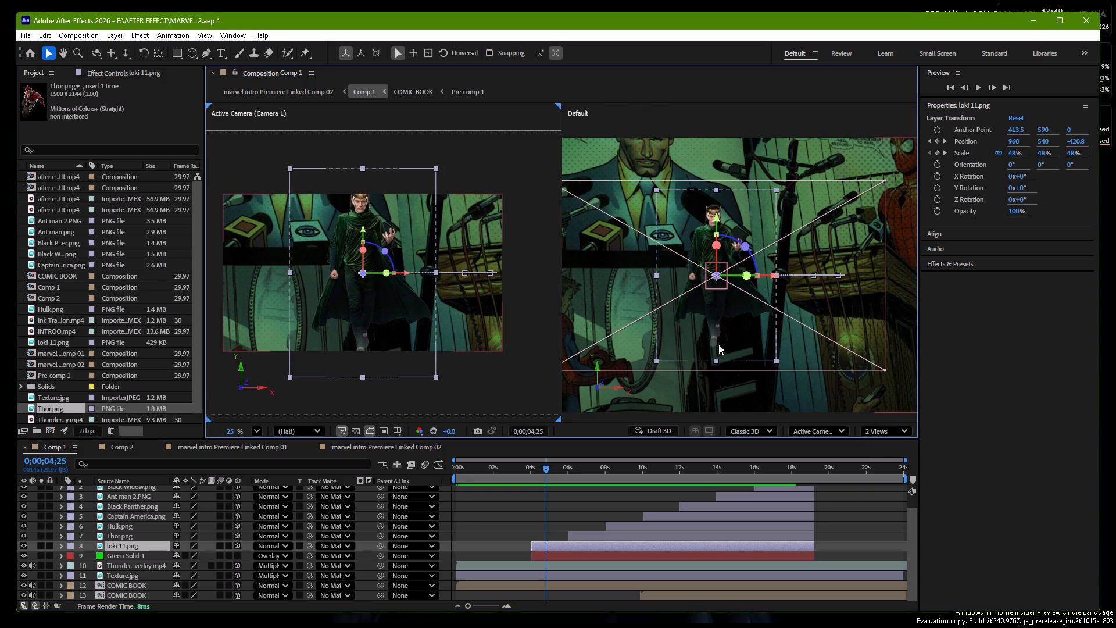
{"action": "scroll", "coordinate": [772, 302], "scroll_direction": "down", "scroll_amount": 4, "text": "ctrl"}
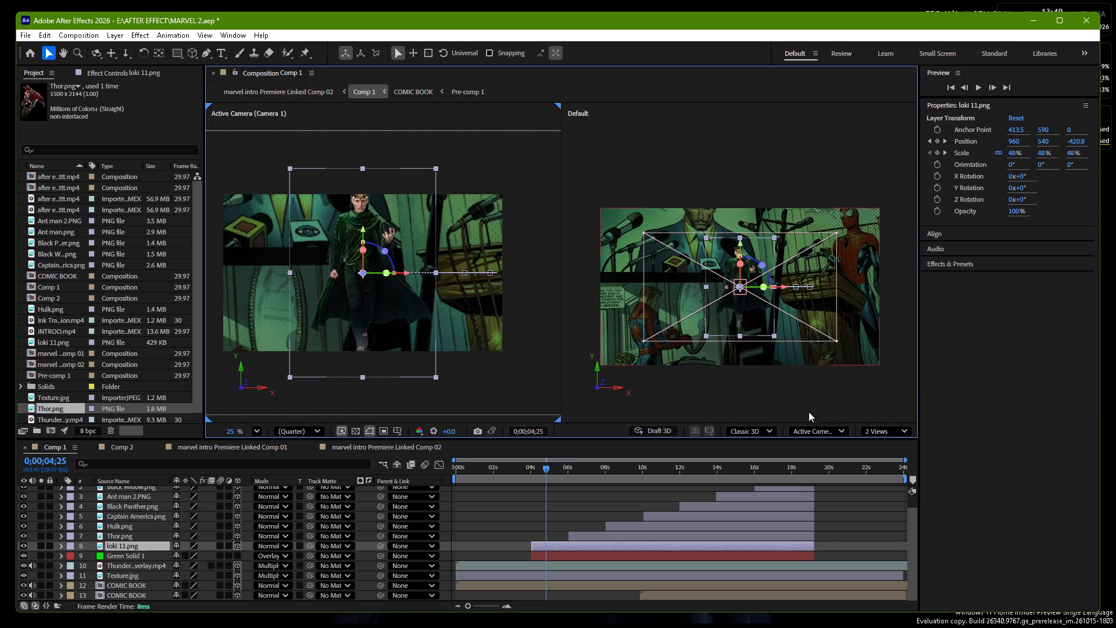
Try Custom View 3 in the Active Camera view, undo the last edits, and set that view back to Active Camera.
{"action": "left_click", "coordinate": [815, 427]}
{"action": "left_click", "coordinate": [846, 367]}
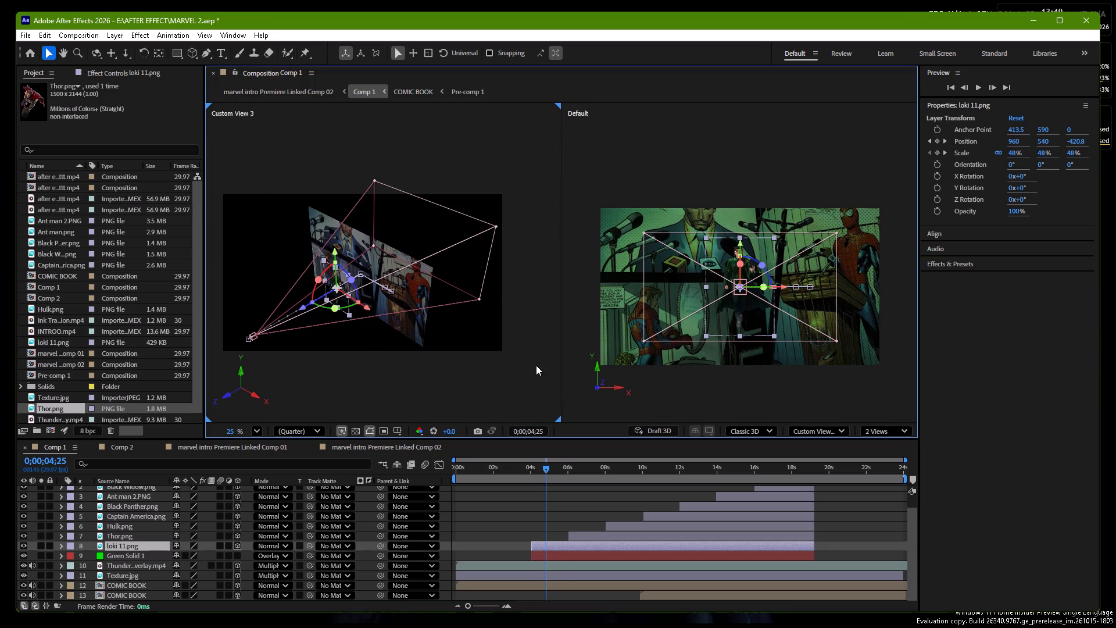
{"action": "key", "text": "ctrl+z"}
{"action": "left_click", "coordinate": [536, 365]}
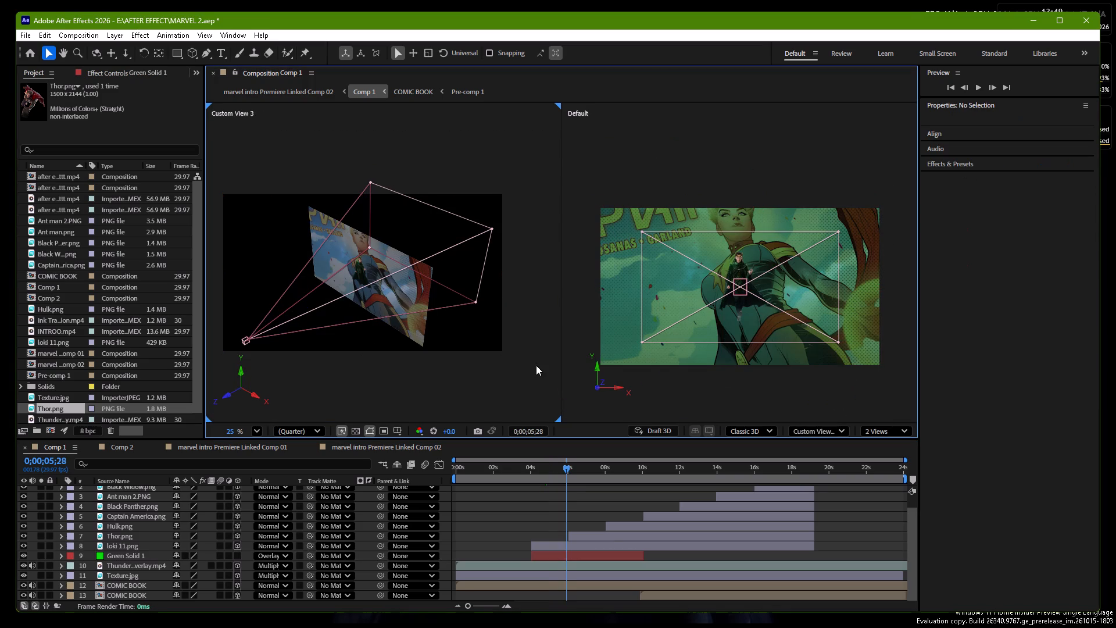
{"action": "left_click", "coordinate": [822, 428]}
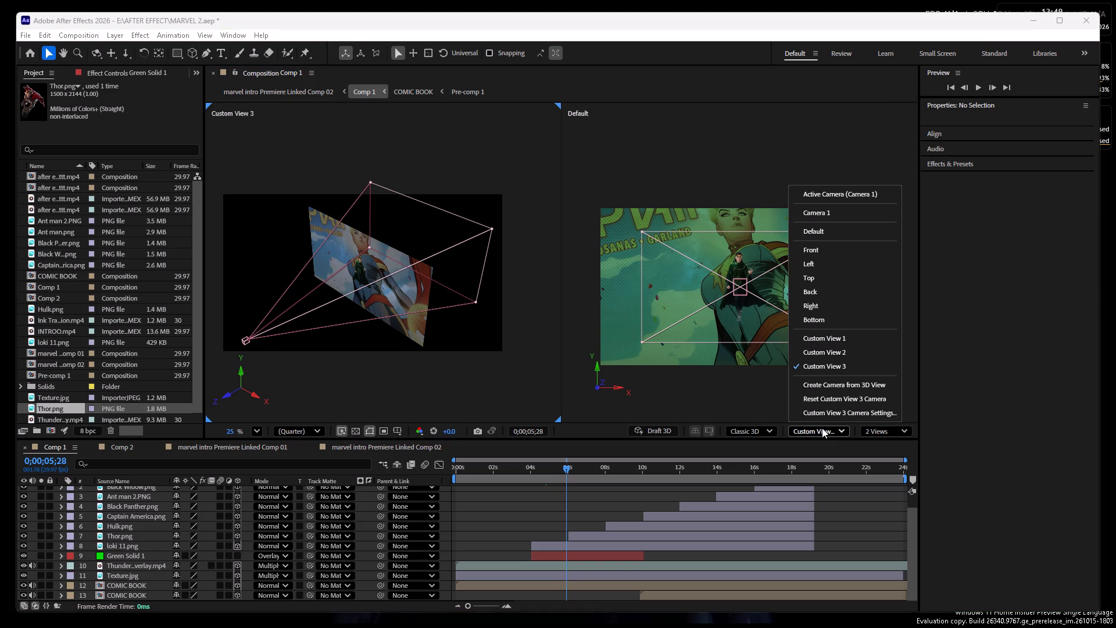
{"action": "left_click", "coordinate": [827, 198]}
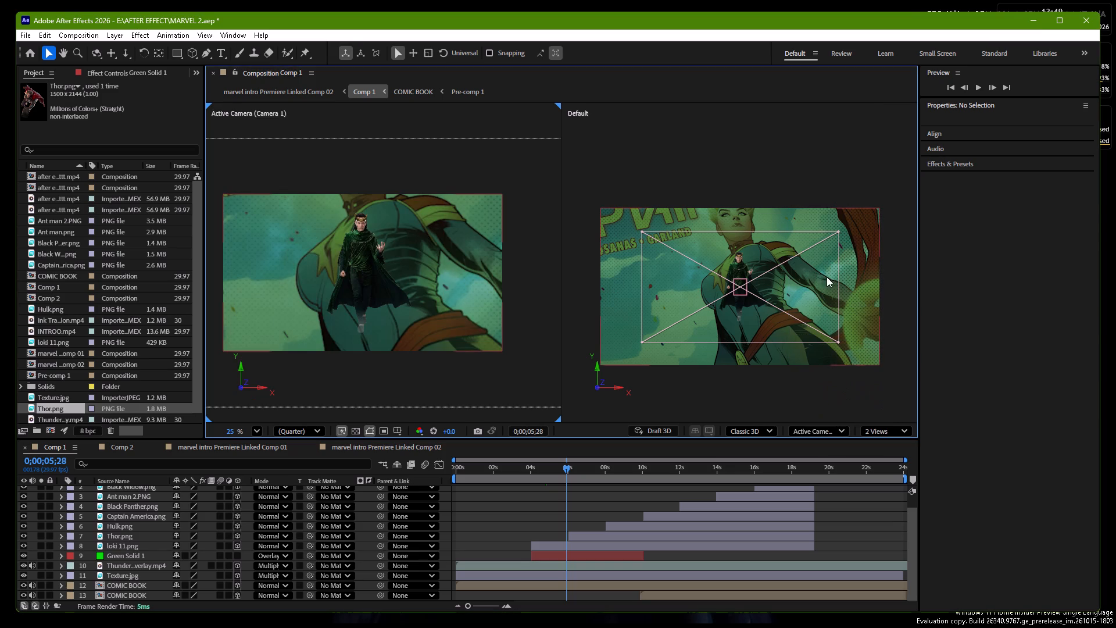
Switch the Default view to Custom View 3, keeping Active Camera in the other view.
{"action": "left_click", "coordinate": [827, 355]}
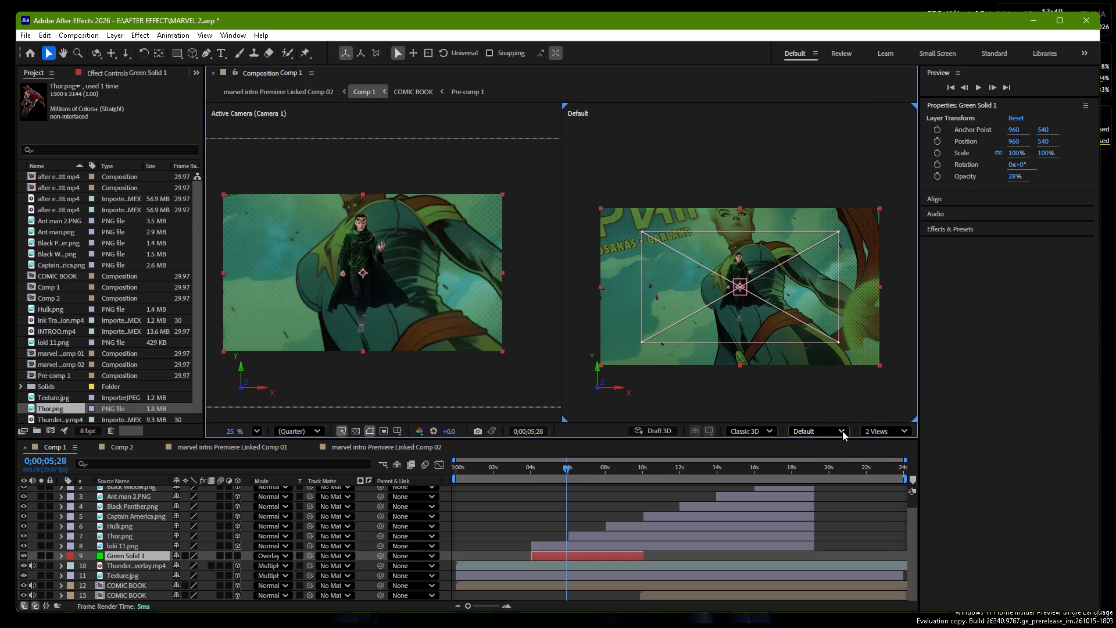
{"action": "left_click", "coordinate": [842, 431]}
{"action": "left_click", "coordinate": [839, 367]}
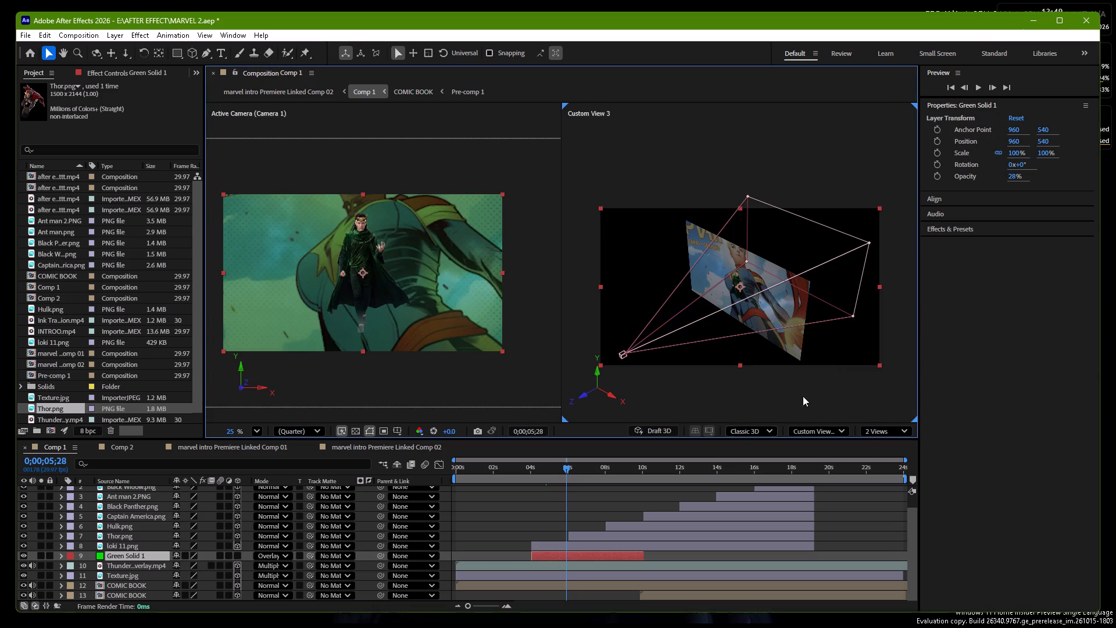
Extend the end of Green Solid 1 to about 19 s, matching the end of the character layers.
{"action": "left_click_drag", "start_coordinate": [646, 556], "coordinate": [782, 551]}
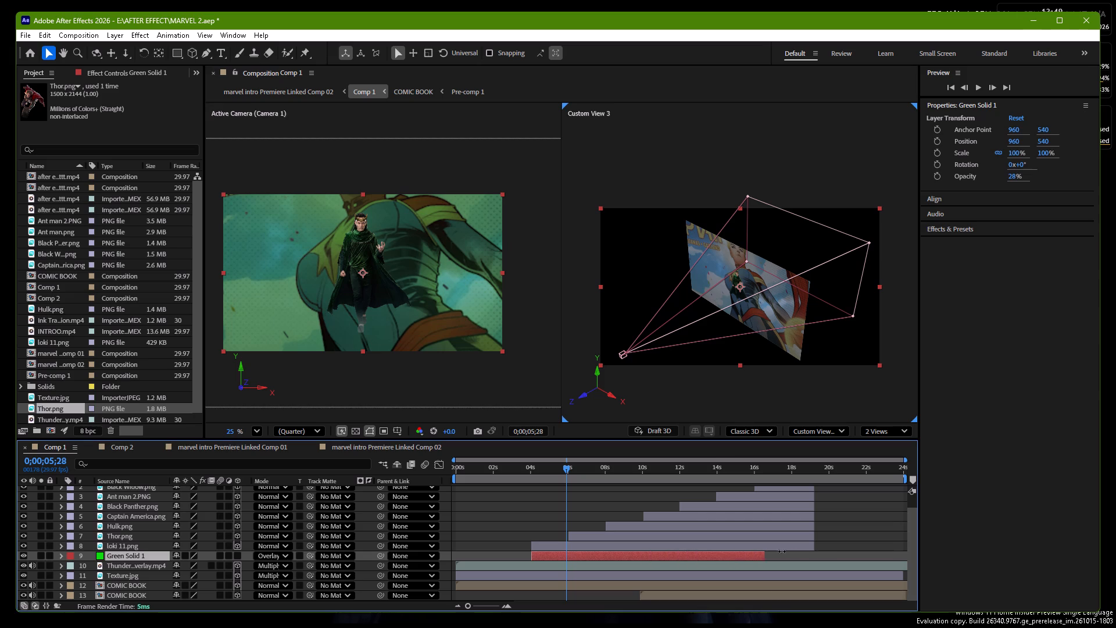
{"action": "left_click_drag", "start_coordinate": [782, 551], "coordinate": [816, 552]}
Change the loki 11.png Position keyframe at 0;00;06;01 to about 961.4, 547.3, -463.6, bringing Loki closer to the camera.
{"action": "left_click", "coordinate": [619, 545]}
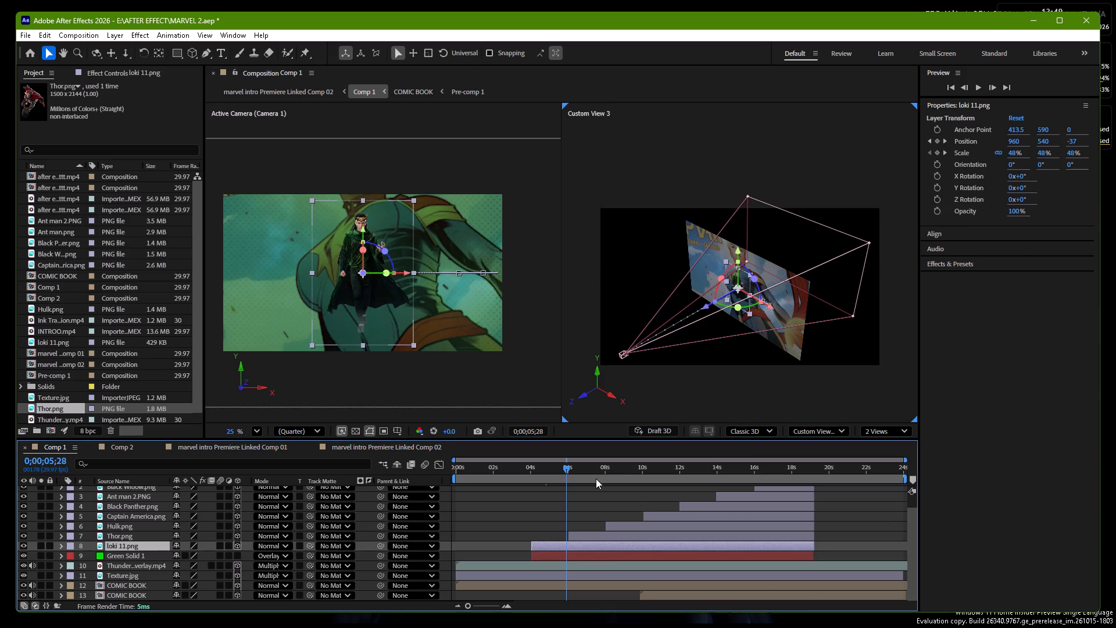
{"action": "key", "text": "p"}
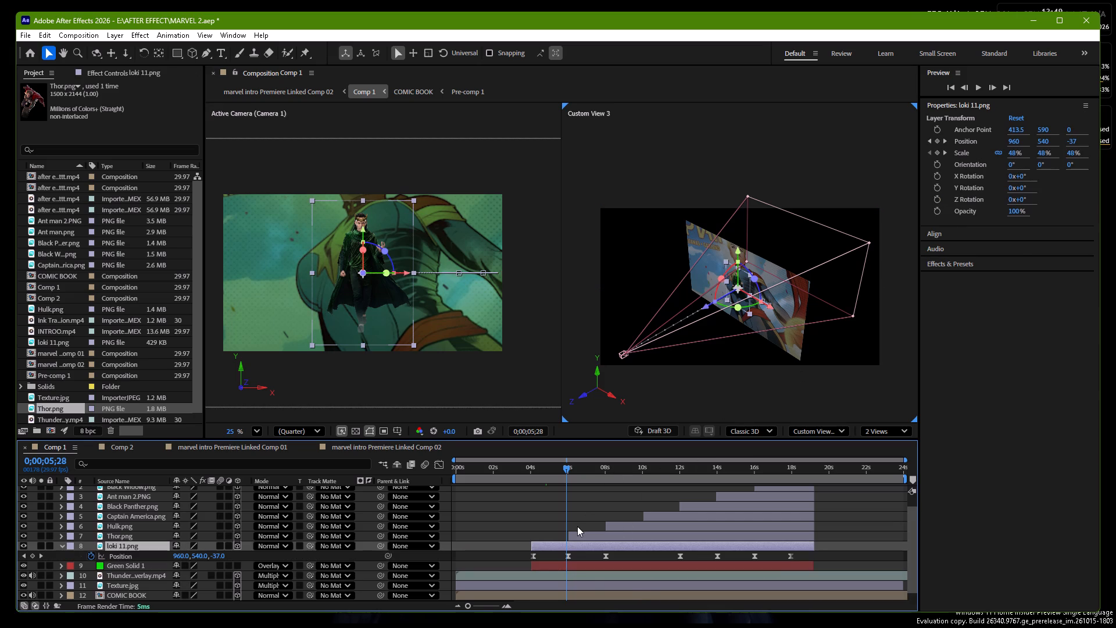
{"action": "left_click", "coordinate": [566, 471]}
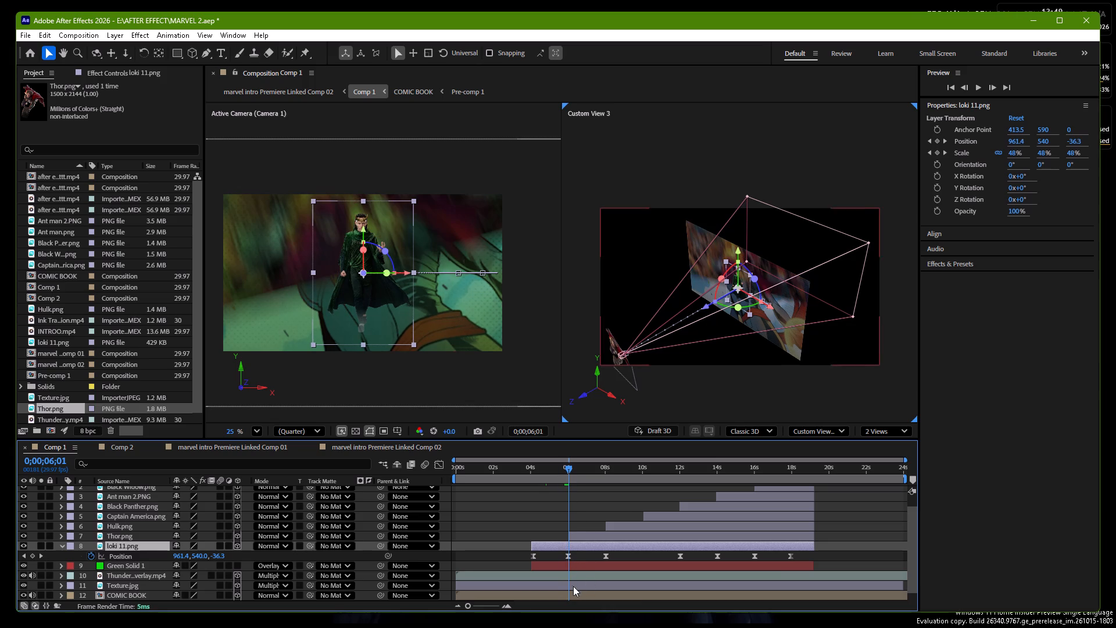
{"action": "left_click", "coordinate": [570, 555]}
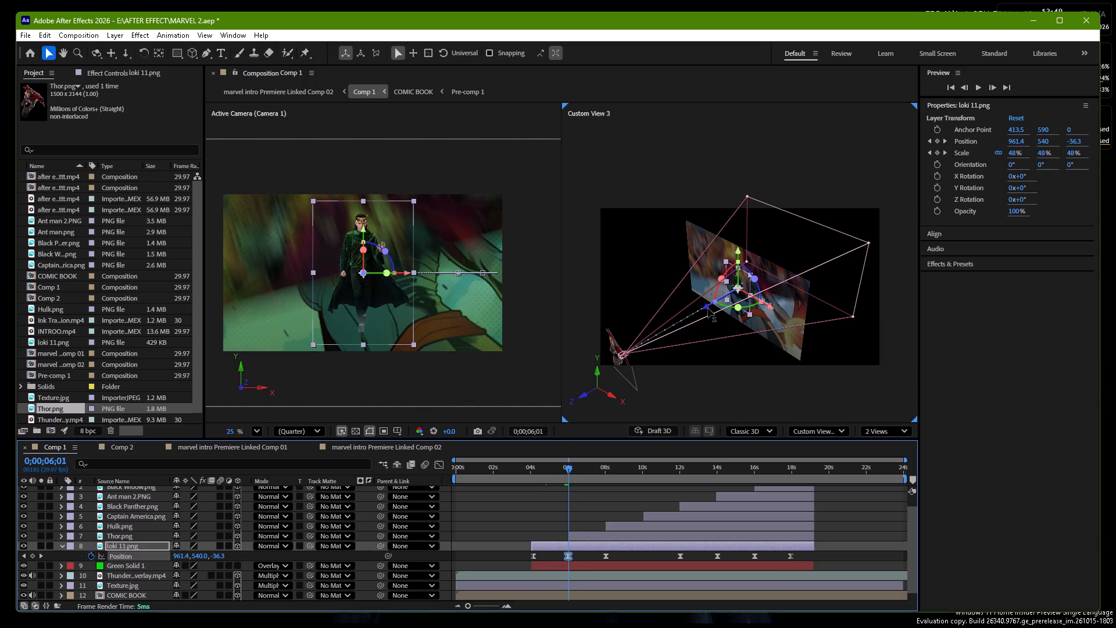
{"action": "left_click_drag", "start_coordinate": [708, 308], "coordinate": [702, 349]}
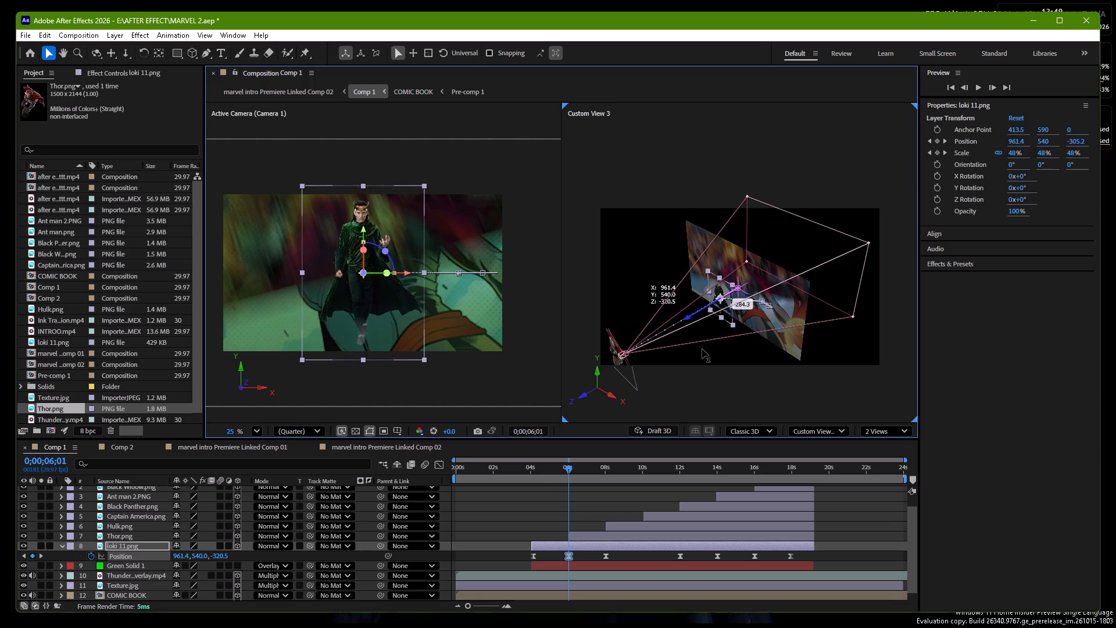
{"action": "left_click_drag", "start_coordinate": [702, 349], "coordinate": [706, 356]}
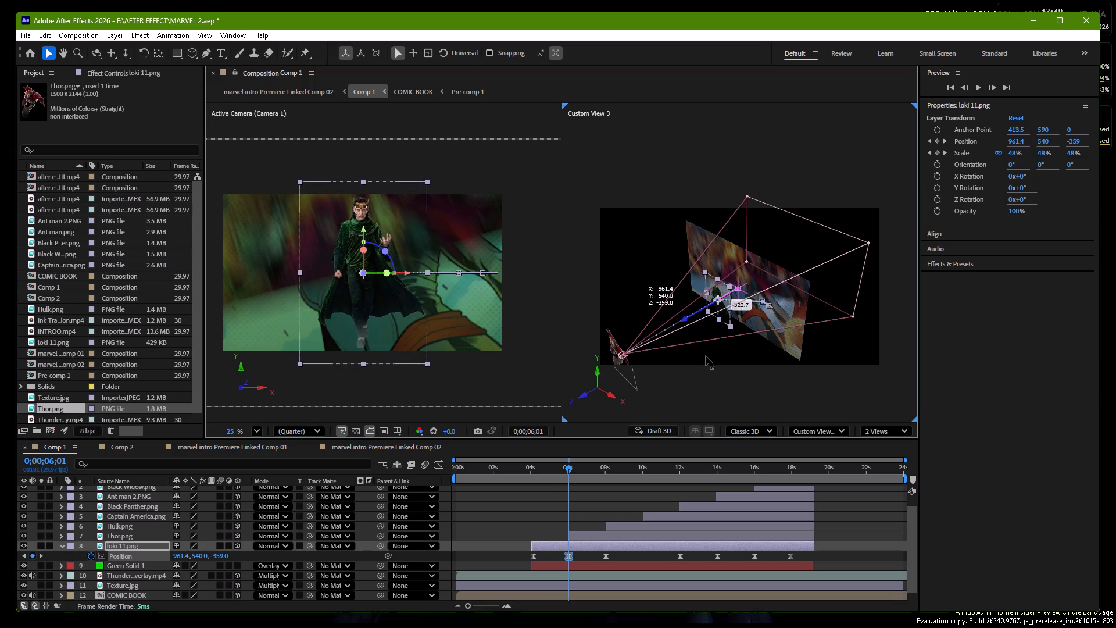
{"action": "left_click_drag", "start_coordinate": [706, 356], "coordinate": [705, 357]}
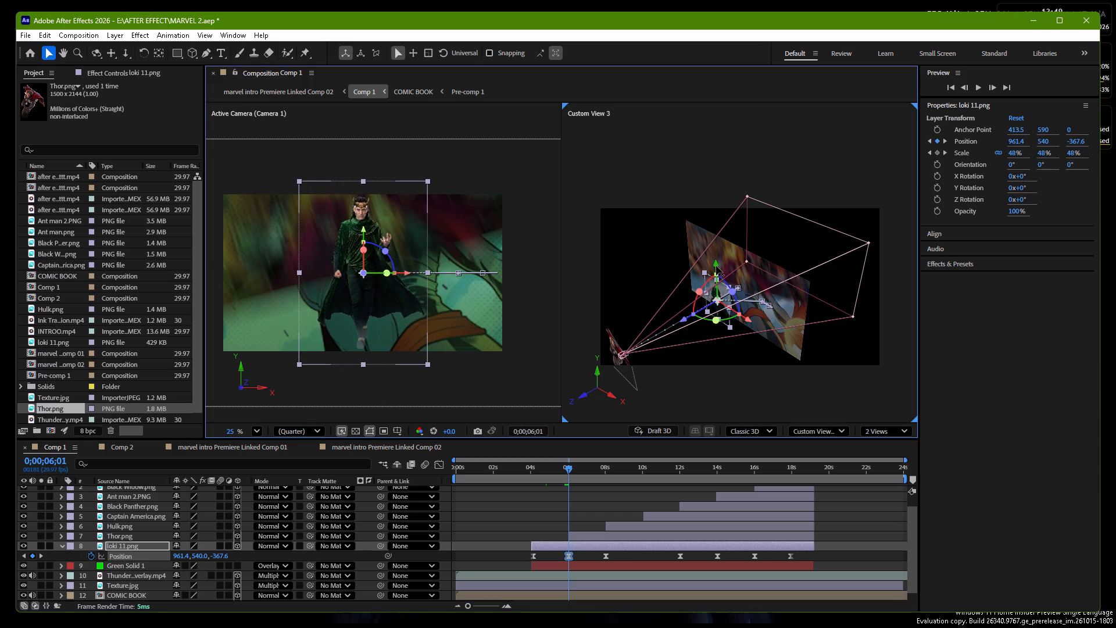
{"action": "left_click", "coordinate": [716, 266]}
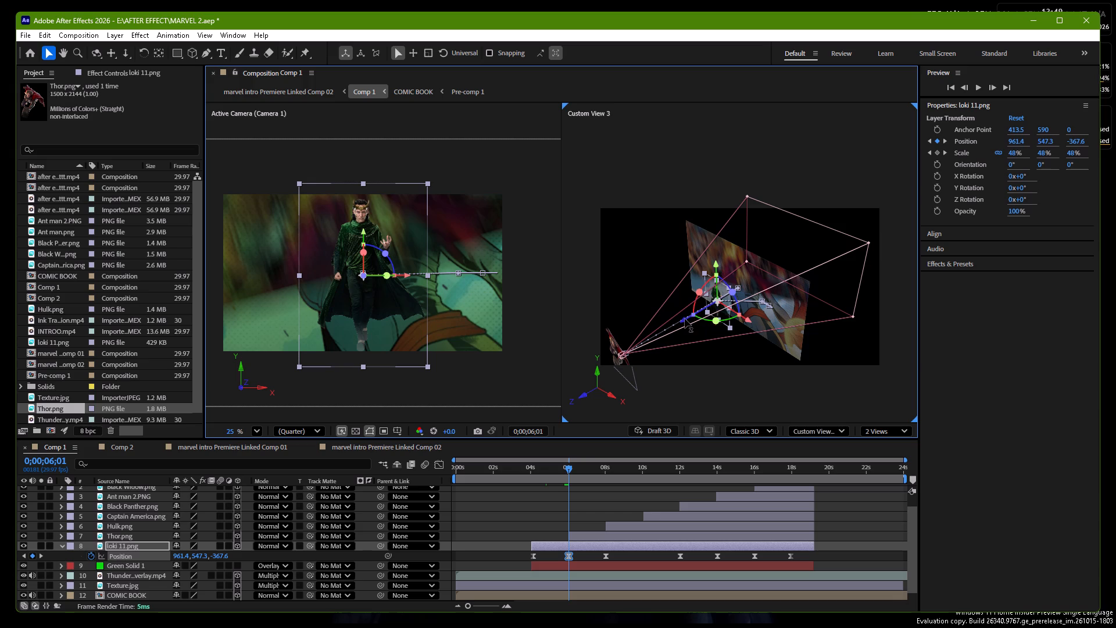
{"action": "left_click_drag", "start_coordinate": [685, 319], "coordinate": [680, 322]}
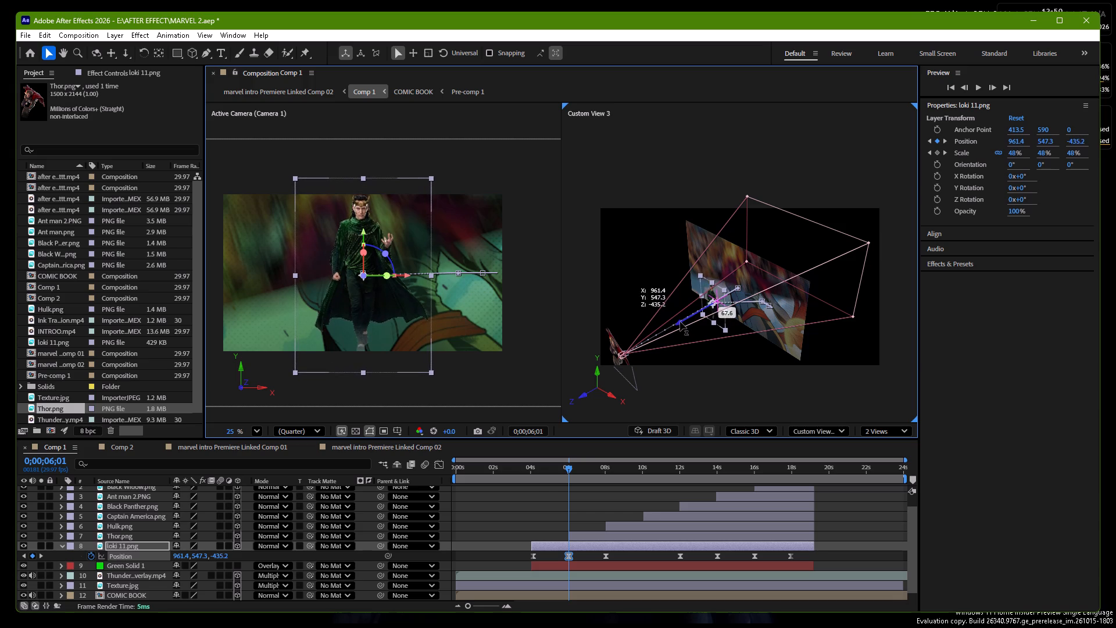
{"action": "left_click_drag", "start_coordinate": [680, 322], "coordinate": [680, 326]}
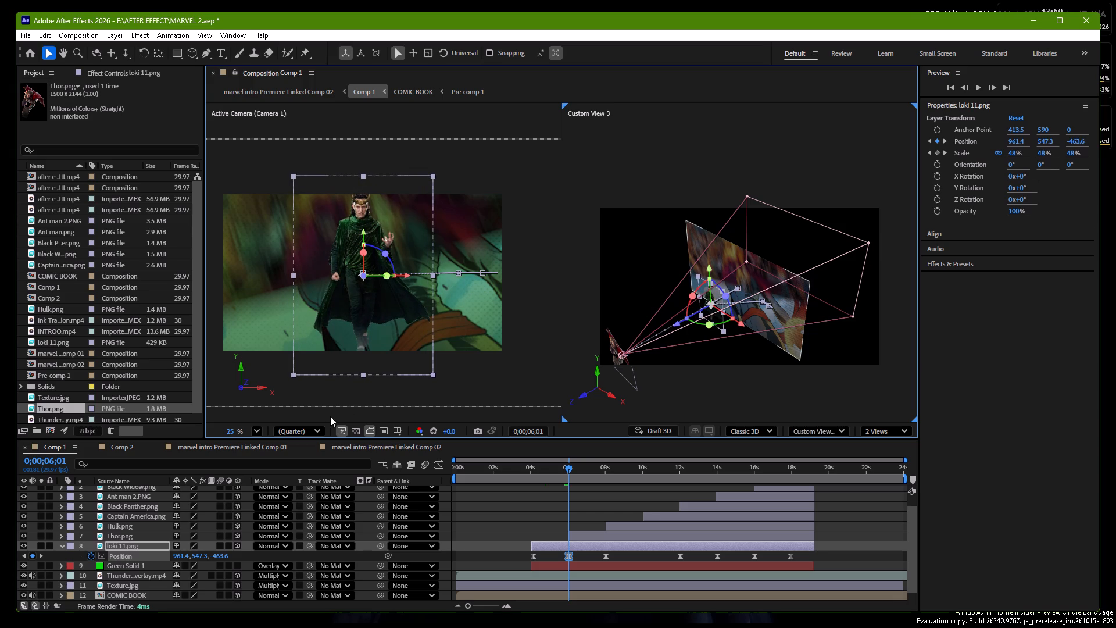
Set the preview resolution to Full and play the animation from 0;00;06;01.
{"action": "left_click", "coordinate": [312, 430]}
{"action": "left_click", "coordinate": [301, 464]}
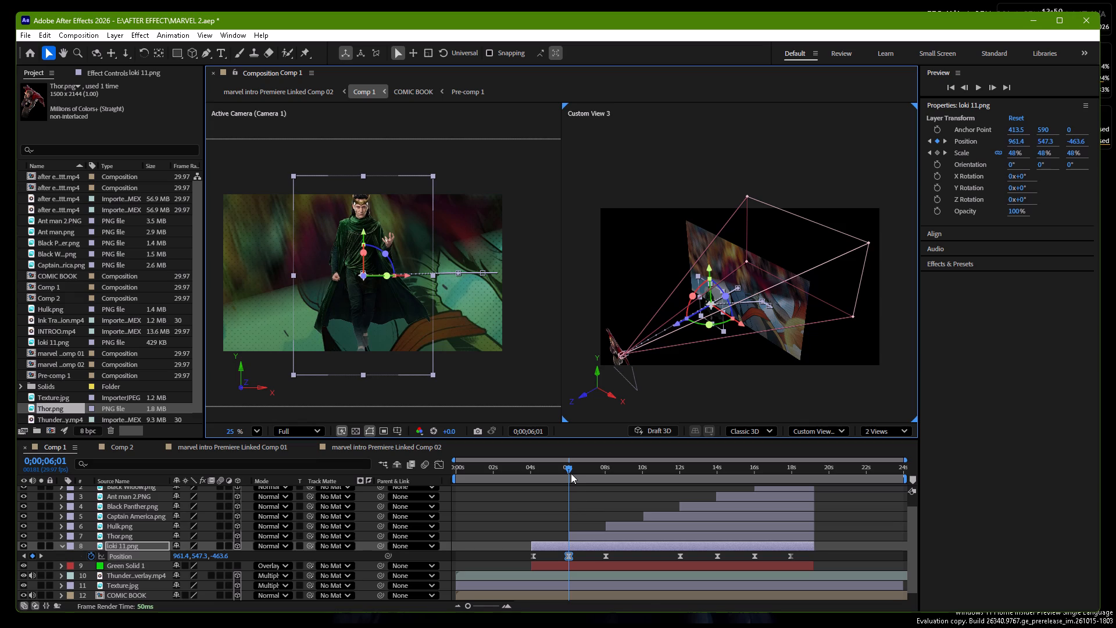
{"action": "key", "text": "space"}
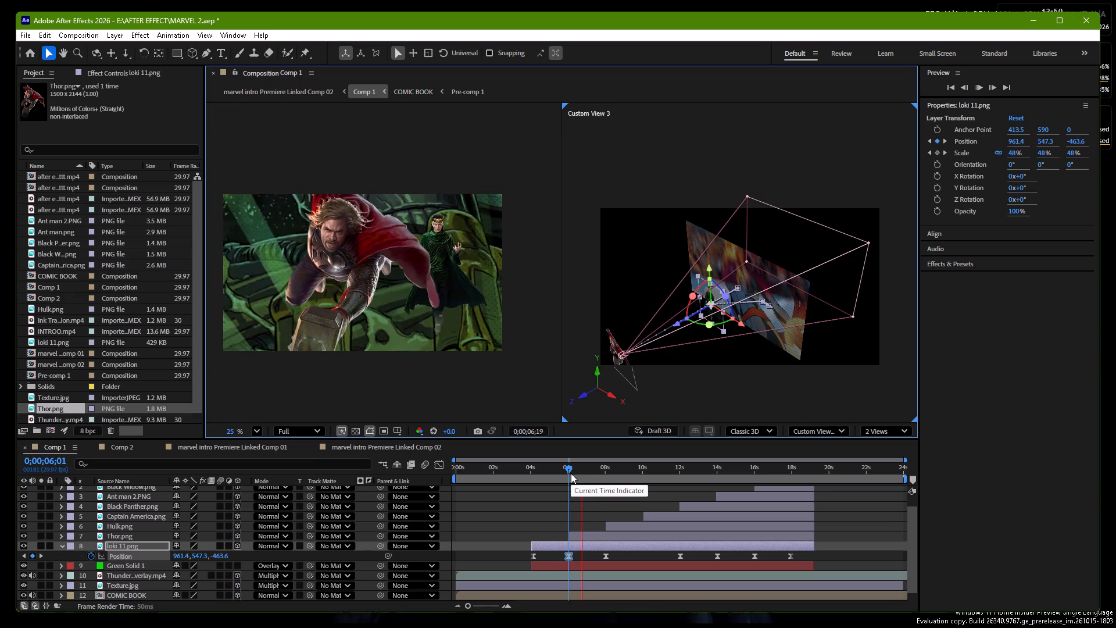
{"action": "key", "text": "space"}
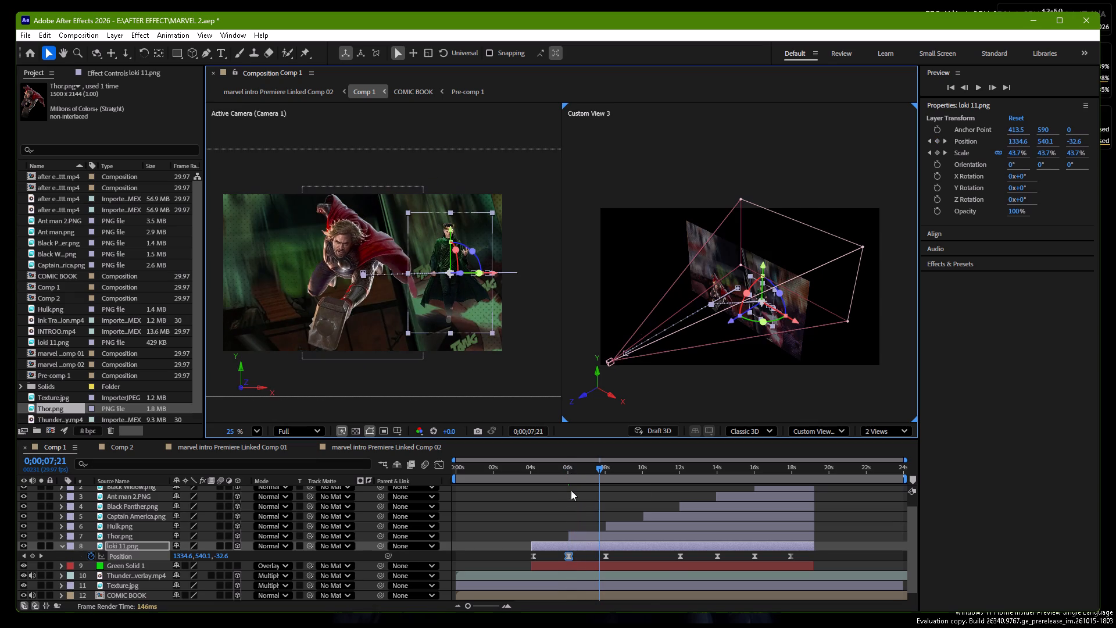
Change the loki 11.png Position keyframe at 0;00;08;00 to about 1352.2, 540, -97.9.
{"action": "left_click", "coordinate": [609, 556]}
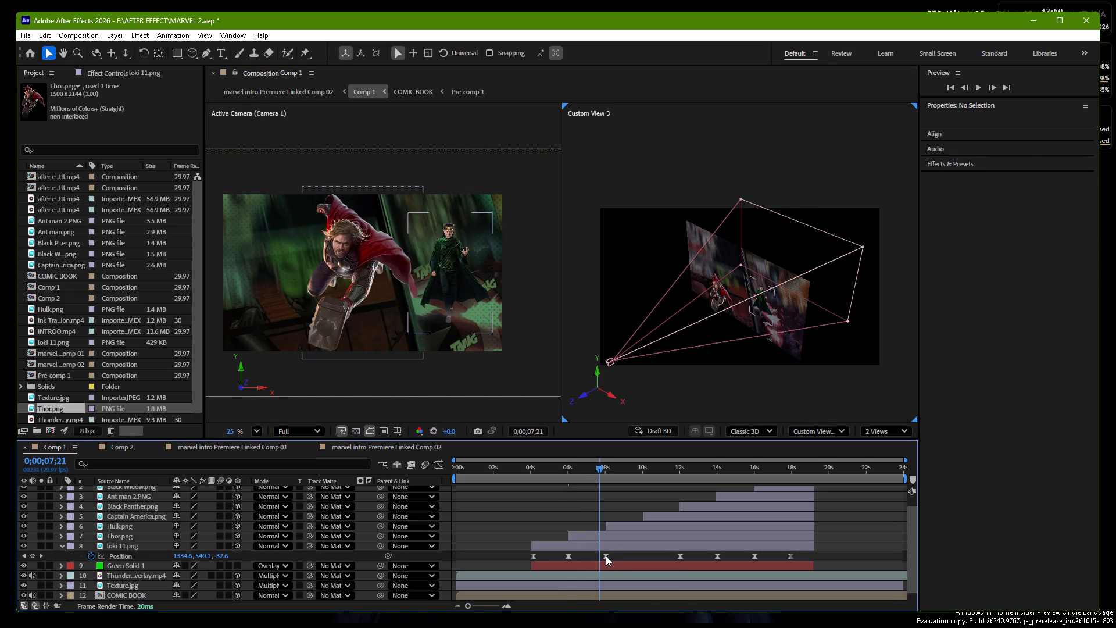
{"action": "left_click", "coordinate": [606, 556]}
{"action": "left_click_drag", "start_coordinate": [600, 469], "coordinate": [606, 469]}
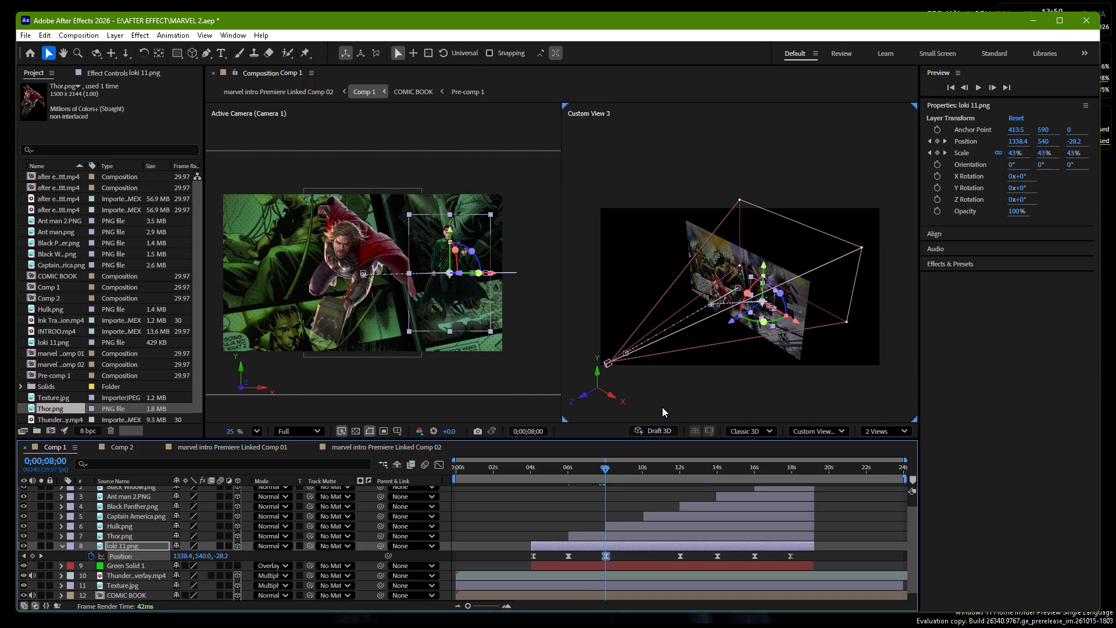
{"action": "left_click_drag", "start_coordinate": [731, 321], "coordinate": [729, 337]}
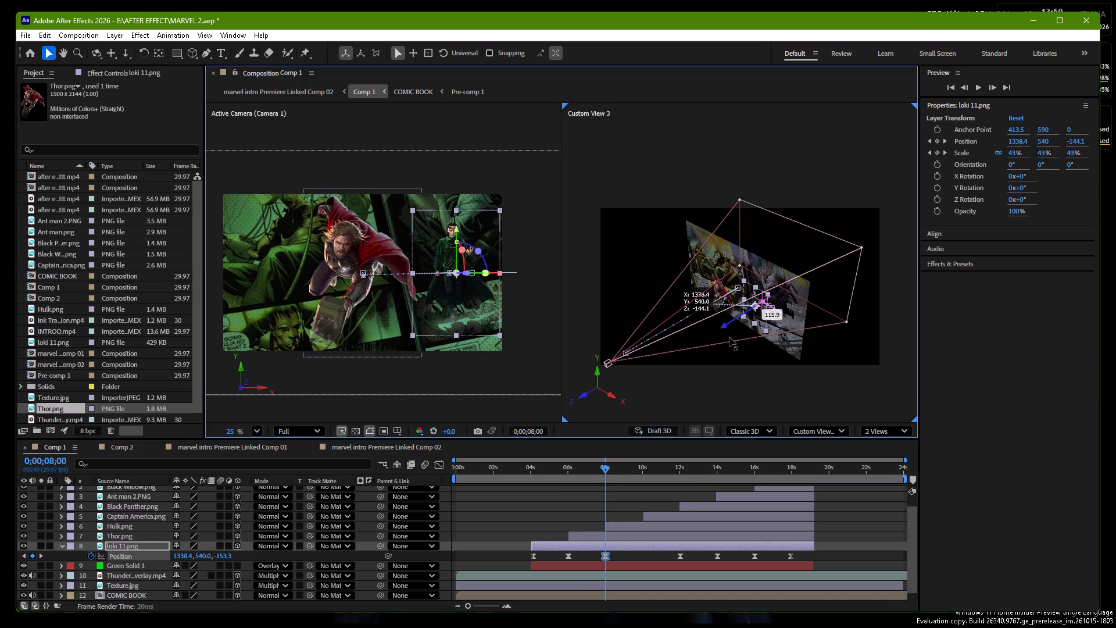
{"action": "left_click_drag", "start_coordinate": [729, 337], "coordinate": [727, 347]}
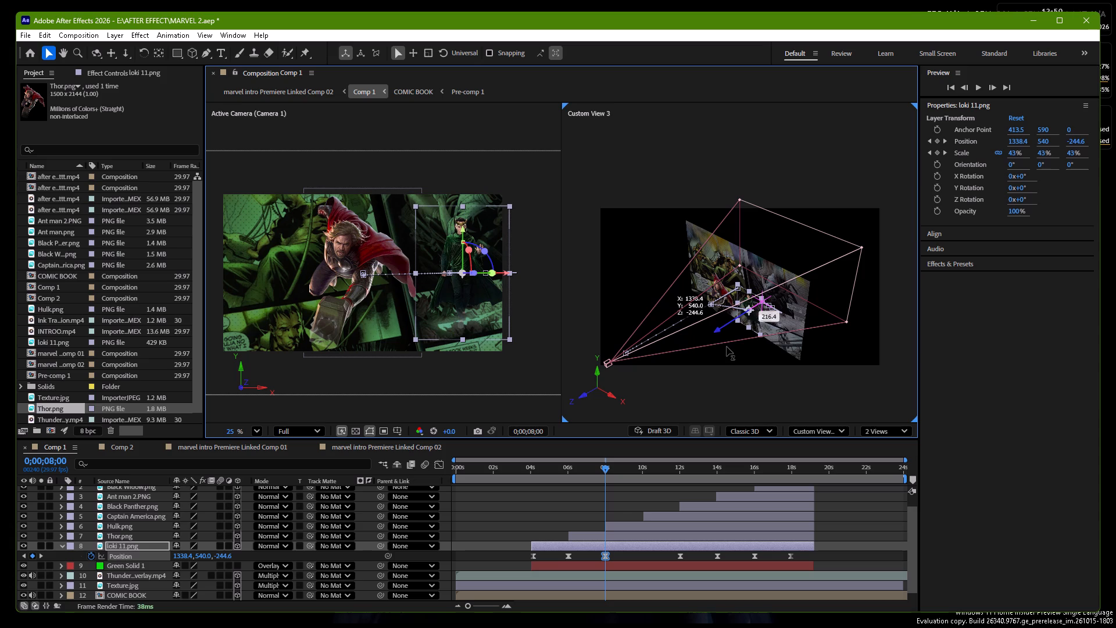
{"action": "left_click_drag", "start_coordinate": [727, 347], "coordinate": [731, 347]}
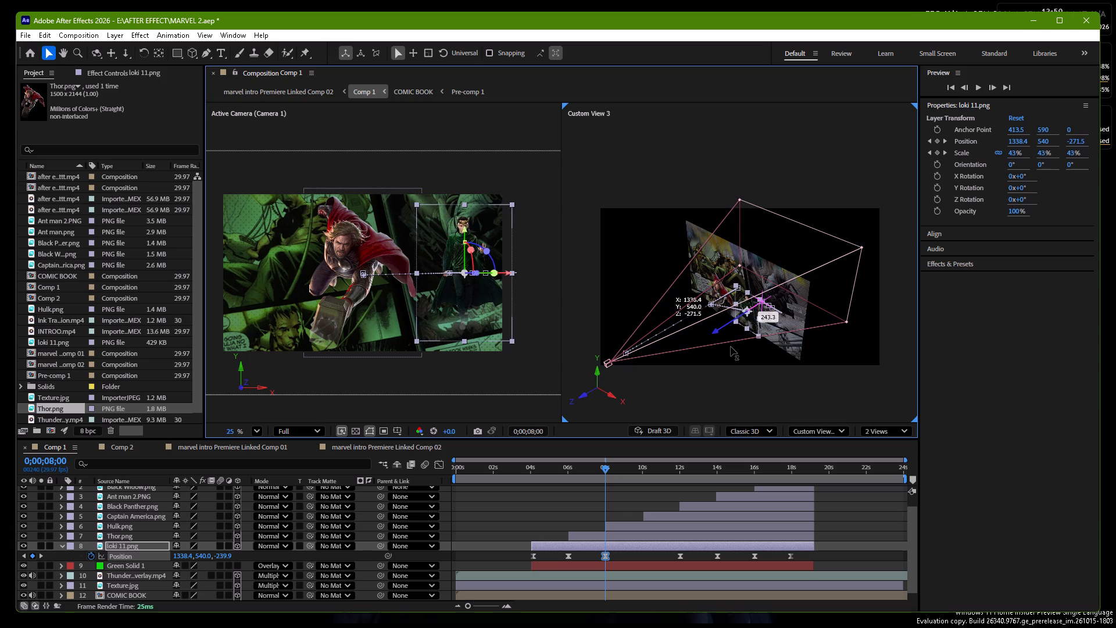
{"action": "left_click_drag", "start_coordinate": [731, 347], "coordinate": [739, 330]}
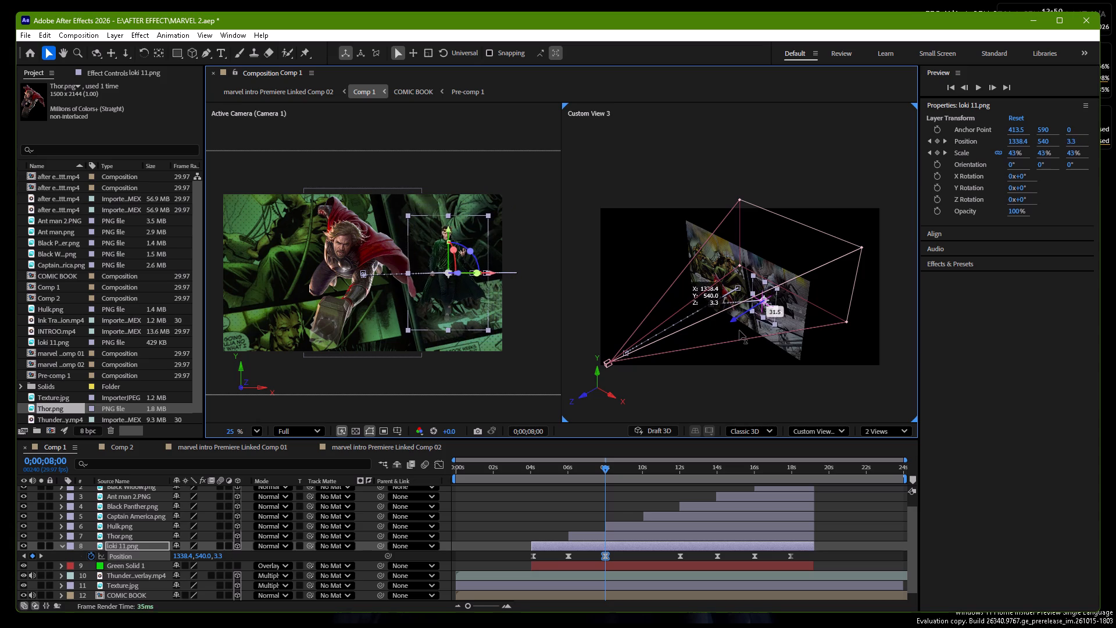
{"action": "left_click_drag", "start_coordinate": [739, 330], "coordinate": [734, 335]}
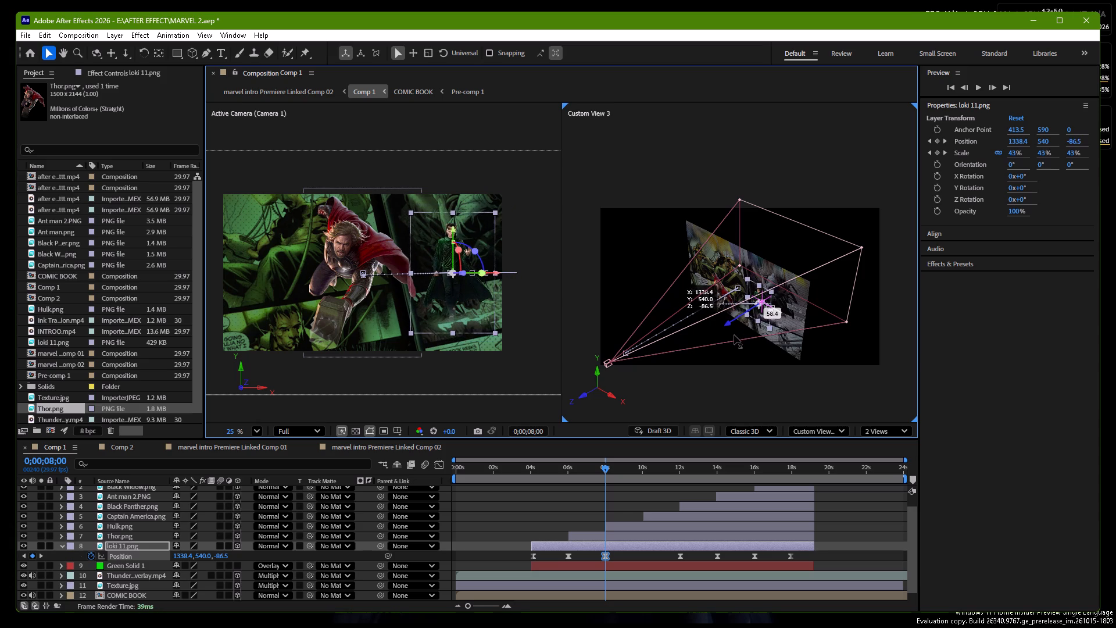
{"action": "left_click_drag", "start_coordinate": [734, 335], "coordinate": [734, 337]}
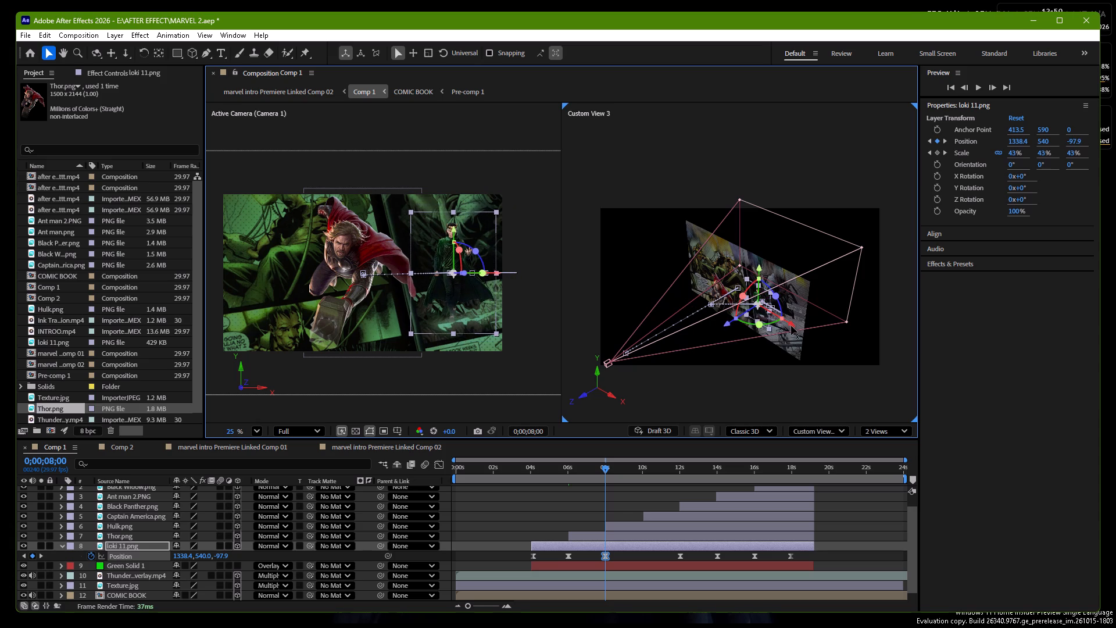
{"action": "left_click", "coordinate": [792, 326]}
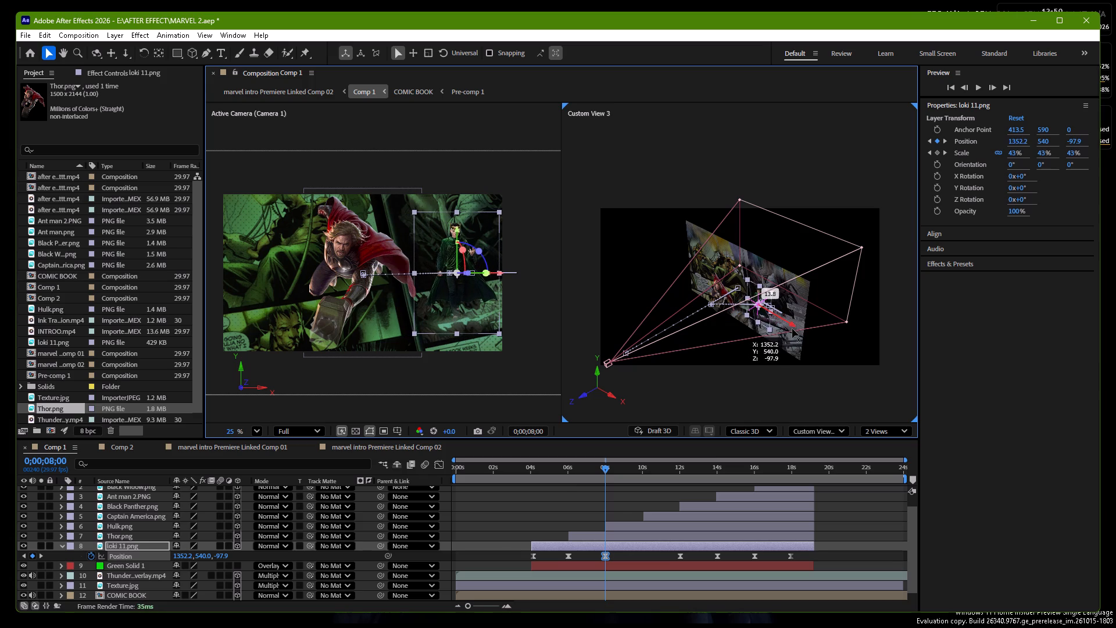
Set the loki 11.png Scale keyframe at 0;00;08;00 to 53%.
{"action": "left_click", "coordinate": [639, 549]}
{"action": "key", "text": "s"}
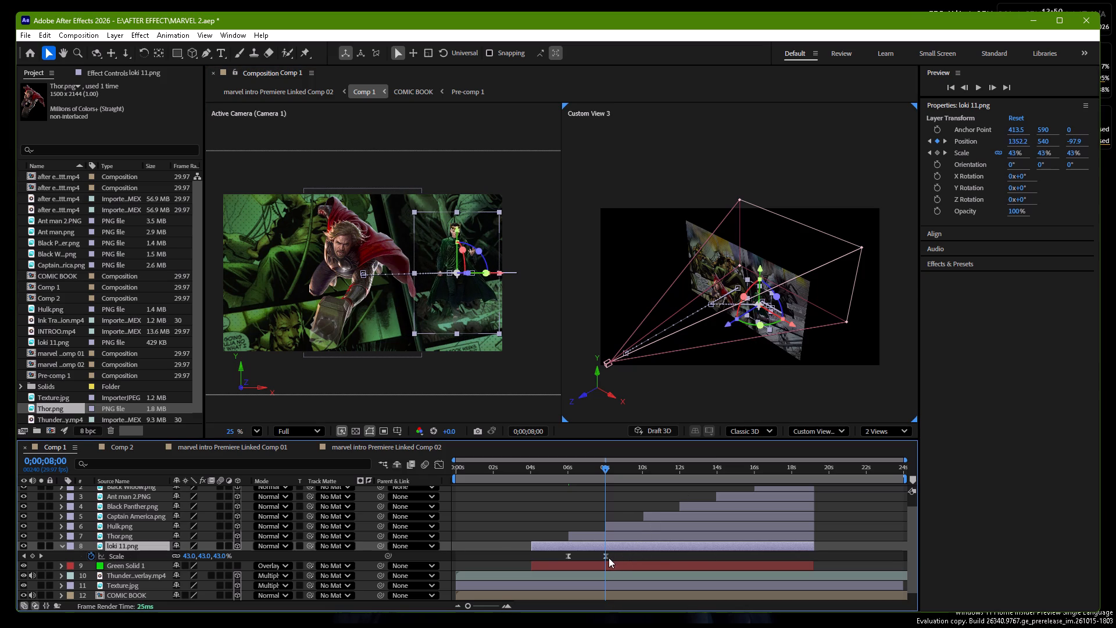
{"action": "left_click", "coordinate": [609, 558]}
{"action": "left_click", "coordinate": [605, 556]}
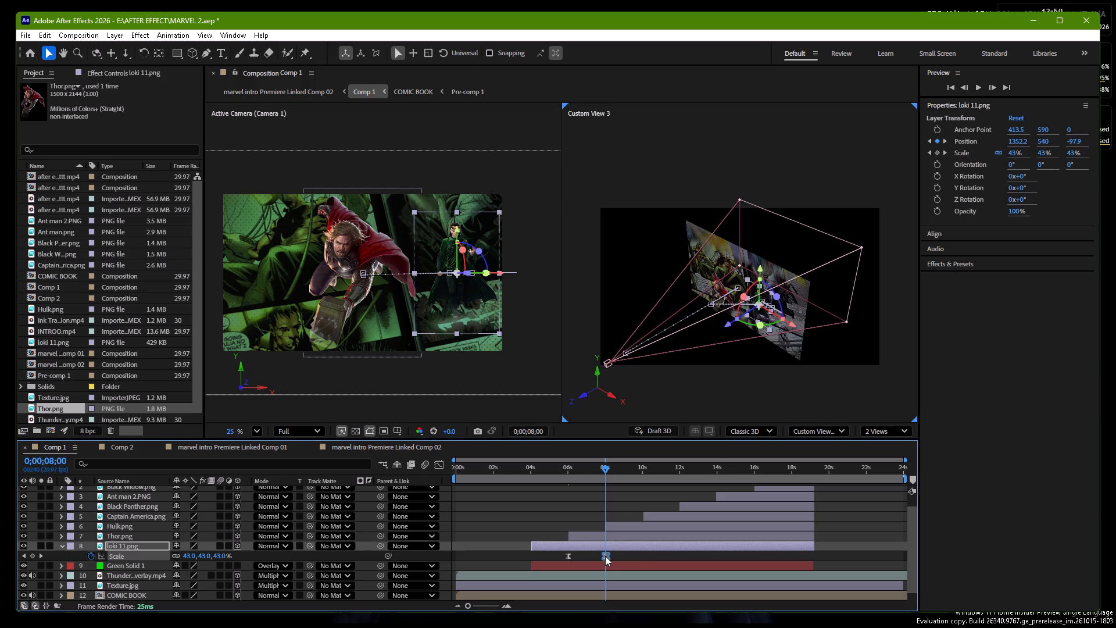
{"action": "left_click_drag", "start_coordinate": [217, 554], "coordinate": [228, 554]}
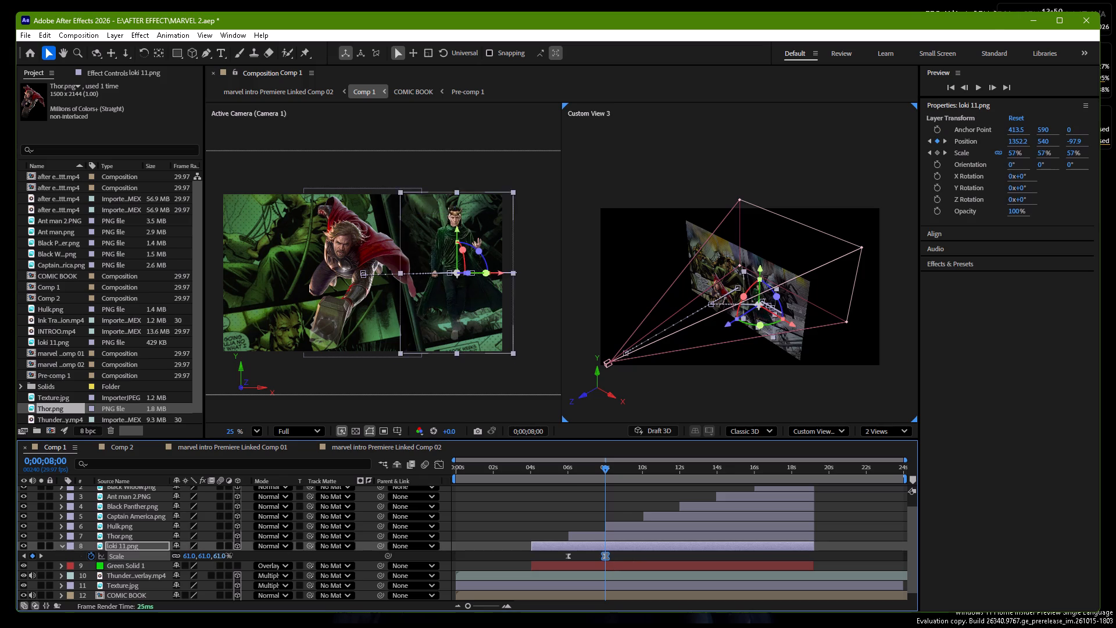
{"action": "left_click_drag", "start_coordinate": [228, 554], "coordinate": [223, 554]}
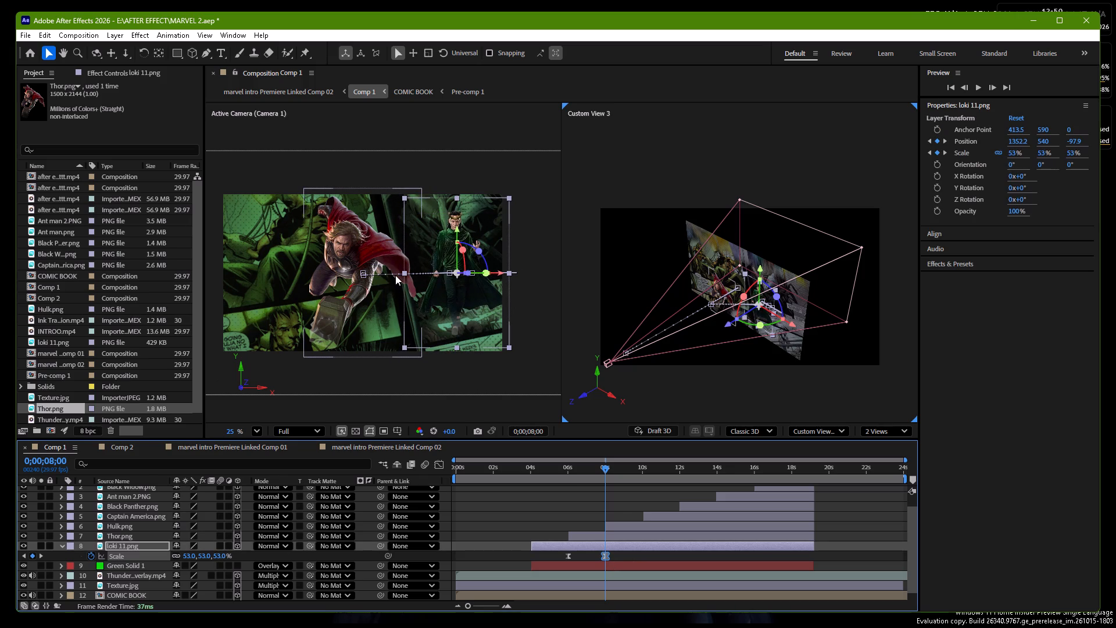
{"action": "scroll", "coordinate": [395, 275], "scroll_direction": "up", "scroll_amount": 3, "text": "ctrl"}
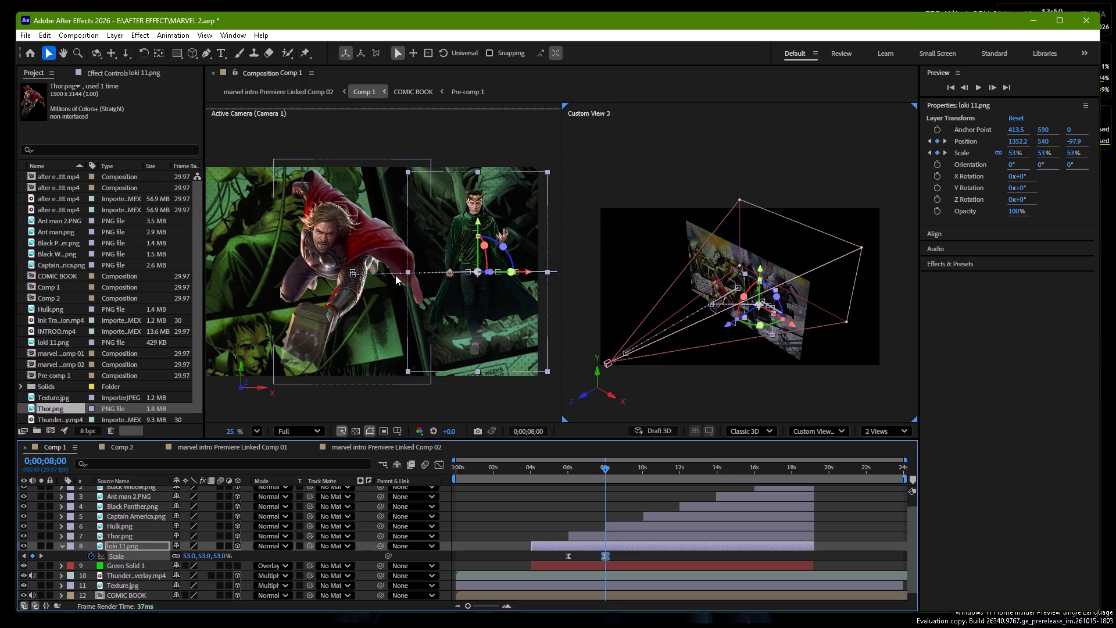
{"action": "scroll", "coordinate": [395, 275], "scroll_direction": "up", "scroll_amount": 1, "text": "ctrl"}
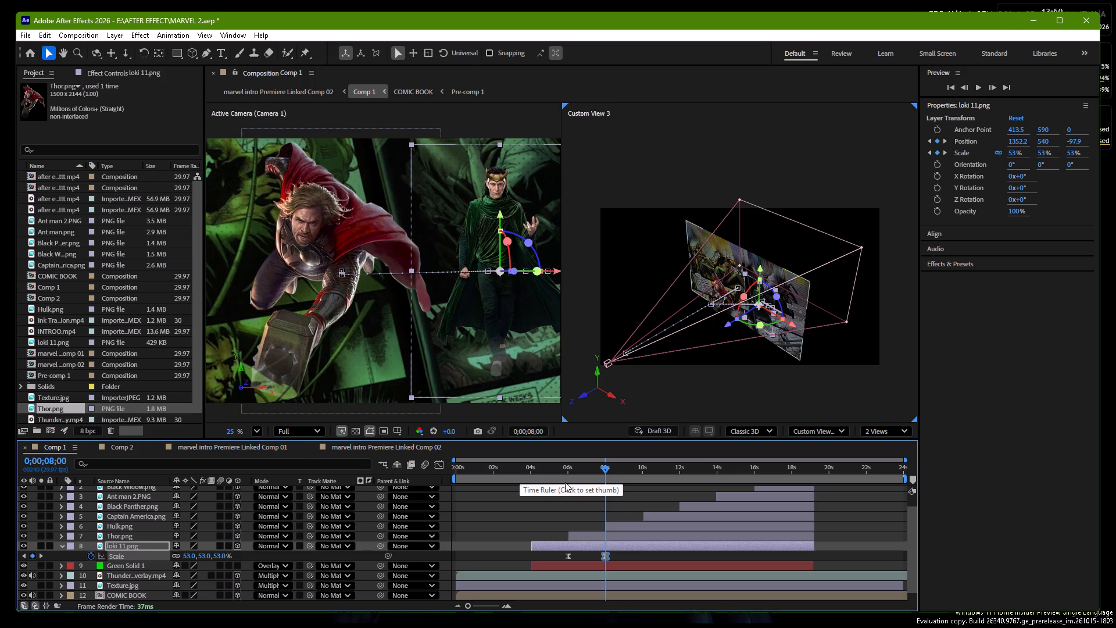
Save the project and play the animation from 0;00;04;04.
{"action": "left_click_drag", "start_coordinate": [604, 467], "coordinate": [549, 479]}
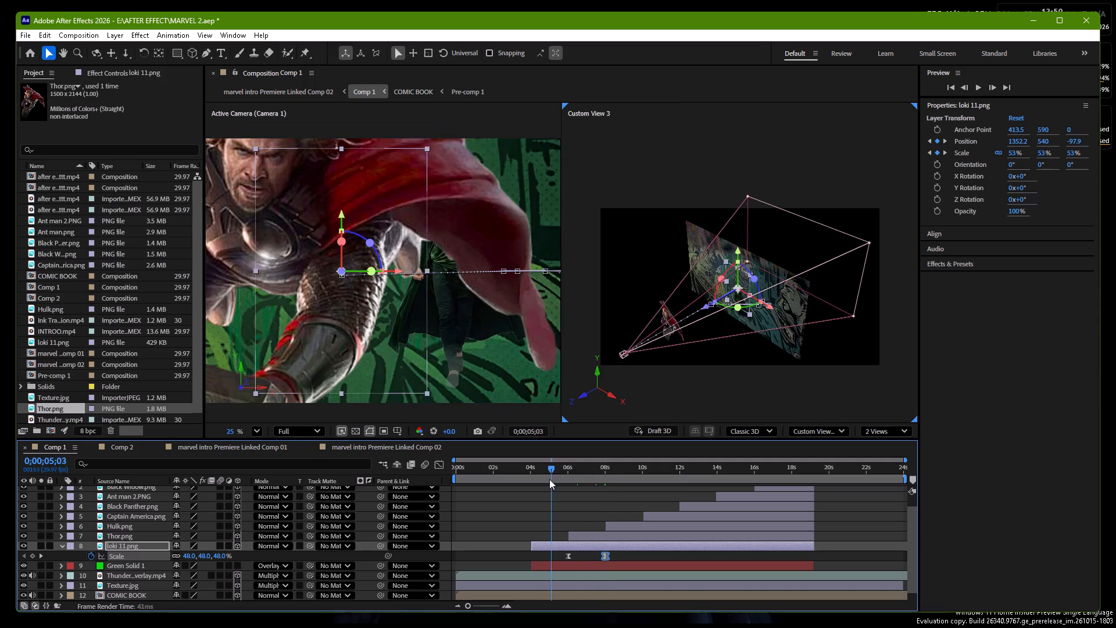
{"action": "left_click_drag", "start_coordinate": [549, 479], "coordinate": [532, 481]}
{"action": "key", "text": "v"}
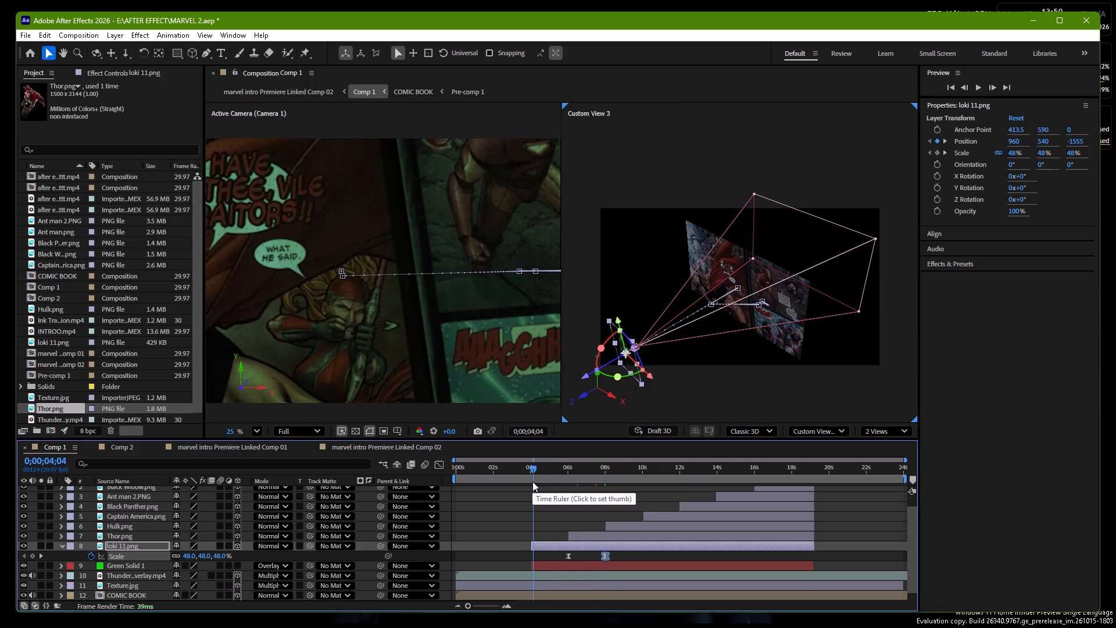
{"action": "key", "text": "v"}
{"action": "scroll", "coordinate": [445, 316], "scroll_direction": "down", "scroll_amount": 5, "text": "ctrl"}
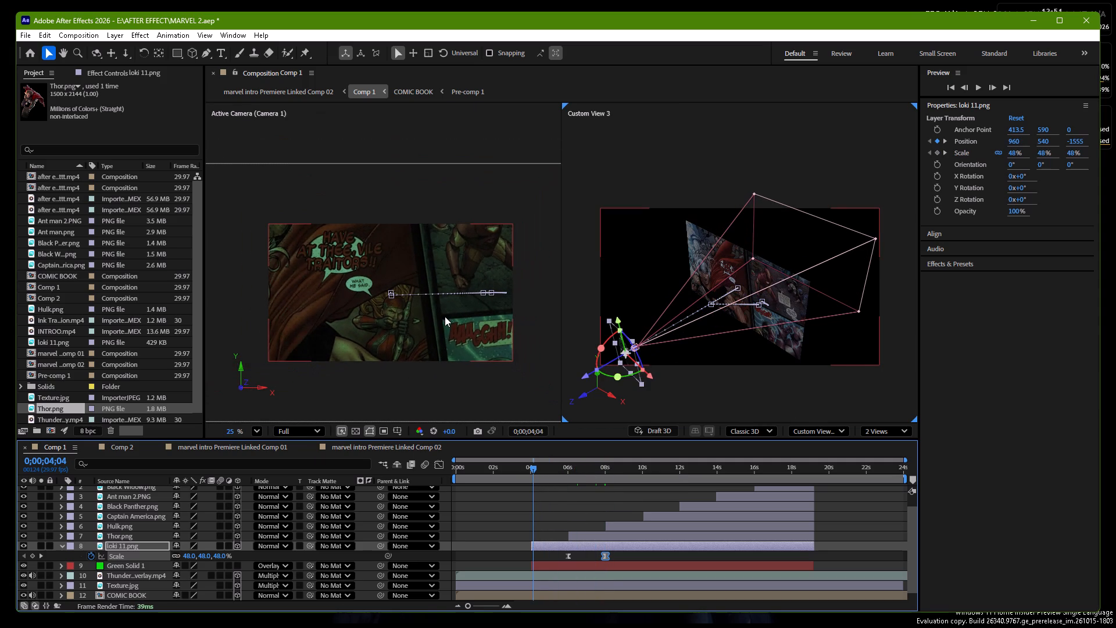
{"action": "key", "text": "v"}
{"action": "key", "text": "ctrl+s"}
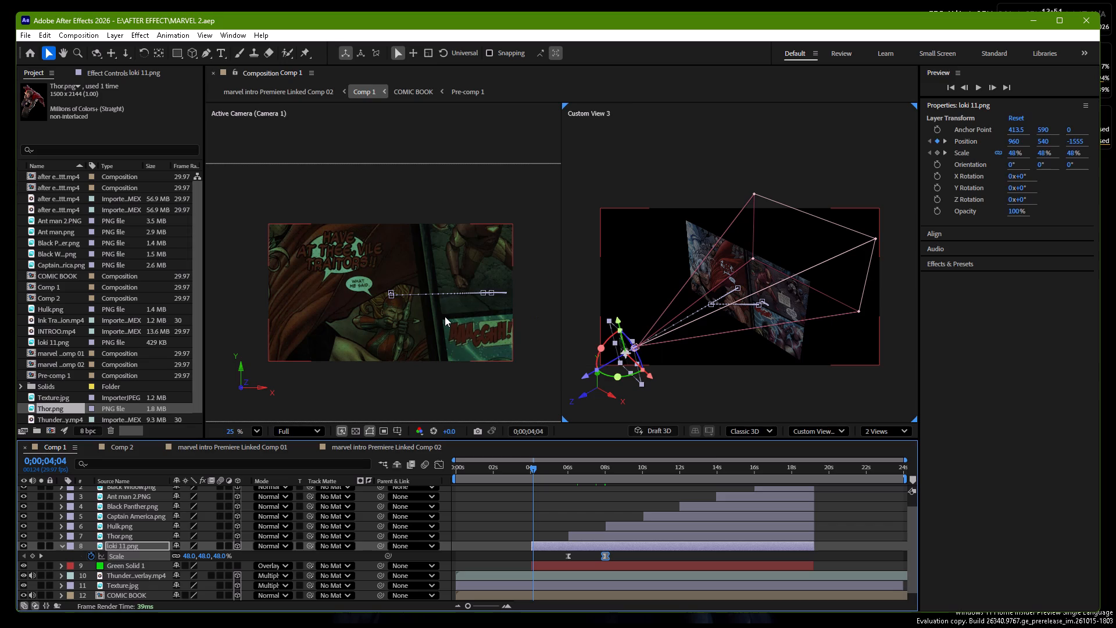
{"action": "key", "text": "space"}
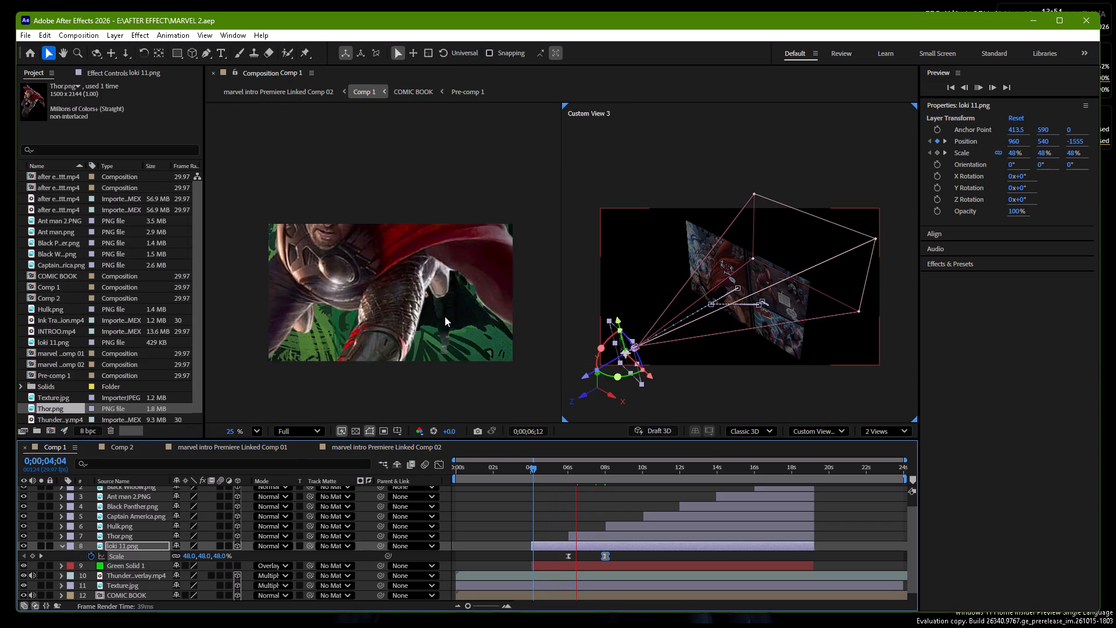
{"action": "key", "text": "space"}
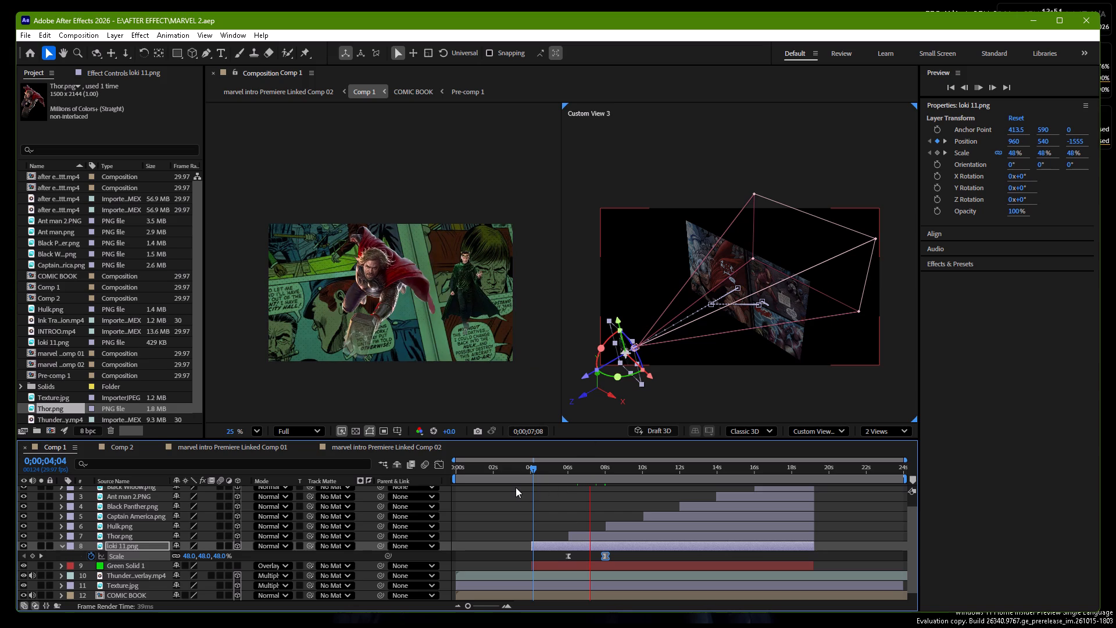
{"action": "key", "text": "space"}
Delete both Scale keyframes of loki 11.png, at about 6 s and 8 s.
{"action": "left_click", "coordinate": [553, 545]}
{"action": "key", "text": "v"}
{"action": "left_click_drag", "start_coordinate": [624, 553], "coordinate": [569, 556]}
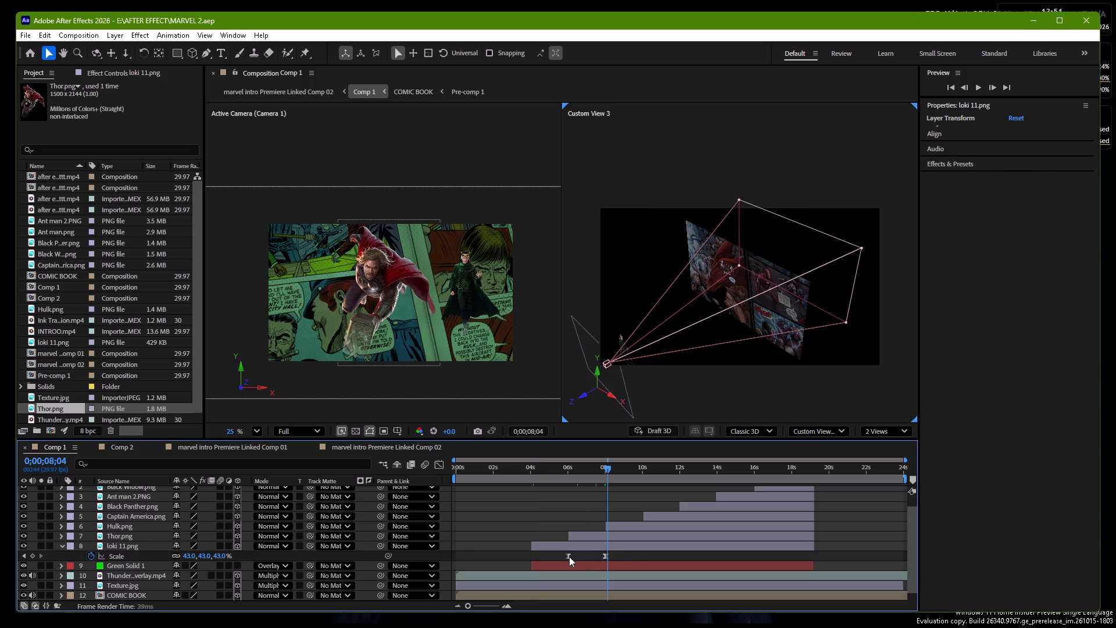
{"action": "left_click_drag", "start_coordinate": [569, 556], "coordinate": [561, 557]}
{"action": "key", "text": "Delete"}
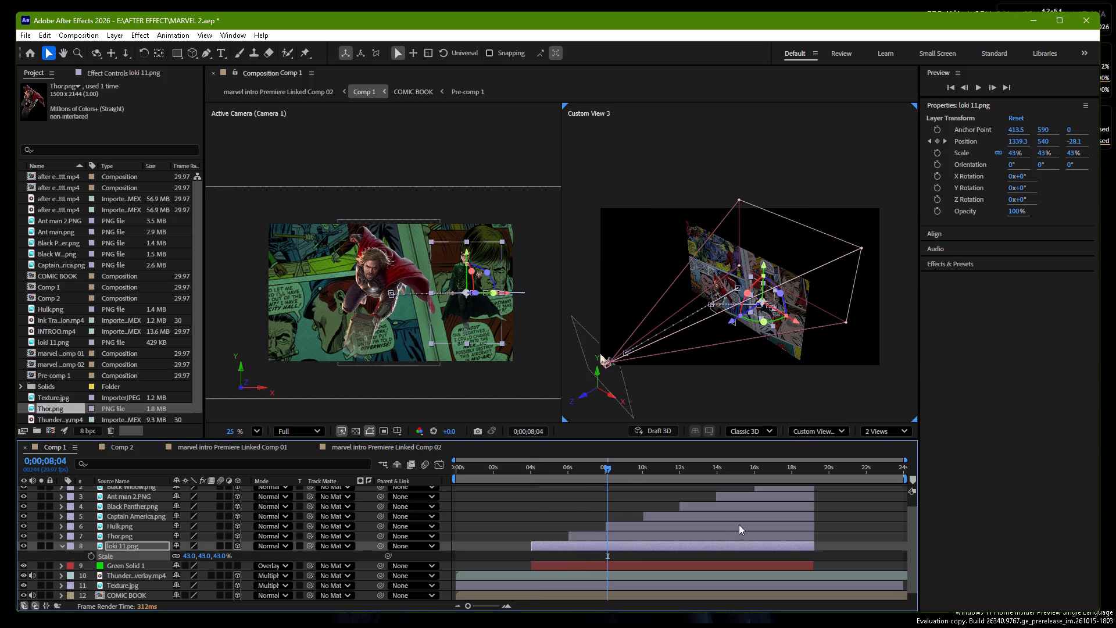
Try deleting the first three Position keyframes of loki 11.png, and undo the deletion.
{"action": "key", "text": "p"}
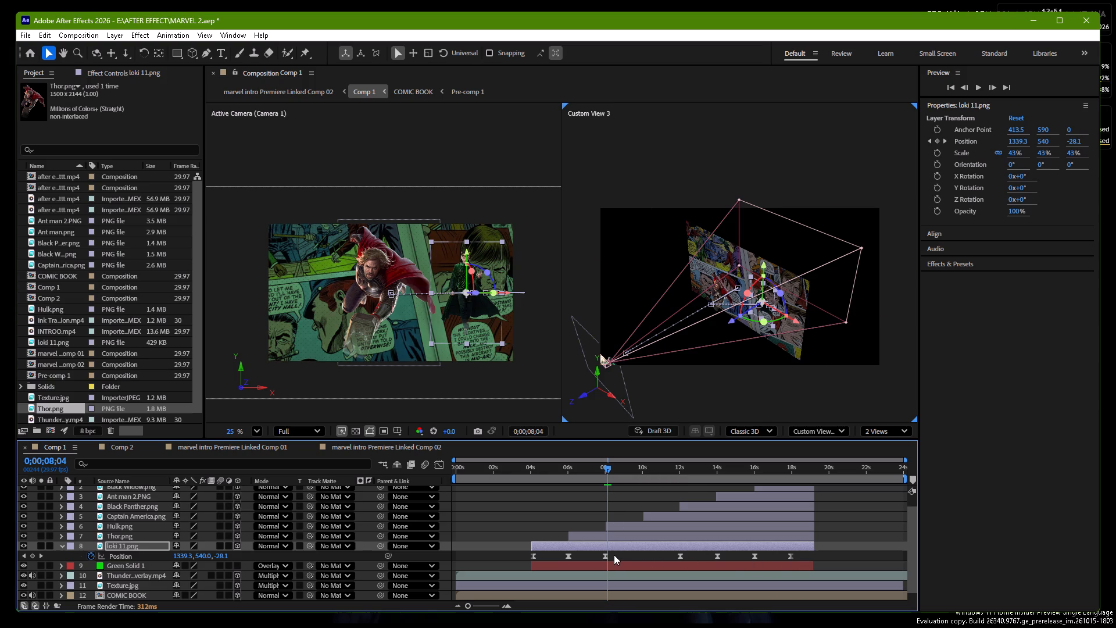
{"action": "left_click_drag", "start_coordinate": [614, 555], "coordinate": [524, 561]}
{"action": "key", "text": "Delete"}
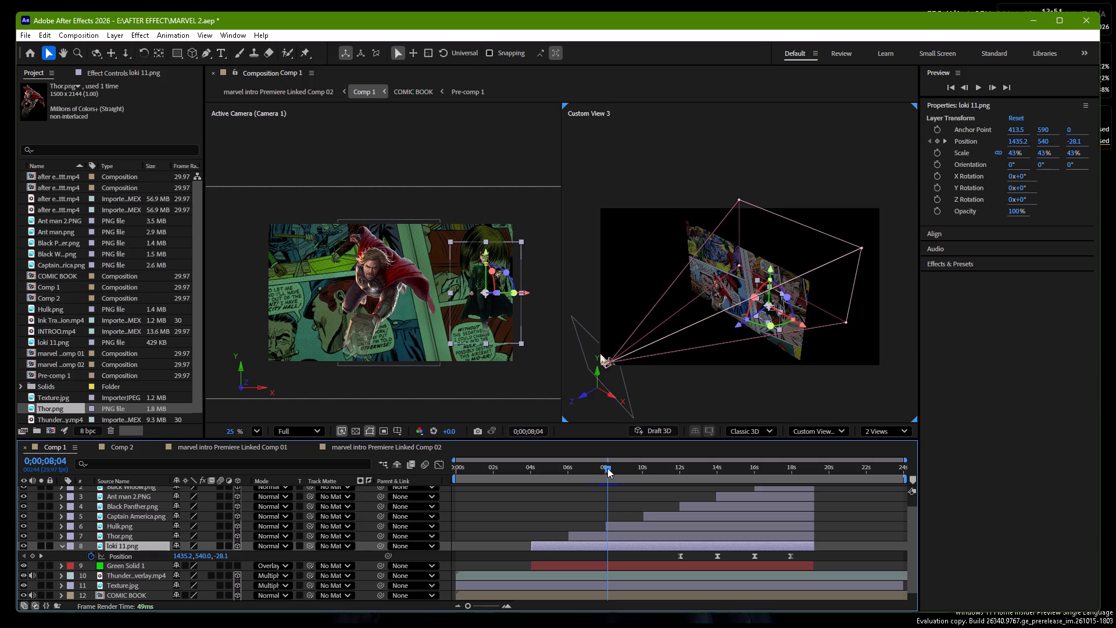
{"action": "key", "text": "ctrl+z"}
Delete the loki 11.png Position keyframes at about 6 s and 8 s, keeping the first one at about 4 s.
{"action": "left_click_drag", "start_coordinate": [607, 468], "coordinate": [536, 493]}
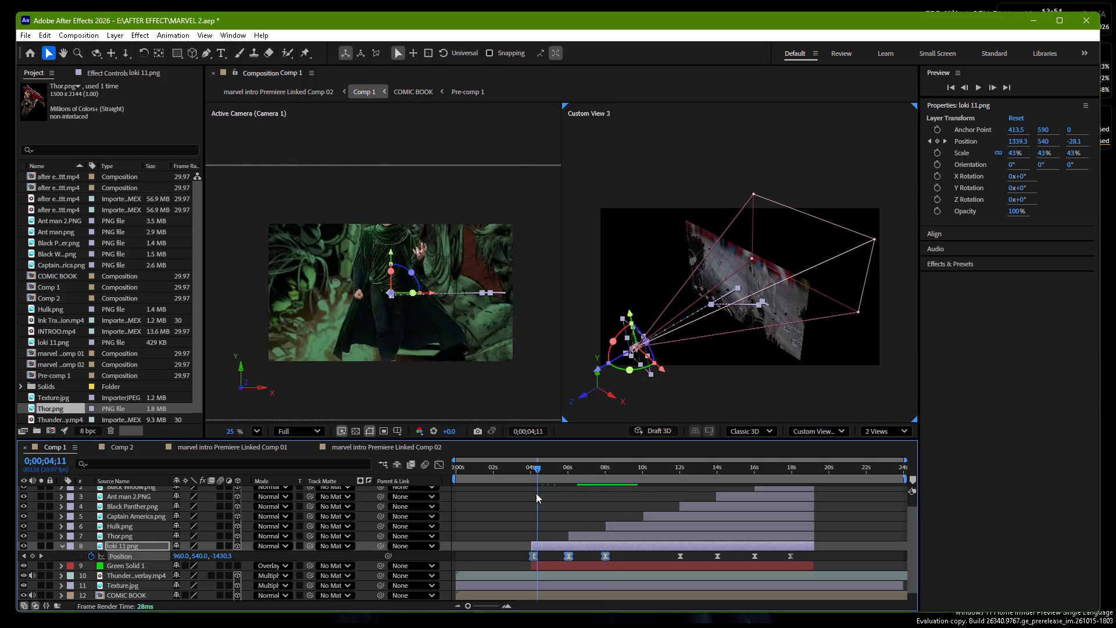
{"action": "left_click_drag", "start_coordinate": [536, 493], "coordinate": [534, 495]}
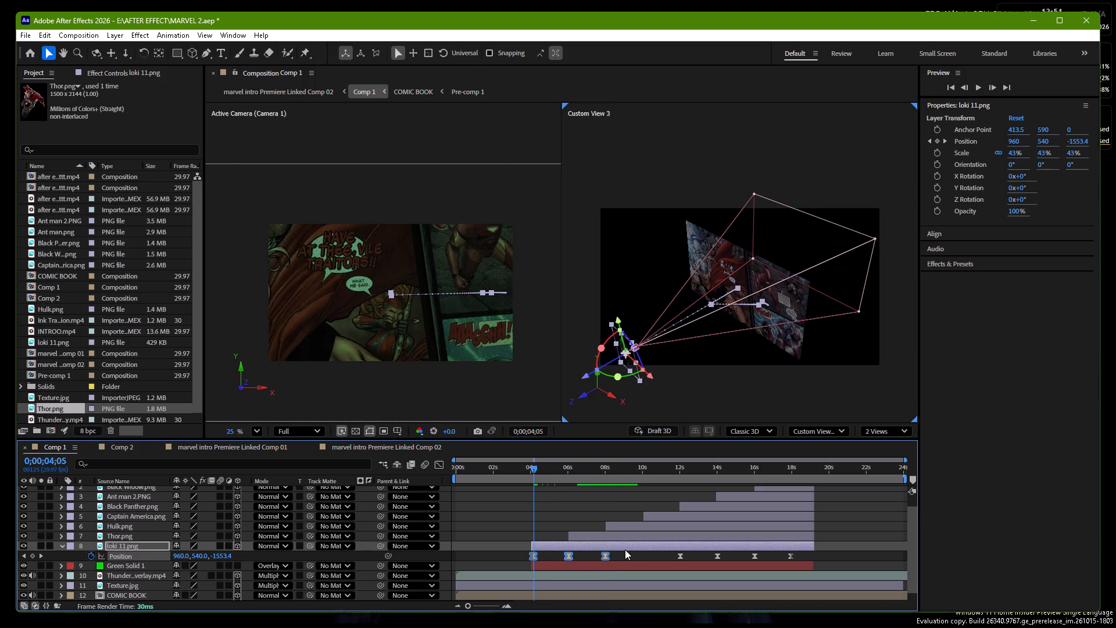
{"action": "left_click_drag", "start_coordinate": [621, 554], "coordinate": [565, 556]}
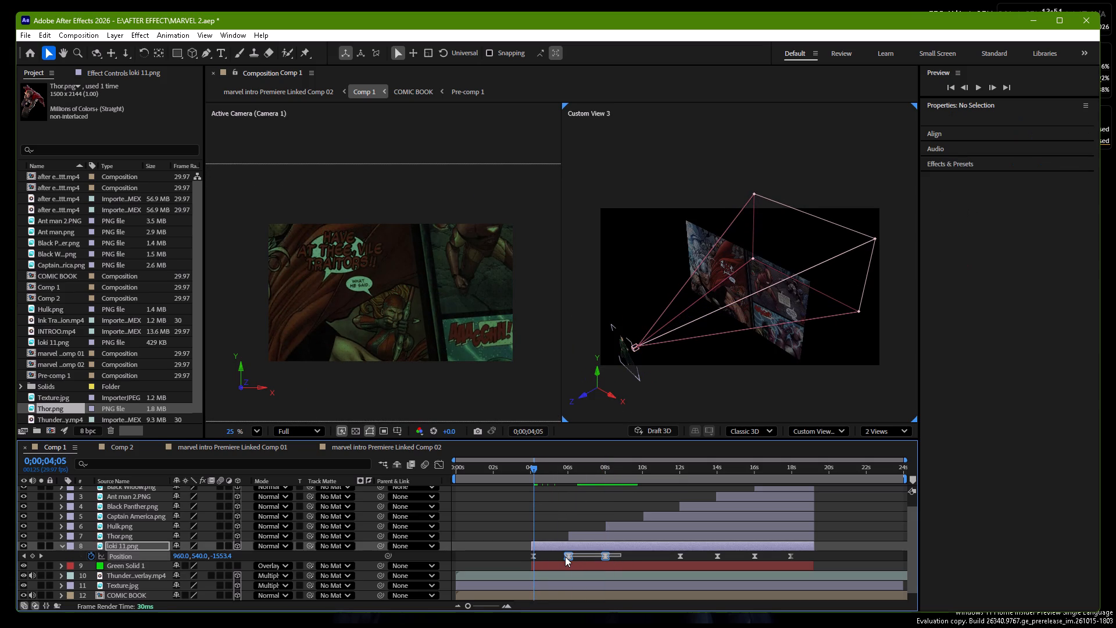
{"action": "left_click_drag", "start_coordinate": [565, 556], "coordinate": [564, 556]}
{"action": "key", "text": "Delete"}
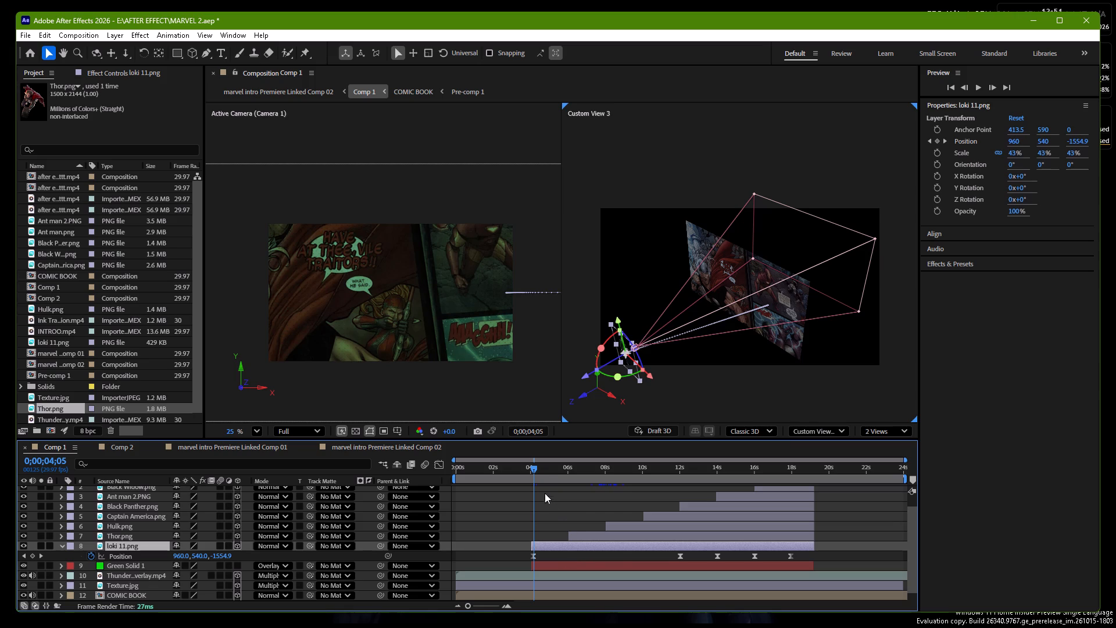
Go to 0;00;06;00 and delete the four loki 11.png Position keyframes from about 12 s onward.
{"action": "left_click_drag", "start_coordinate": [533, 468], "coordinate": [564, 476]}
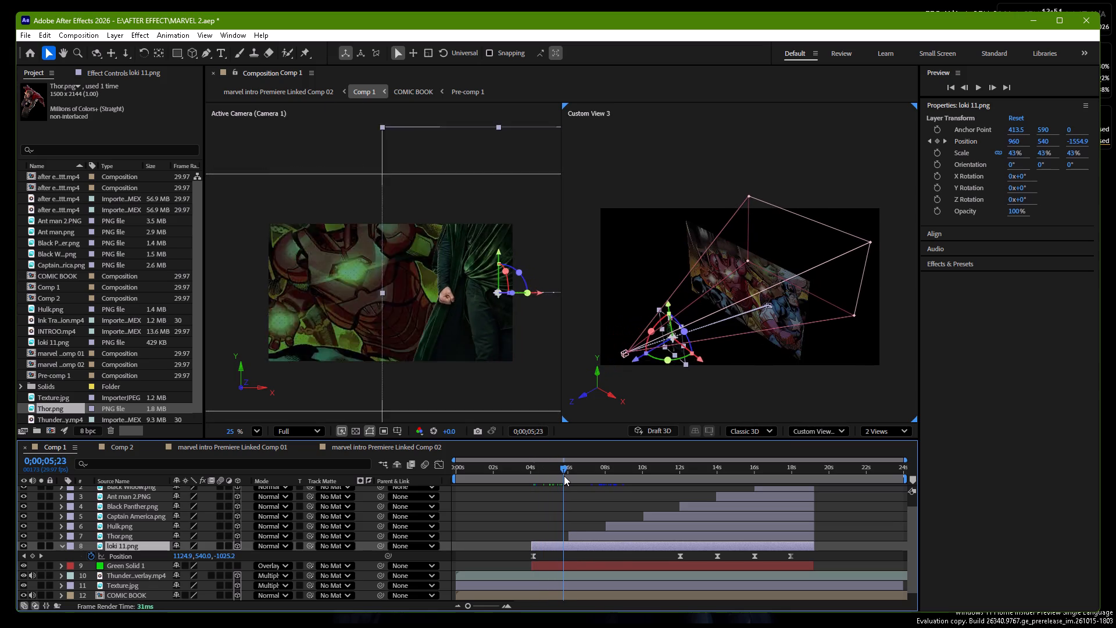
{"action": "left_click_drag", "start_coordinate": [564, 476], "coordinate": [566, 476]}
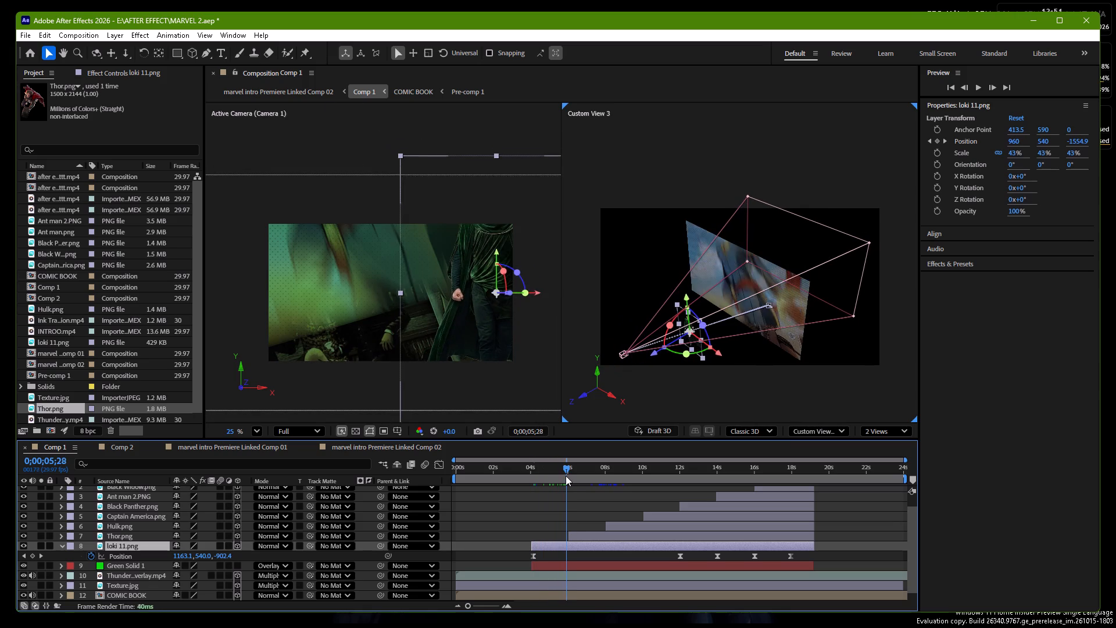
{"action": "left_click_drag", "start_coordinate": [566, 476], "coordinate": [567, 476]}
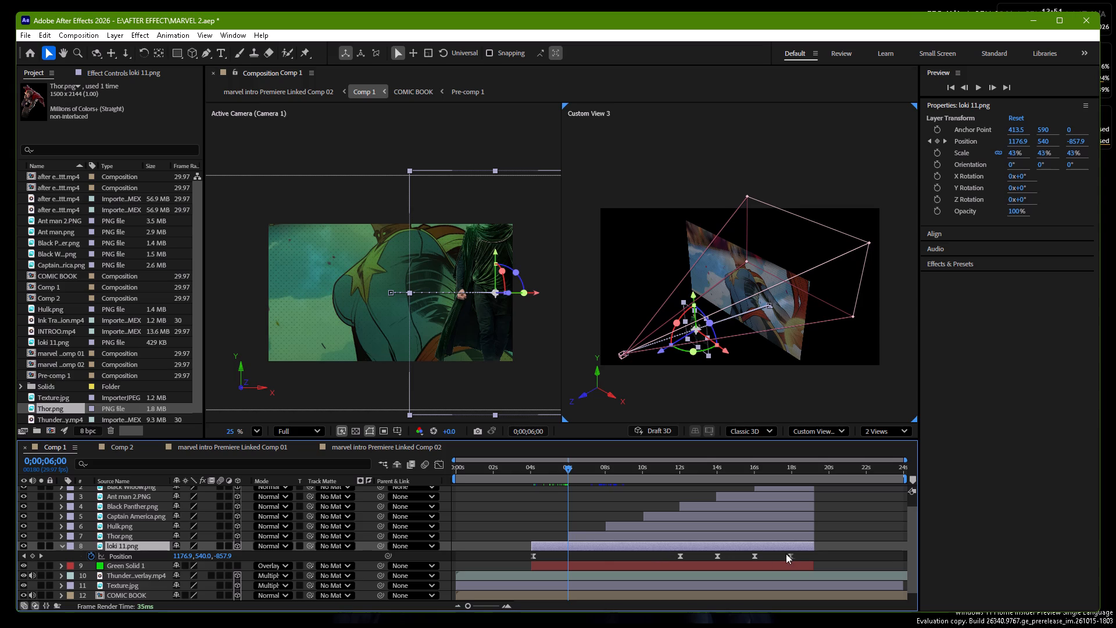
{"action": "left_click_drag", "start_coordinate": [800, 557], "coordinate": [671, 559]}
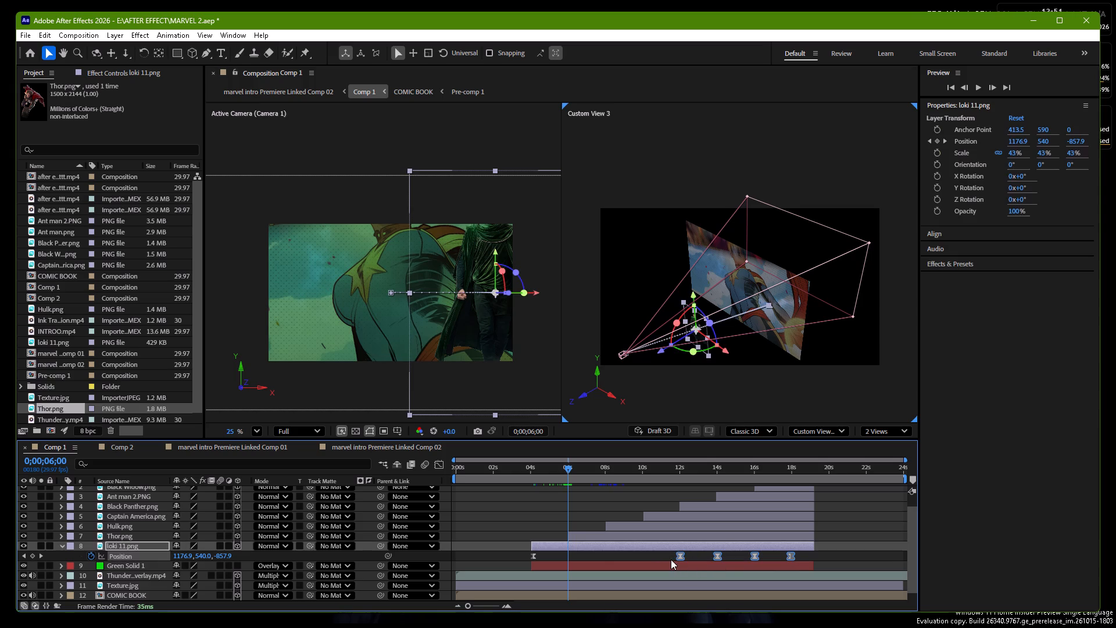
{"action": "key", "text": "Delete"}
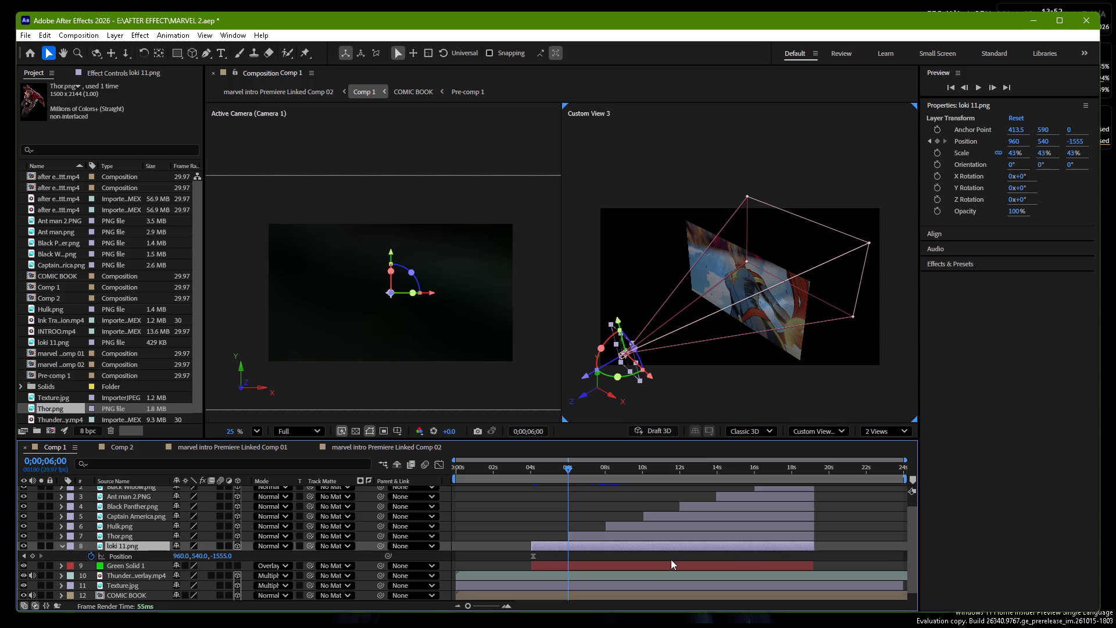
Add a loki 11.png Position keyframe at 0;00;06;00 by moving Loki along Z to about 960, 540, -549.7.
{"action": "left_click", "coordinate": [616, 544]}
{"action": "left_click_drag", "start_coordinate": [582, 376], "coordinate": [646, 342]}
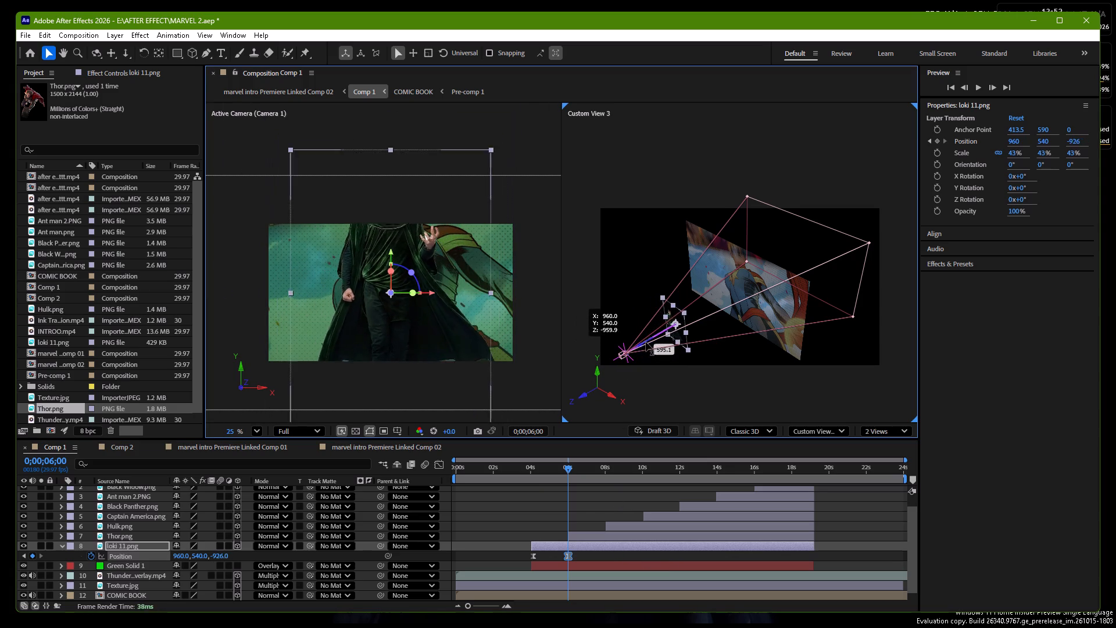
{"action": "left_click_drag", "start_coordinate": [646, 342], "coordinate": [674, 335]}
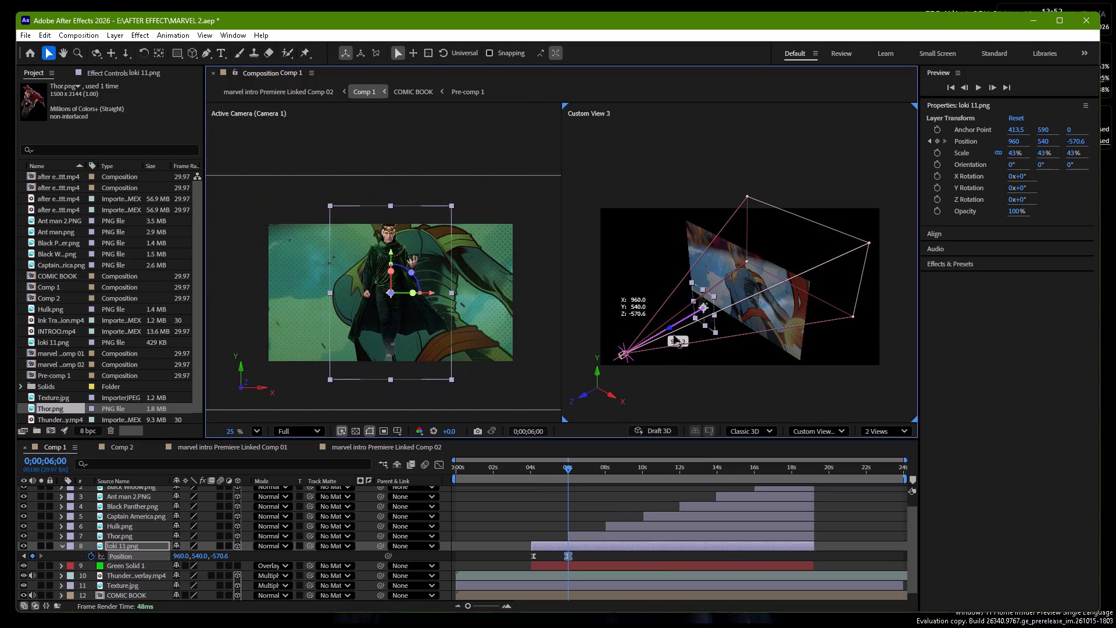
{"action": "left_click_drag", "start_coordinate": [674, 335], "coordinate": [679, 334]}
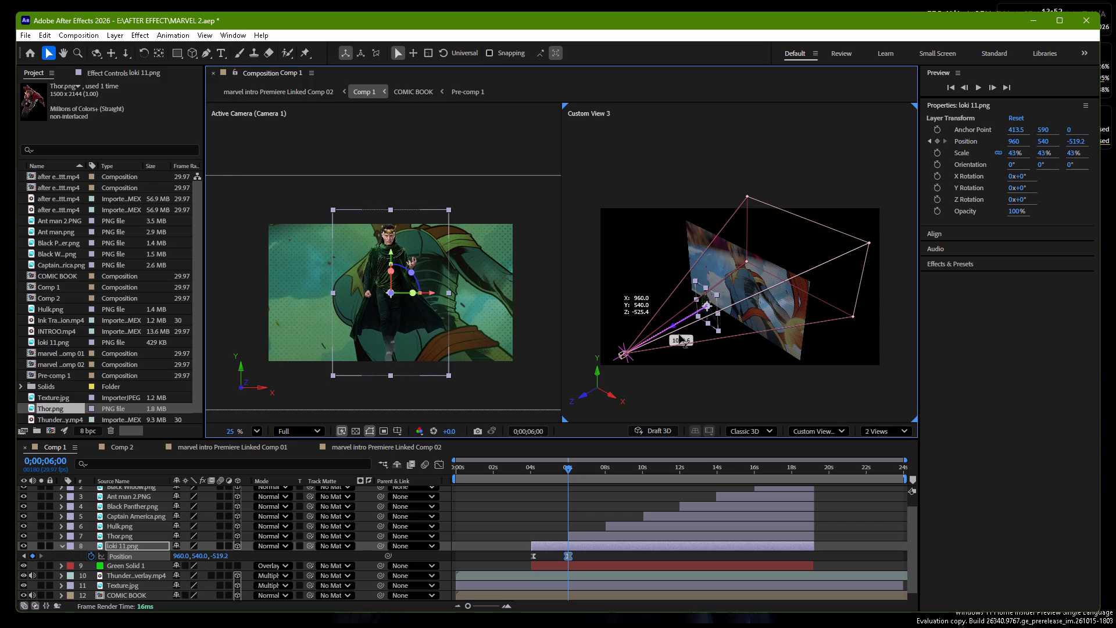
{"action": "left_click_drag", "start_coordinate": [679, 334], "coordinate": [676, 336]}
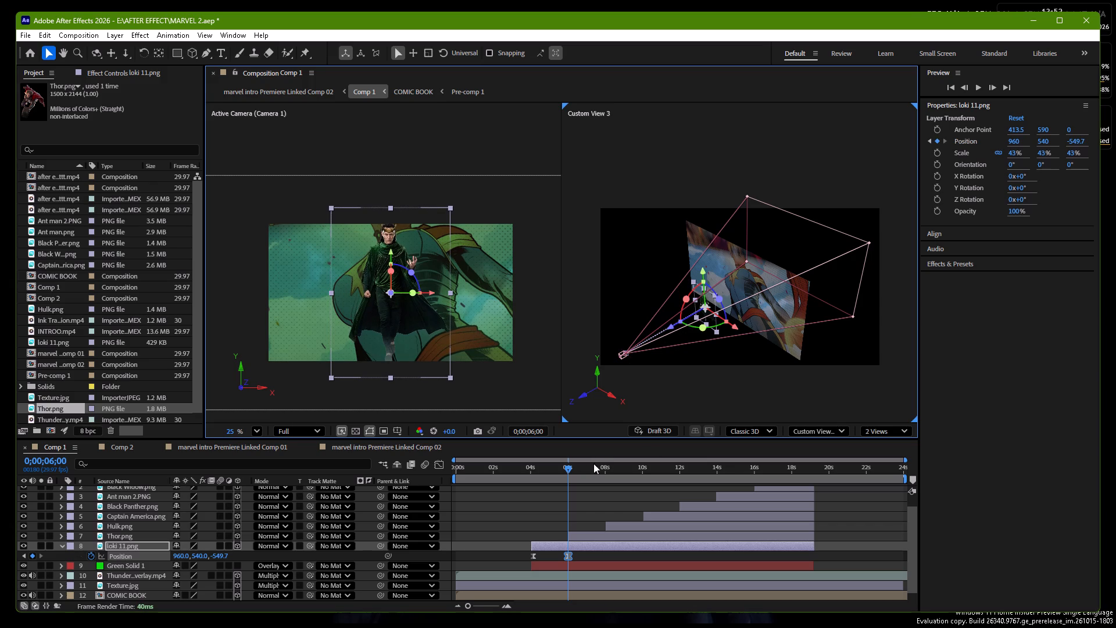
Go to 0;00;08;01 and hide the Thor, Hulk, Captain America, Black Panther, Ant man 2 and Black Widow layers, leaving Camera 1 on.
{"action": "left_click_drag", "start_coordinate": [568, 468], "coordinate": [611, 473]}
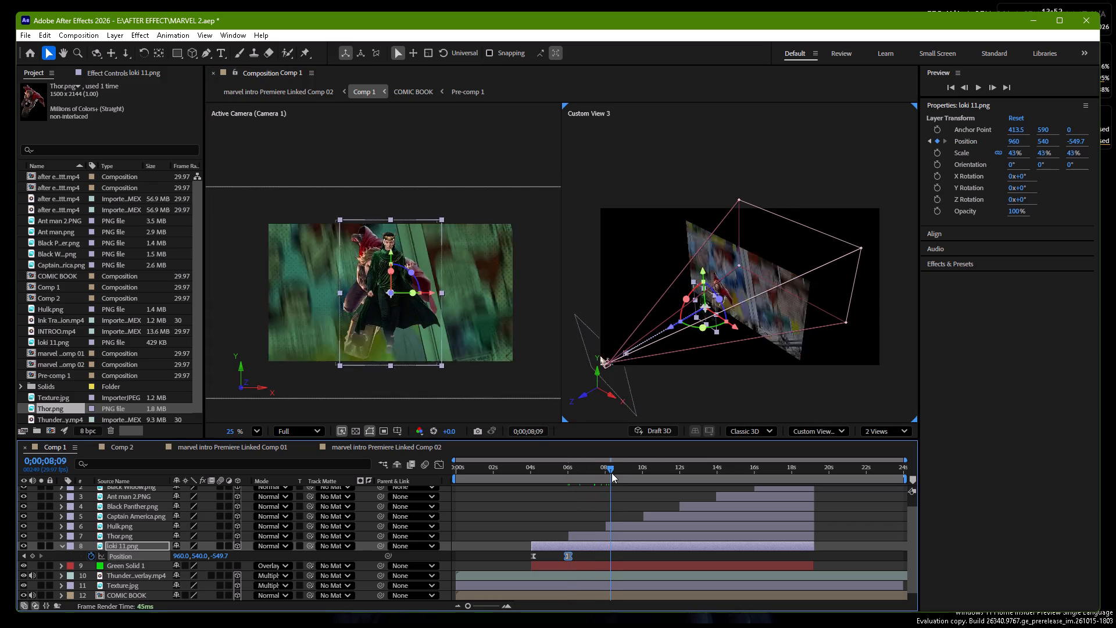
{"action": "left_click_drag", "start_coordinate": [611, 473], "coordinate": [608, 476]}
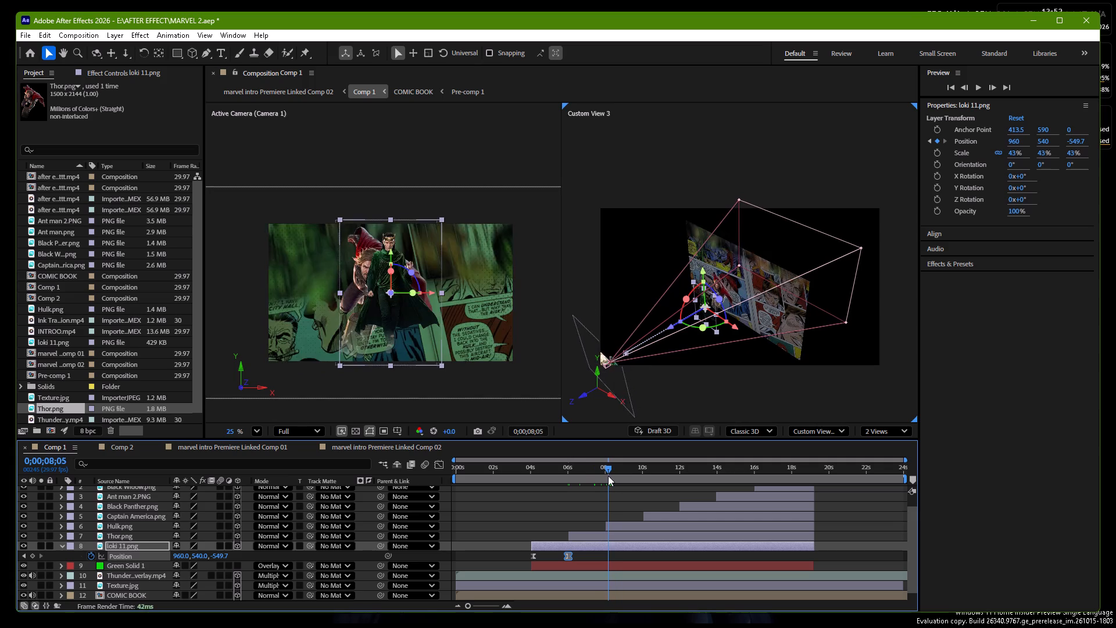
{"action": "left_click_drag", "start_coordinate": [608, 476], "coordinate": [606, 477]}
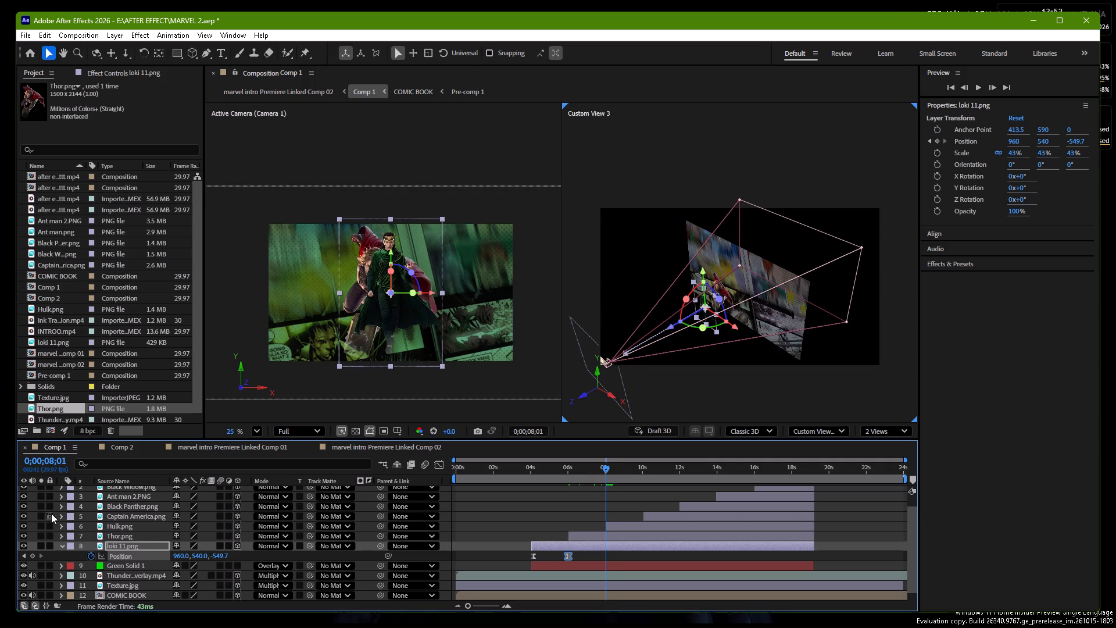
{"action": "left_click", "coordinate": [23, 533]}
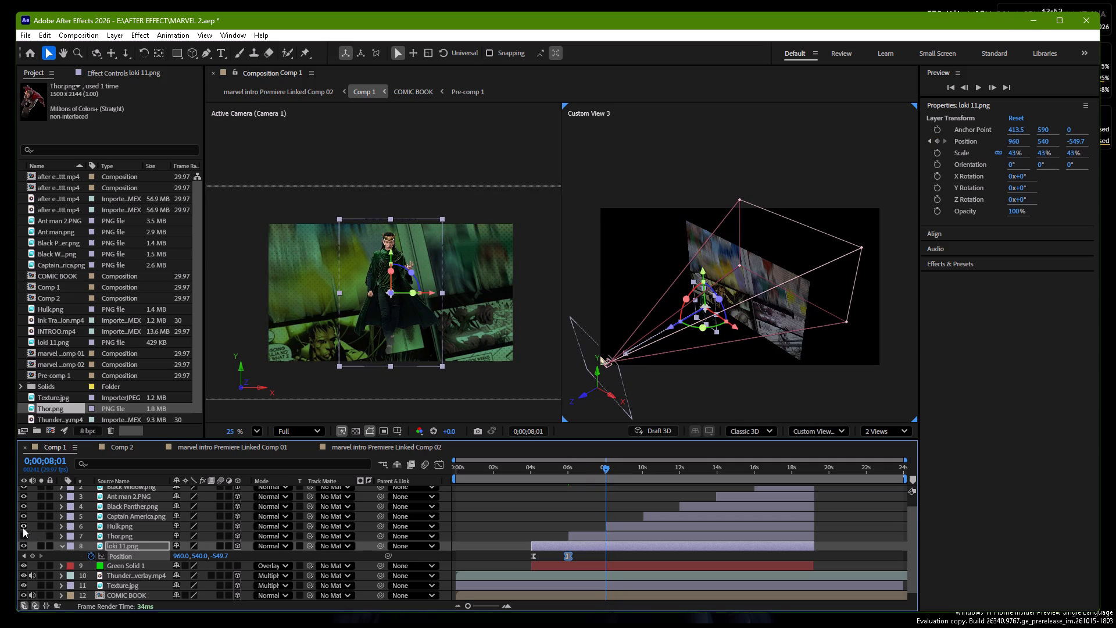
{"action": "left_click_drag", "start_coordinate": [21, 527], "coordinate": [23, 483]}
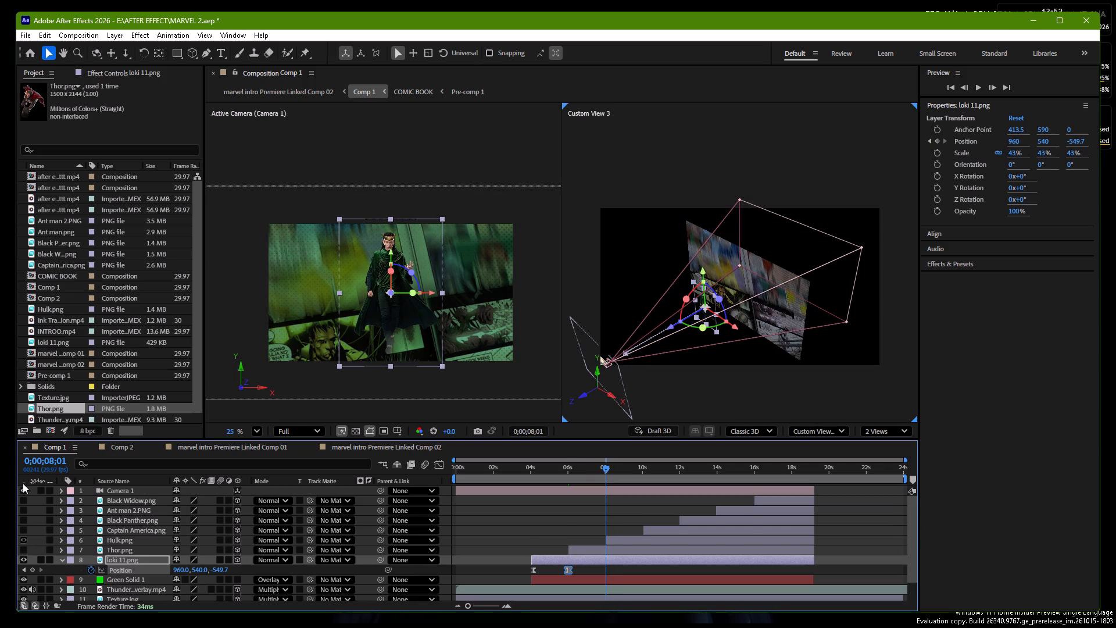
{"action": "left_click_drag", "start_coordinate": [23, 483], "coordinate": [23, 502]}
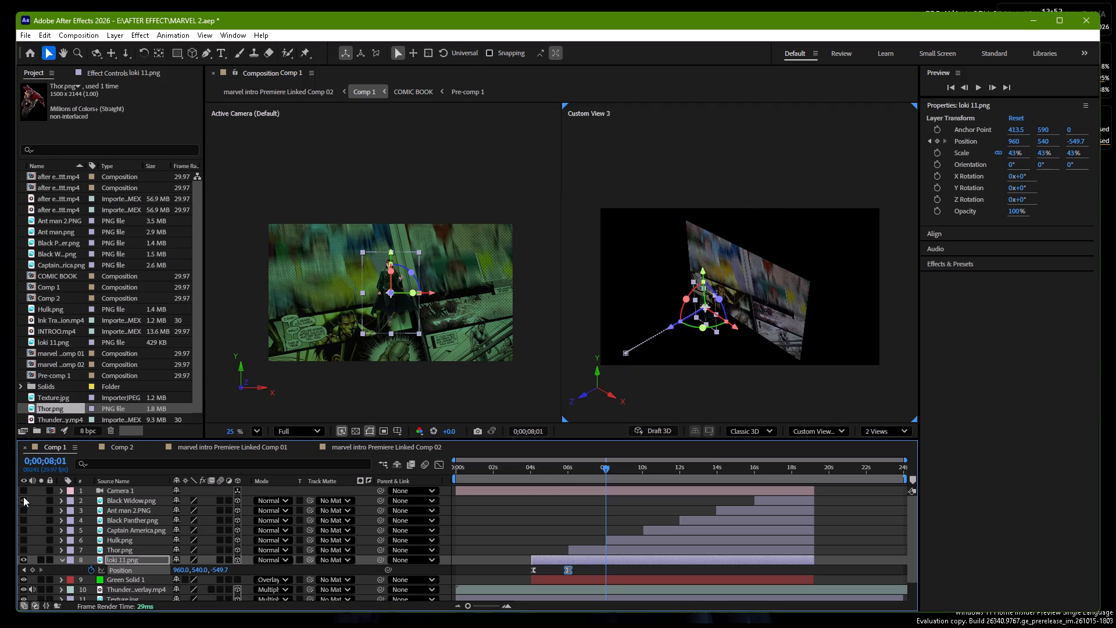
{"action": "left_click", "coordinate": [24, 494]}
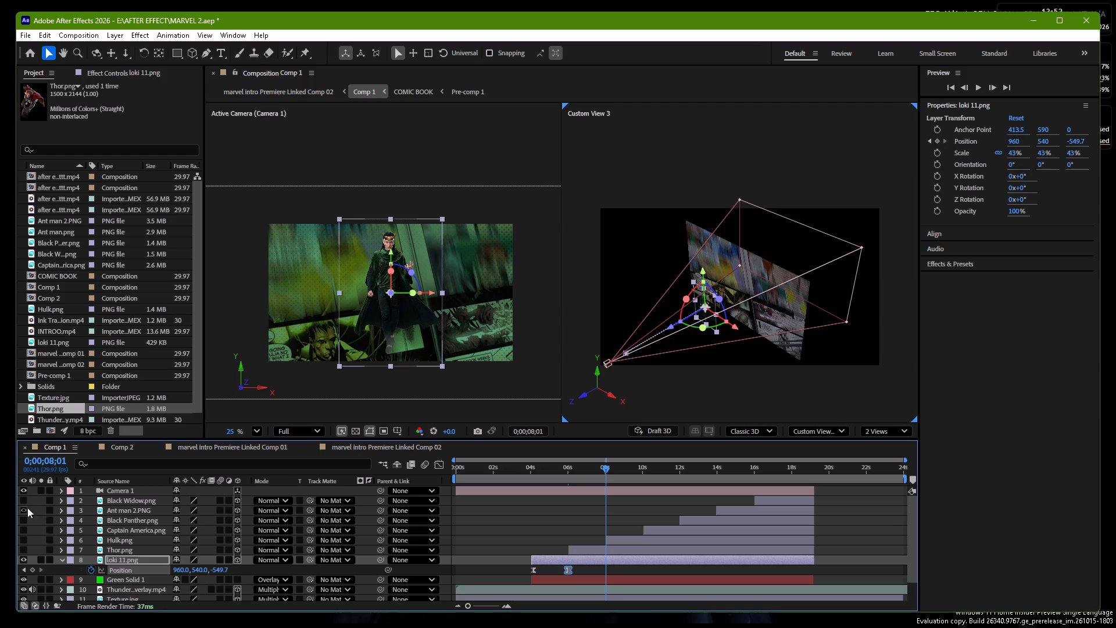
Add a loki 11.png Position keyframe at 0;00;08;01 by moving Loki along Z and X to about 1359.1, 540, -137.1.
{"action": "left_click", "coordinate": [128, 558]}
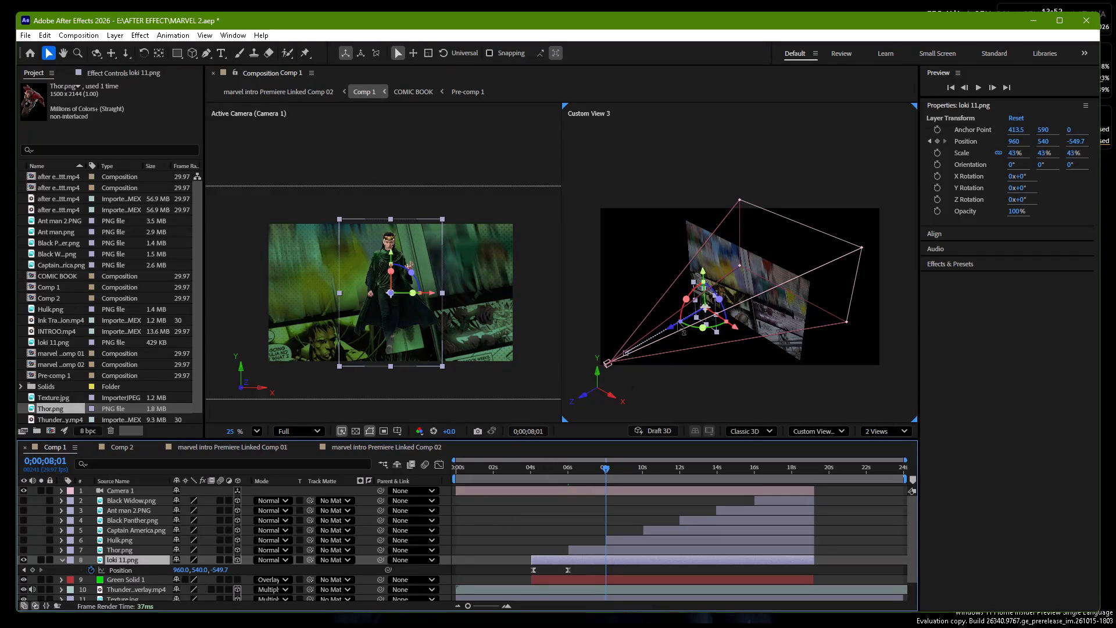
{"action": "left_click_drag", "start_coordinate": [672, 326], "coordinate": [697, 316]}
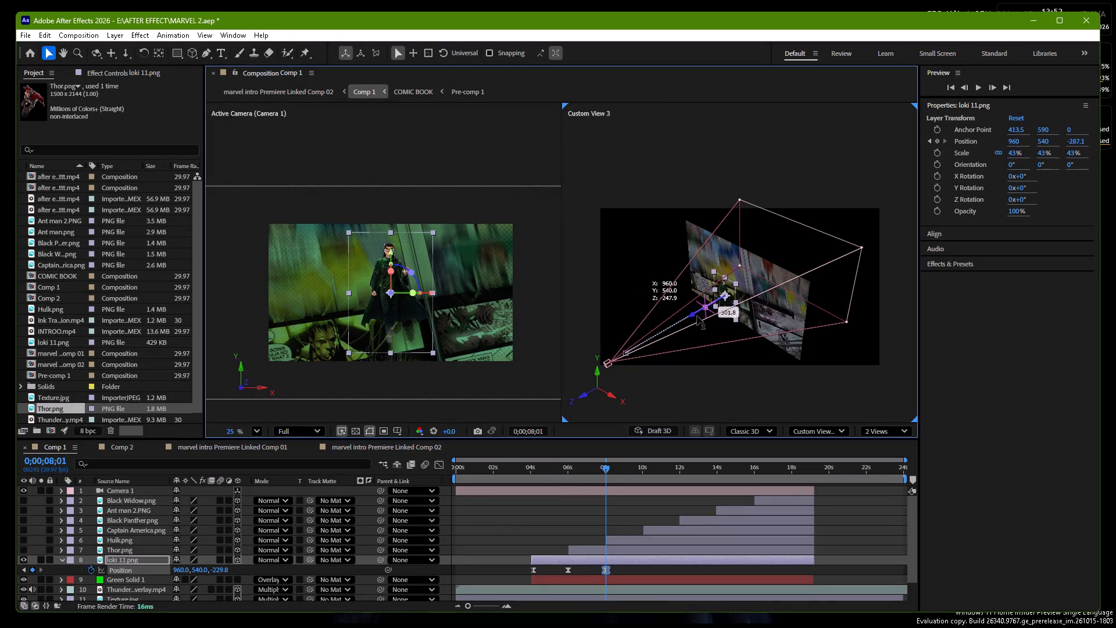
{"action": "left_click_drag", "start_coordinate": [697, 316], "coordinate": [703, 313]}
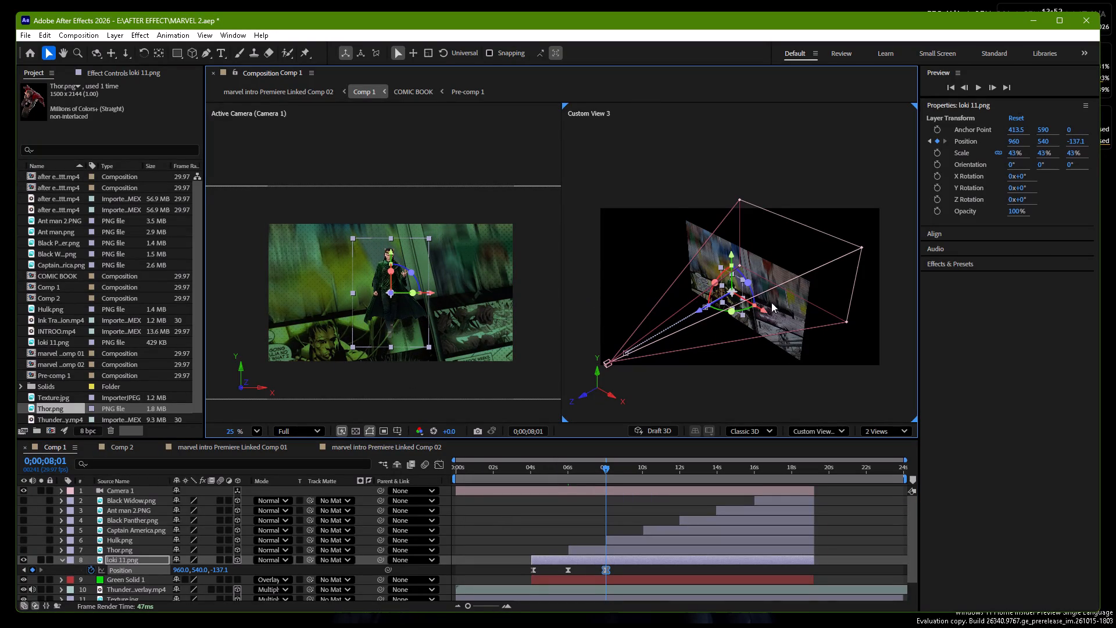
{"action": "left_click_drag", "start_coordinate": [766, 309], "coordinate": [804, 327]}
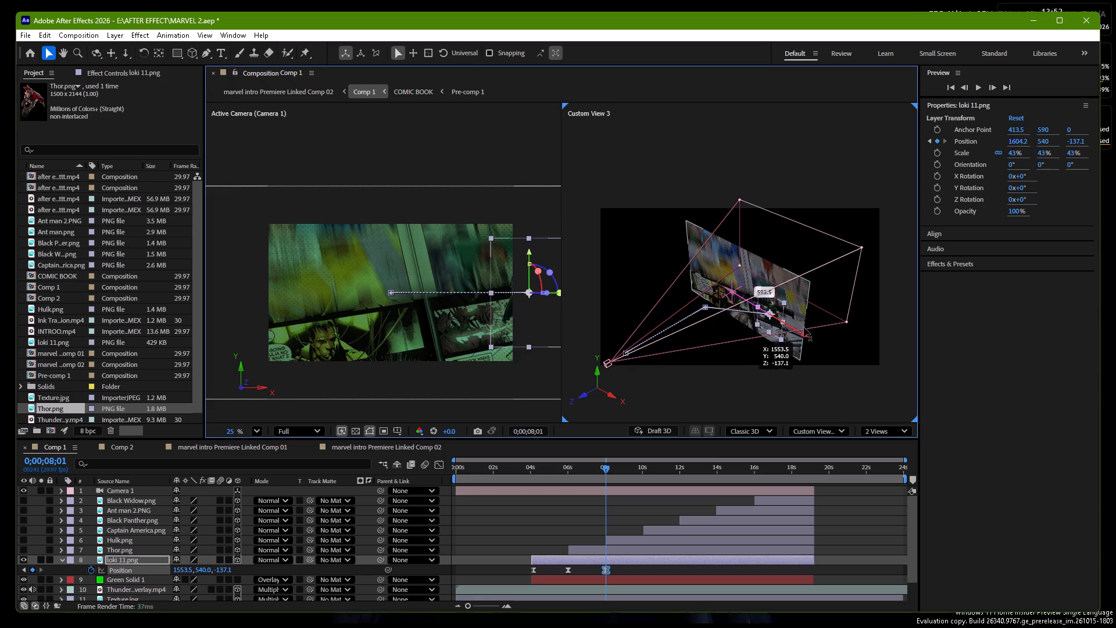
{"action": "left_click_drag", "start_coordinate": [804, 327], "coordinate": [793, 329]}
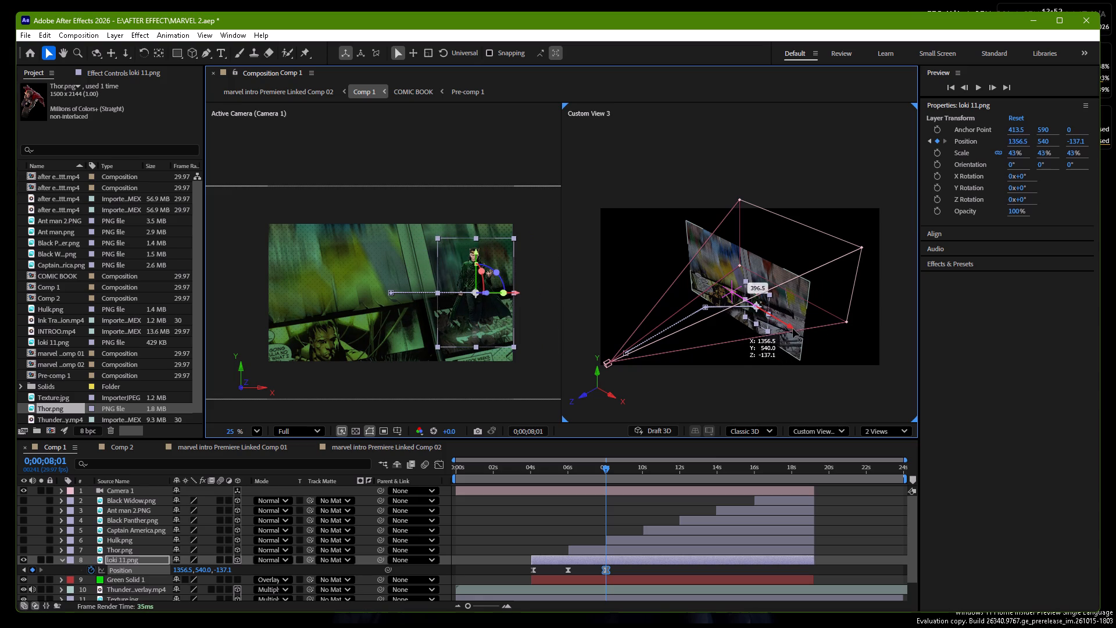
{"action": "left_click_drag", "start_coordinate": [793, 329], "coordinate": [793, 329]}
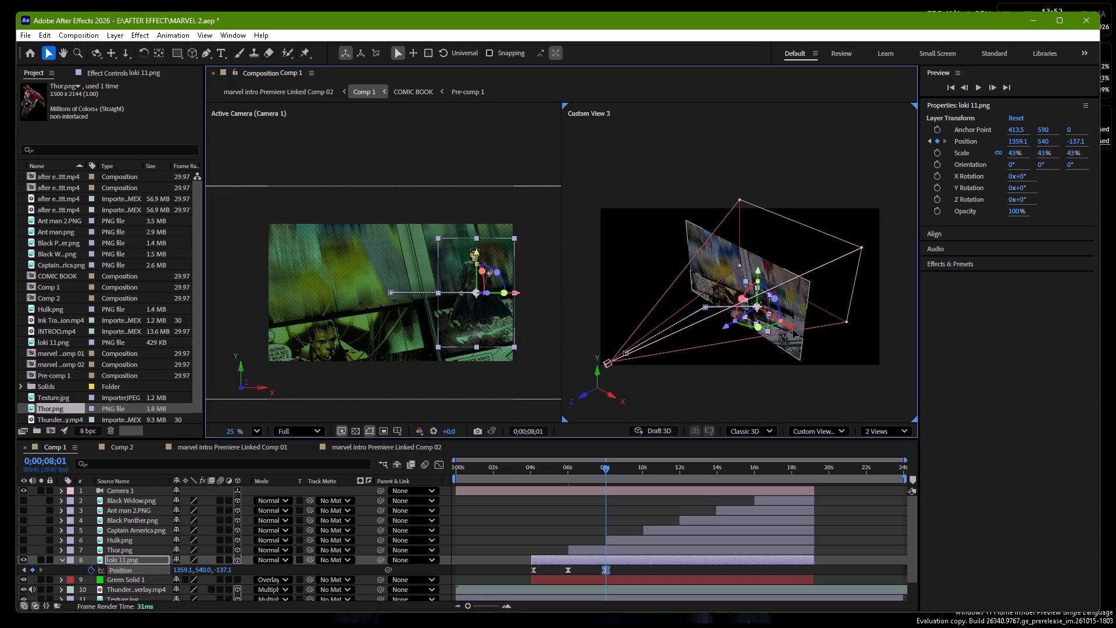
Preview Loki's position animation from about 0;00;03;25.
{"action": "left_click_drag", "start_coordinate": [607, 472], "coordinate": [538, 494]}
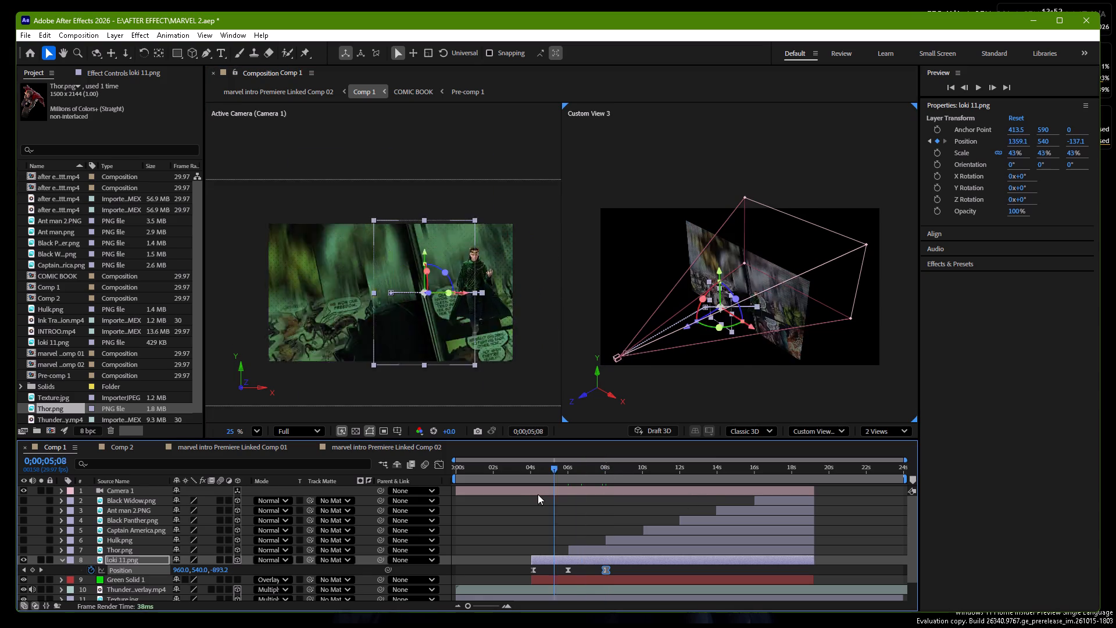
{"action": "left_click_drag", "start_coordinate": [538, 494], "coordinate": [528, 495]}
{"action": "key", "text": "space"}
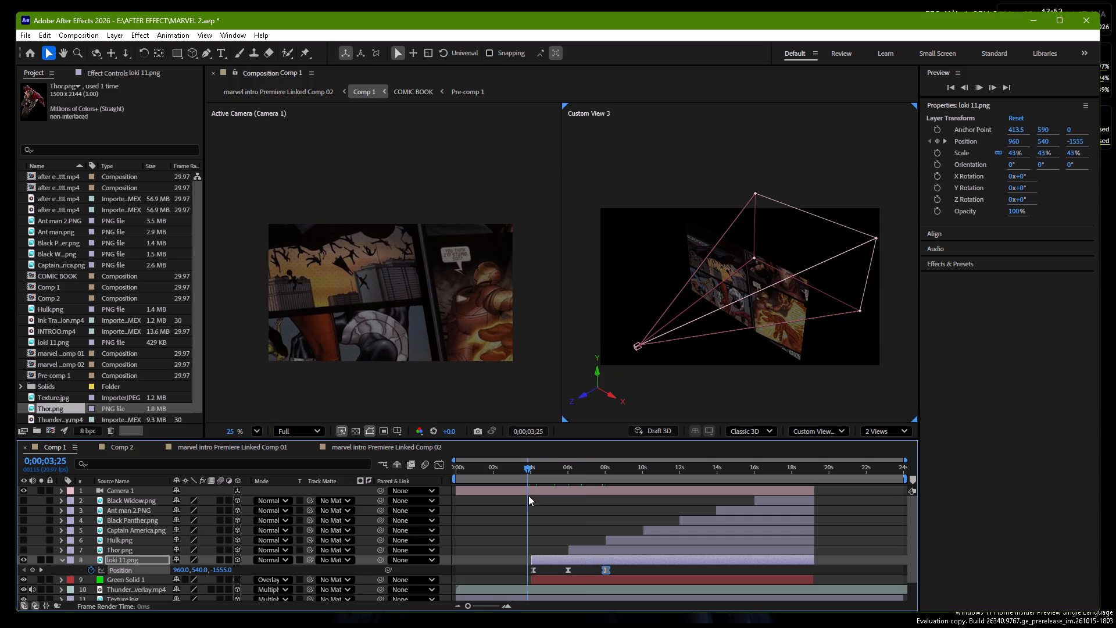
{"action": "key", "text": "space"}
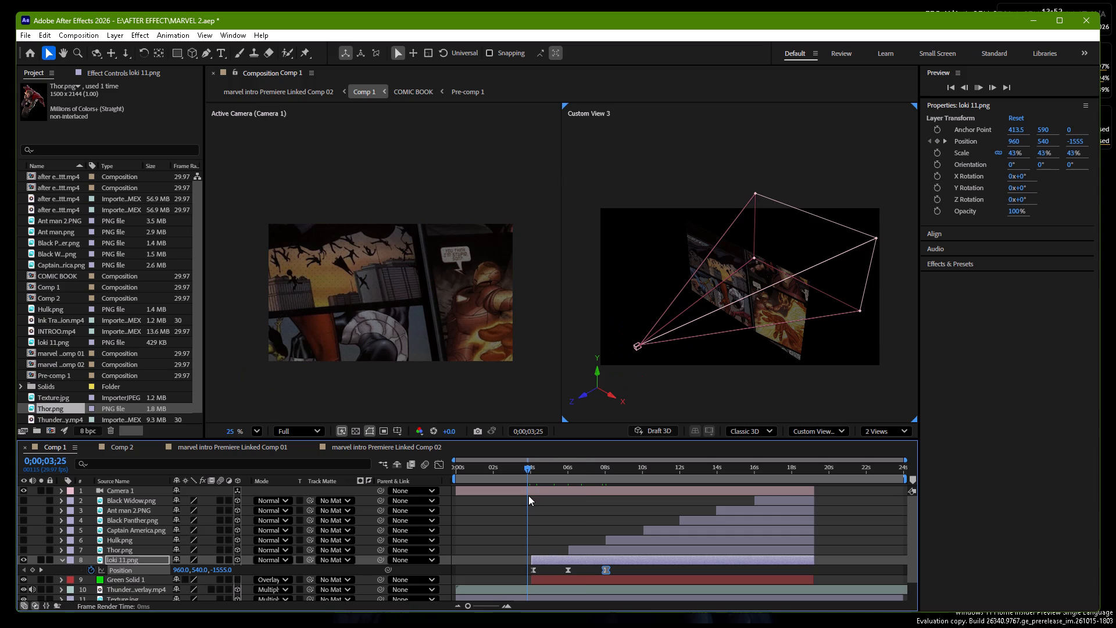